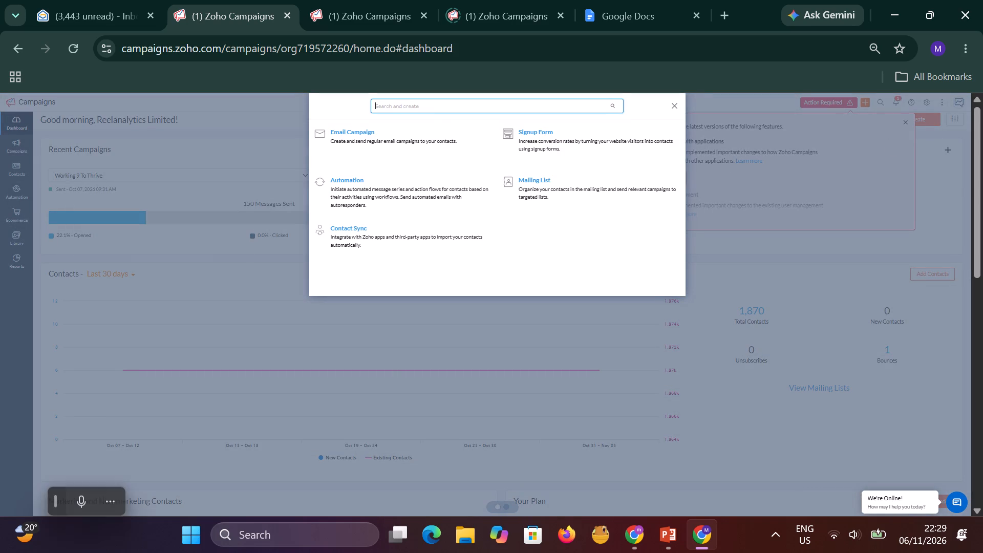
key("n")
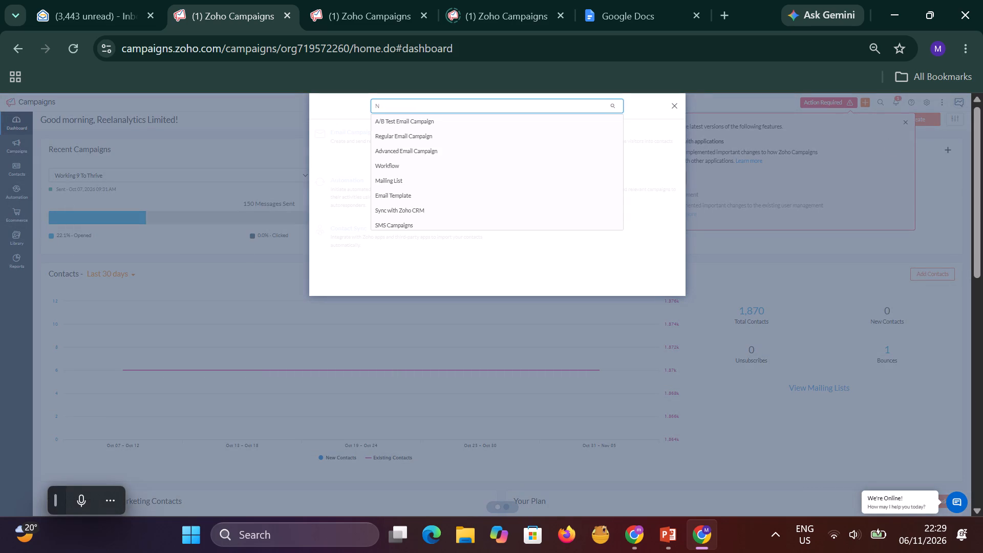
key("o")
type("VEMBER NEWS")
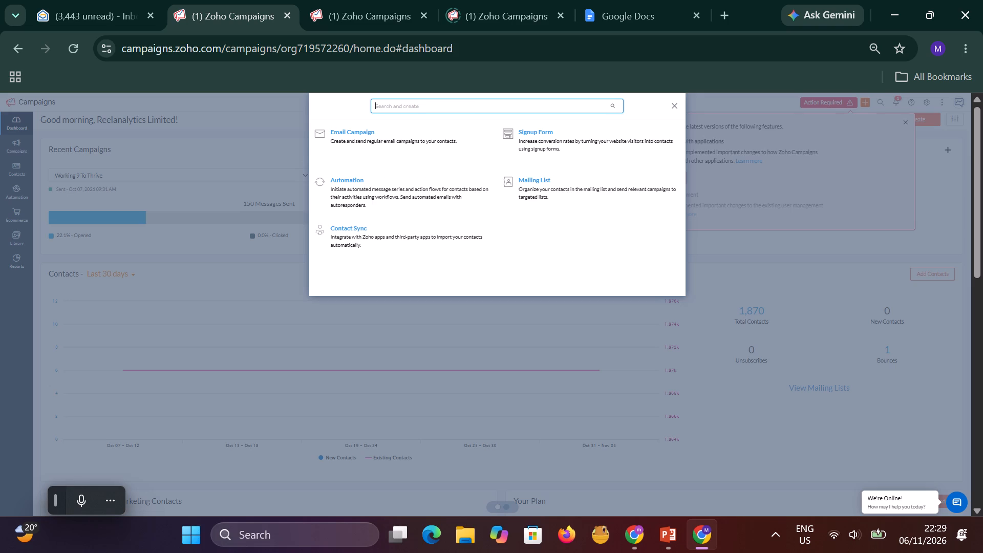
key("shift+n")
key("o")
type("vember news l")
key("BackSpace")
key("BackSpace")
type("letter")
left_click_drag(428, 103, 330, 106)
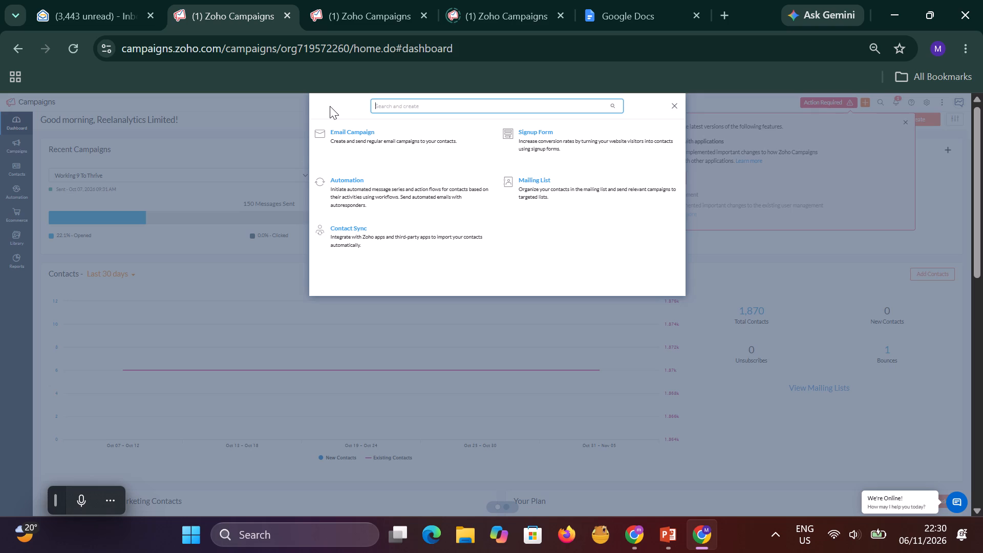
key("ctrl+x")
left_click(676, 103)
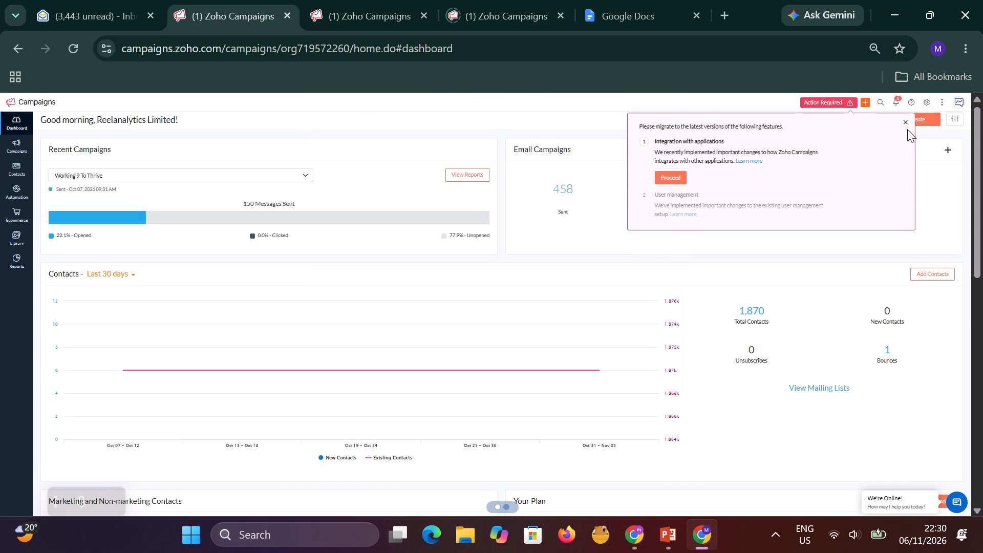
Dismiss the feature migration notice and start a new regular email campaign.
left_click(907, 116)
left_click(907, 123)
left_click(913, 121)
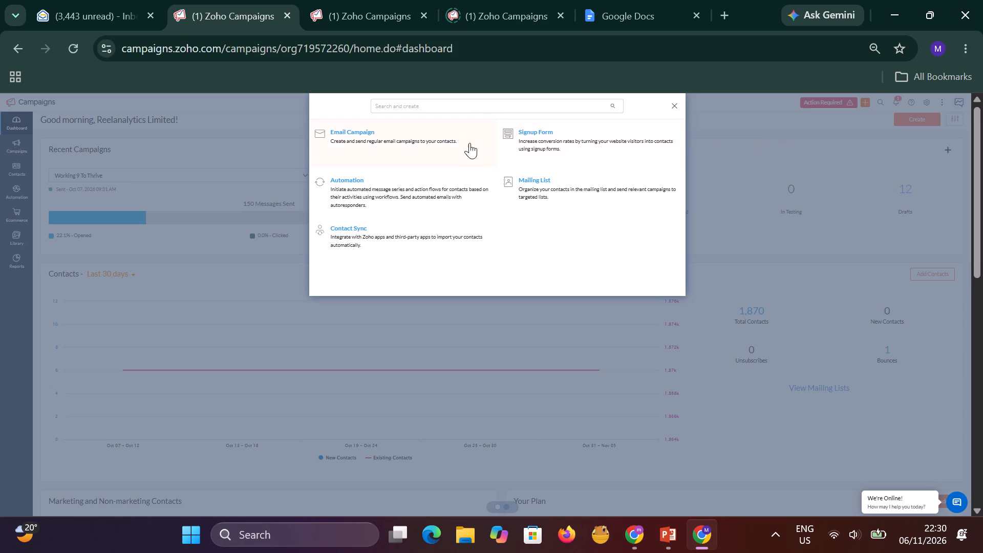
left_click(336, 140)
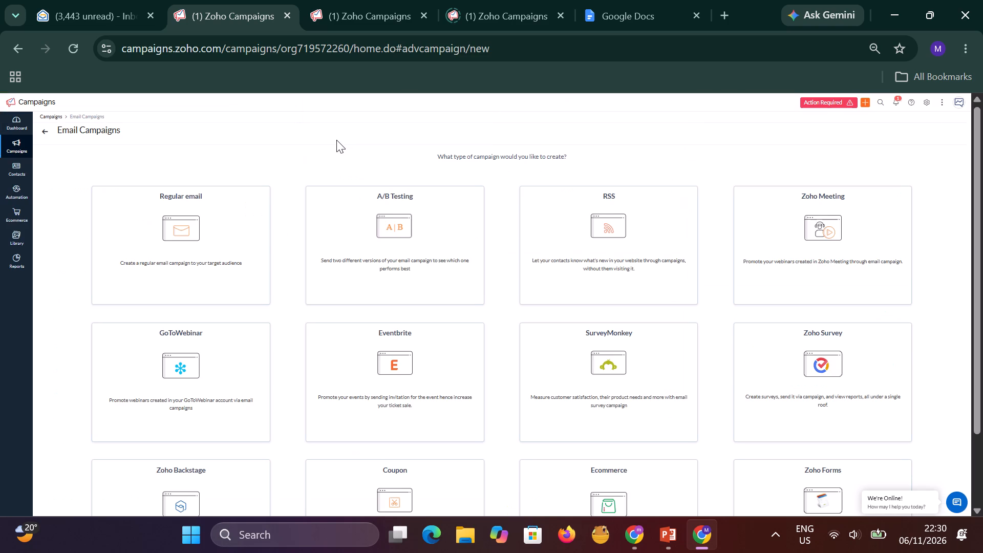
left_click(167, 271)
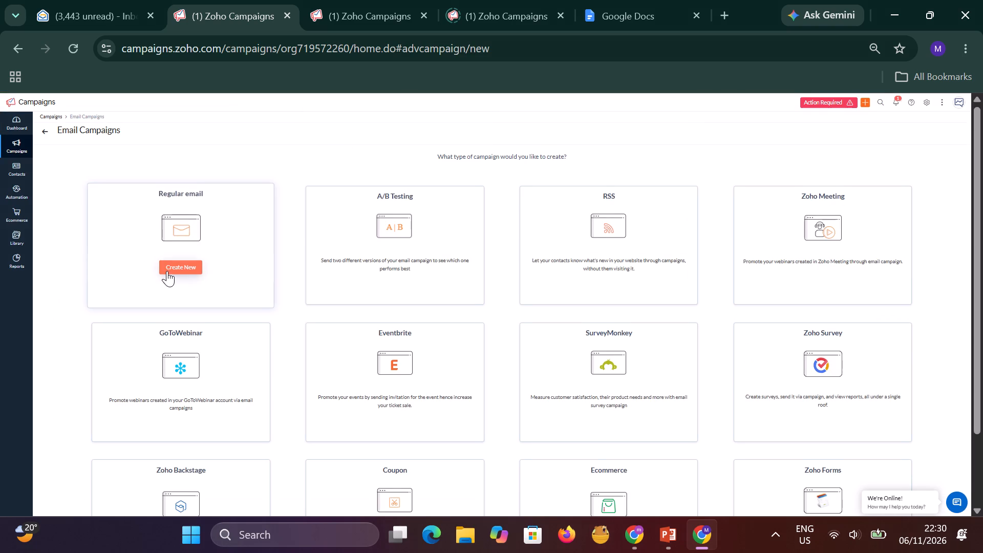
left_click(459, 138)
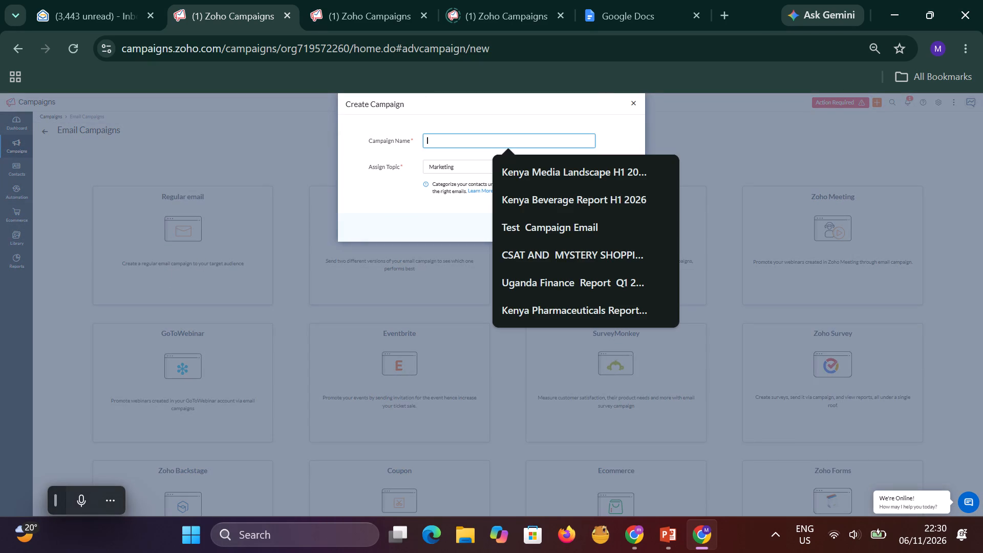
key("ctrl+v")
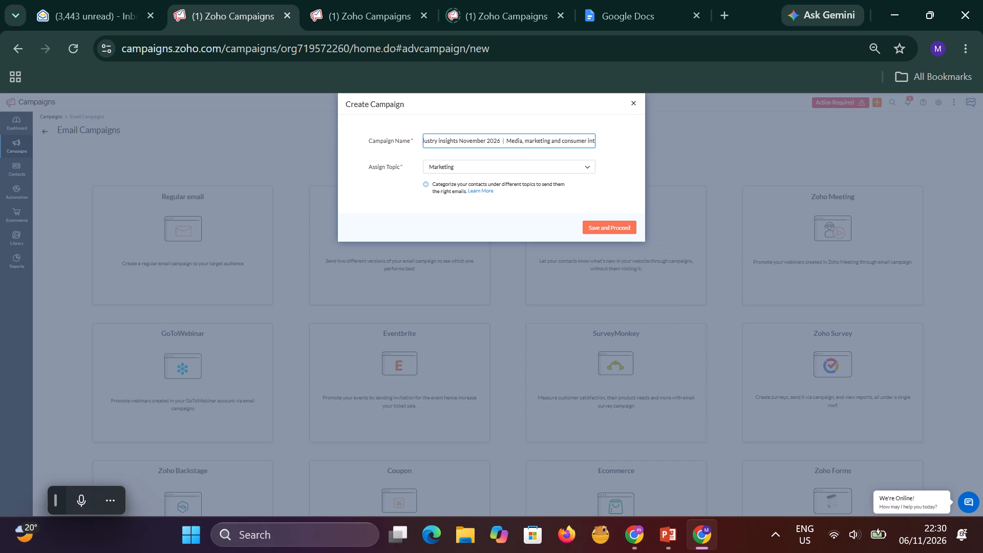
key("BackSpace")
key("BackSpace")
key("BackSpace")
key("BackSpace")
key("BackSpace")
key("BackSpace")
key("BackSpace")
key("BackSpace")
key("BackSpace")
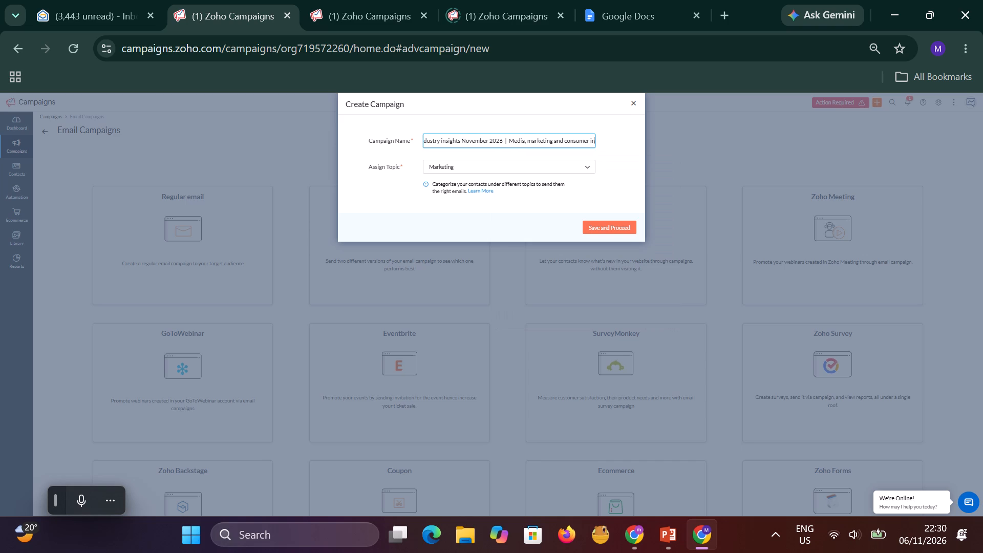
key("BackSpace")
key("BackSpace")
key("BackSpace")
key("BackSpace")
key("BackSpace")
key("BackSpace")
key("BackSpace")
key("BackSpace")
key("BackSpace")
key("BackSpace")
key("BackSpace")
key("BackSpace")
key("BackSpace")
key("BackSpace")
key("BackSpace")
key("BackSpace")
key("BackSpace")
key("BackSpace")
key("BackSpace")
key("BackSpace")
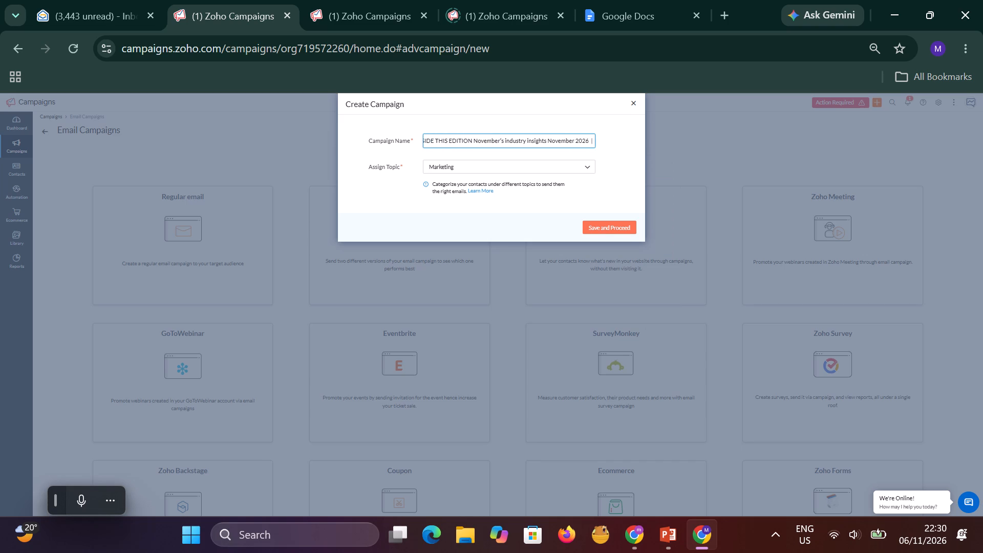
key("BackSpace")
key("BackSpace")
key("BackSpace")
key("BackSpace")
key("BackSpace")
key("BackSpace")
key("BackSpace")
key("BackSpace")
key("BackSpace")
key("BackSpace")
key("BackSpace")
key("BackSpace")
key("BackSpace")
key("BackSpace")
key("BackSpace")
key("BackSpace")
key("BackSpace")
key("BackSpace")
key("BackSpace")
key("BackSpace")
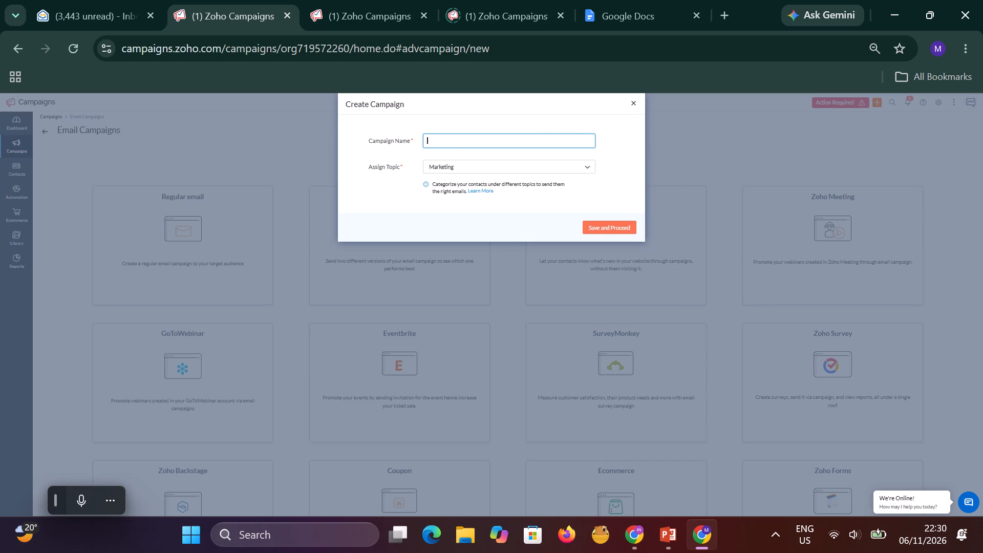
Name the campaign "November Newsletter" and save it to proceed to its details.
type("No")
type("vember Nws")
key("BackSpace")
key("BackSpace")
type("ews")
key("space")
type("l")
key("BackSpace")
key("BackSpace")
type("letter")
left_click(719, 152)
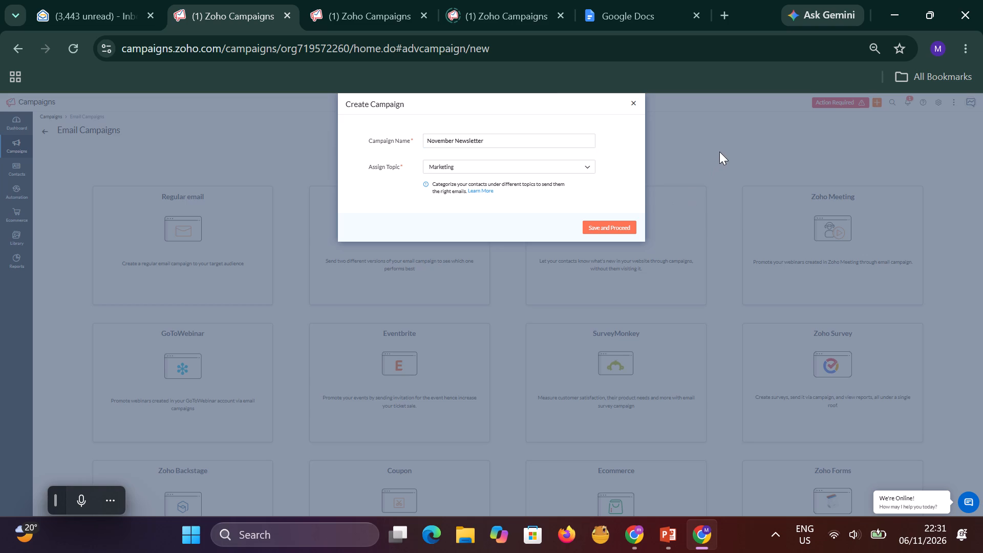
left_click(610, 227)
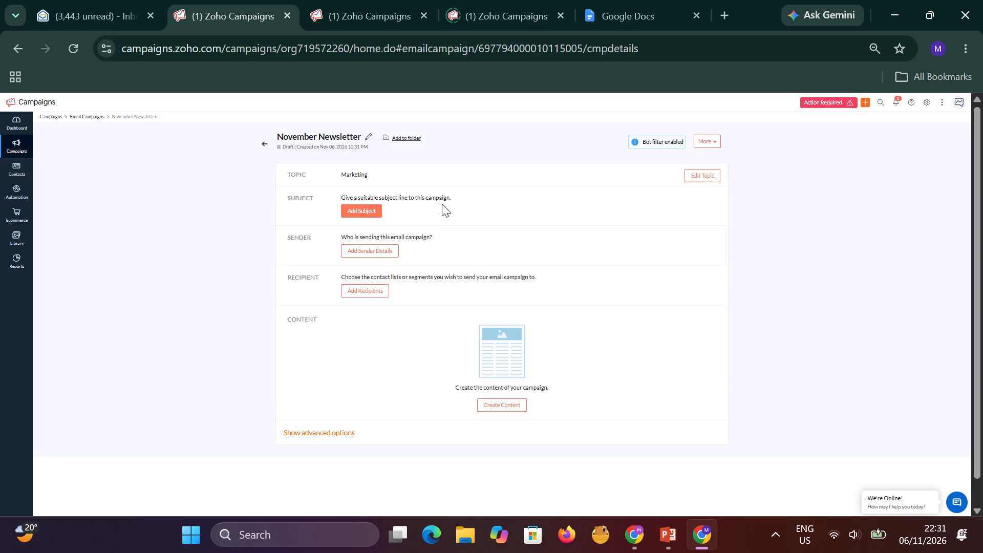
Browse the mailing lists available as recipients for the campaign and leave without selecting any.
scroll(496, 250, "down", 1)
scroll(496, 251, "up", 1)
left_click(374, 295)
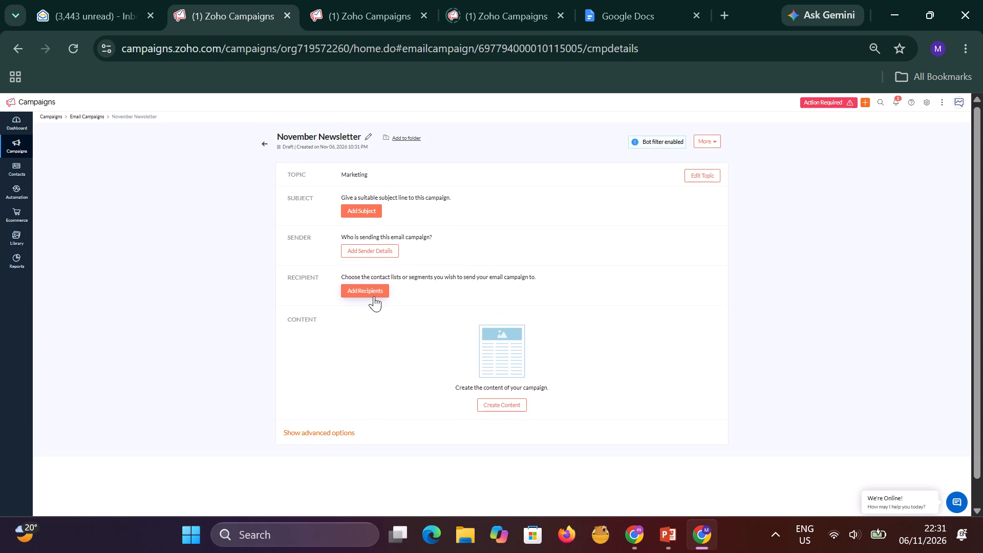
left_click(404, 336)
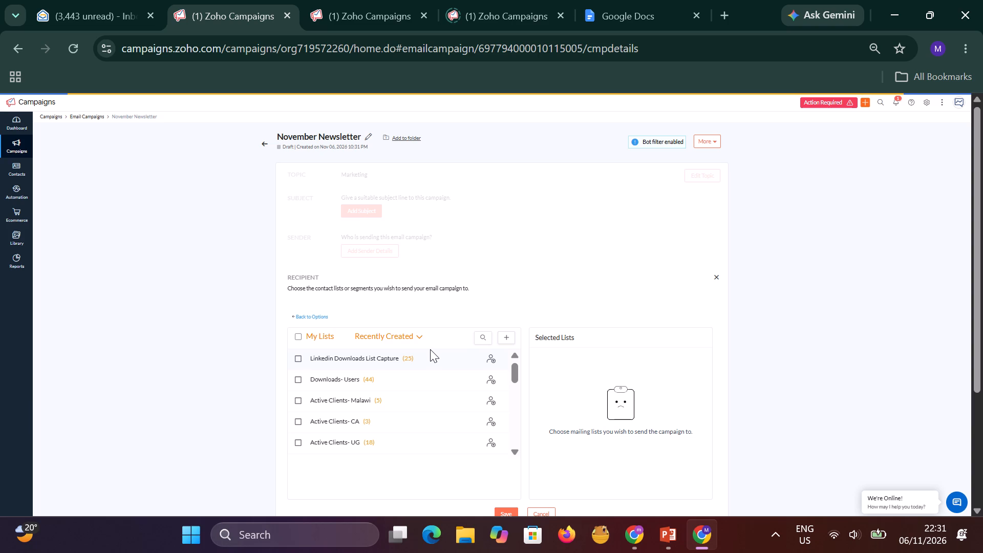
scroll(502, 329, "down", 4)
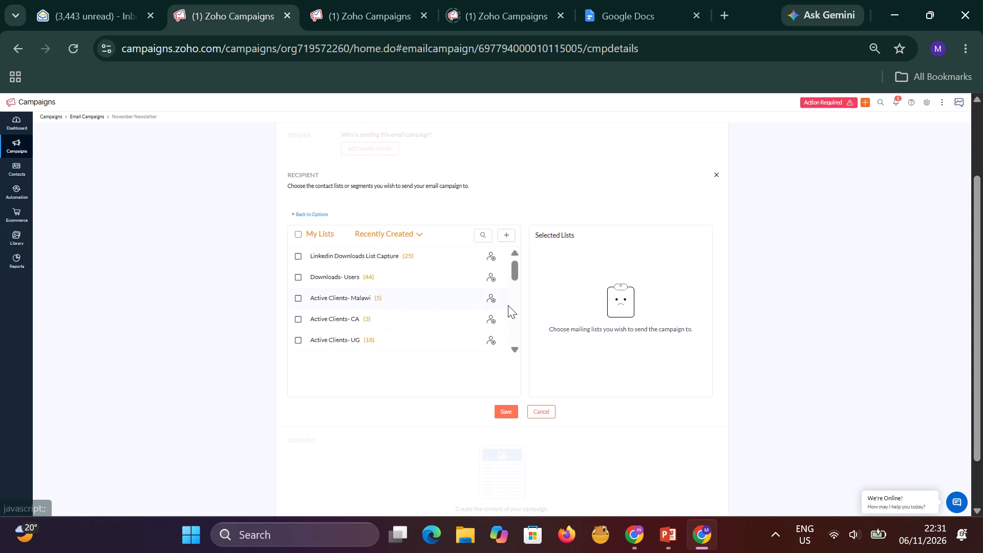
scroll(508, 305, "down", 3)
scroll(656, 396, "up", 4)
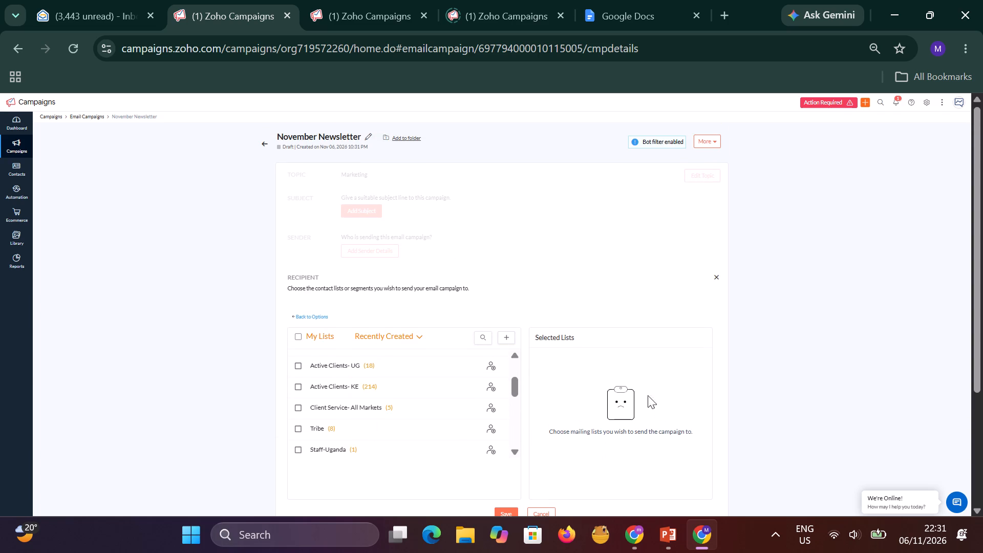
scroll(493, 379, "down", 6)
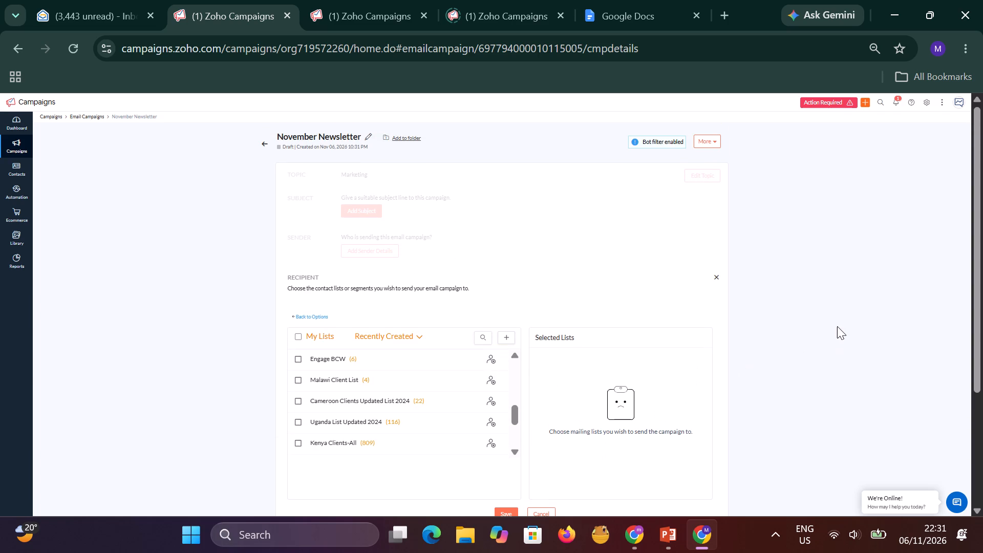
left_click(837, 326)
scroll(599, 308, "down", 16)
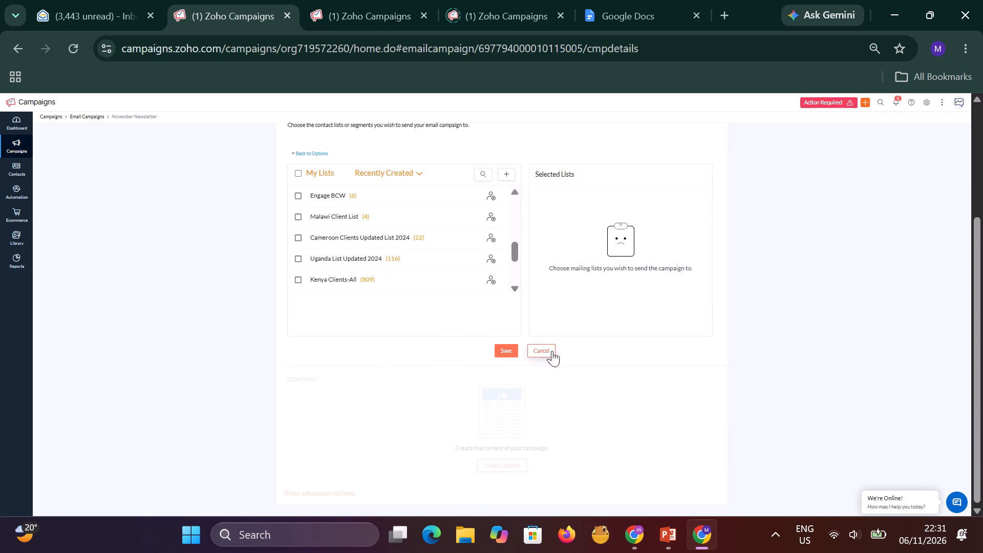
left_click(546, 352)
Start creating the campaign's content and open the pre-designed templates.
scroll(858, 318, "down", 3)
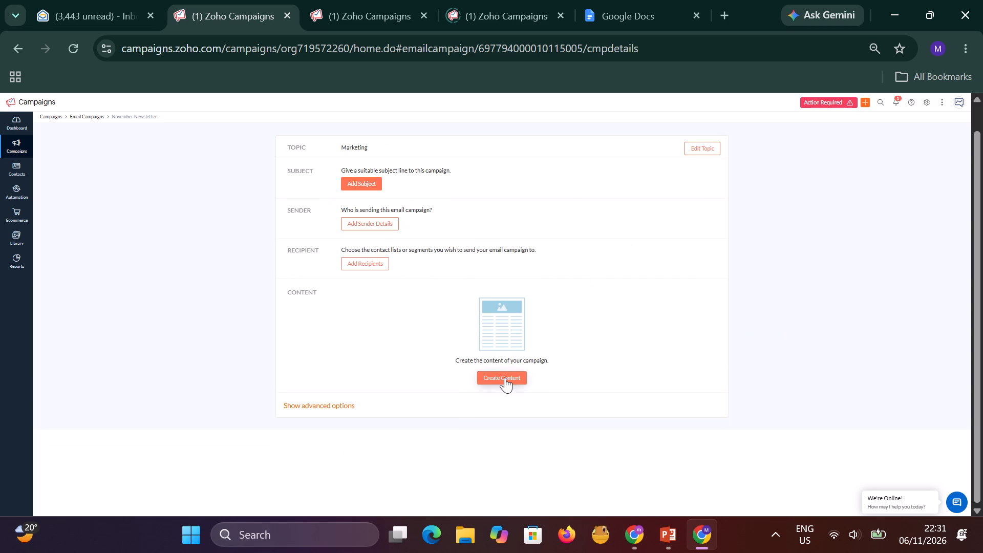
left_click(505, 377)
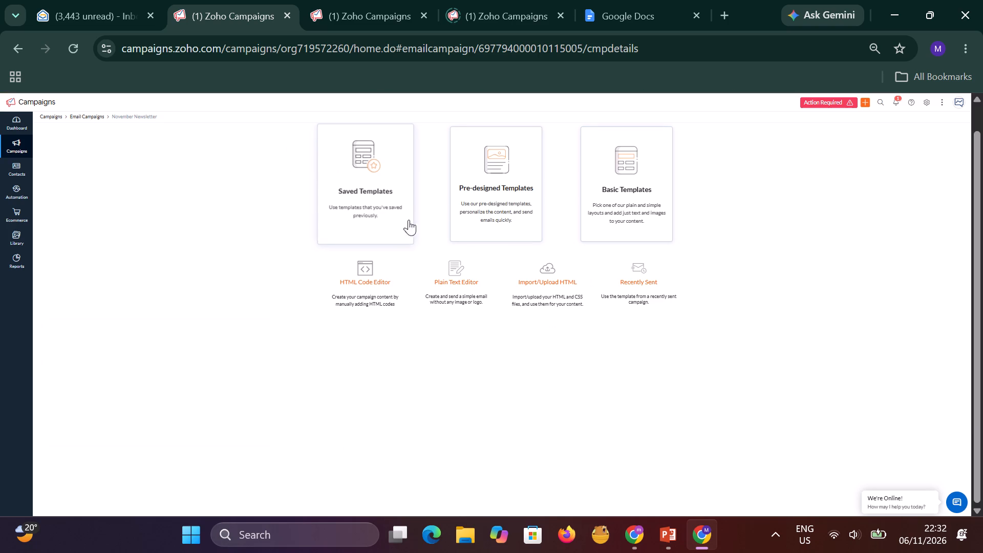
left_click(474, 205)
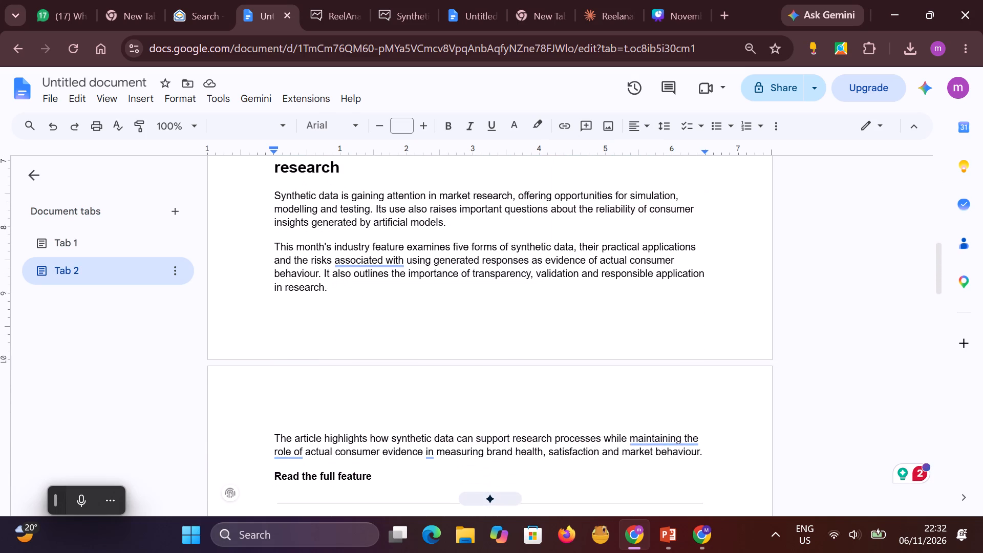
scroll(371, 243, "down", 8)
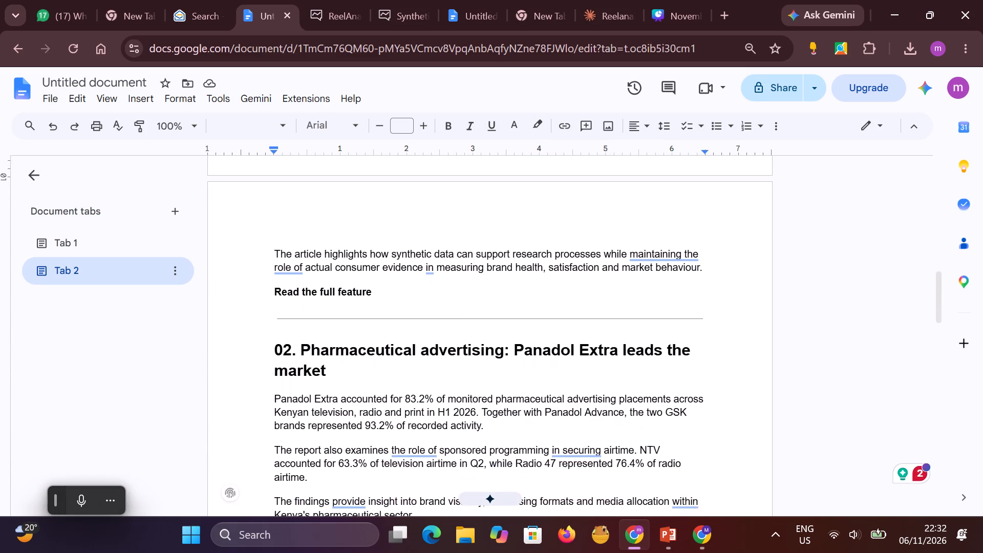
scroll(371, 241, "down", 4)
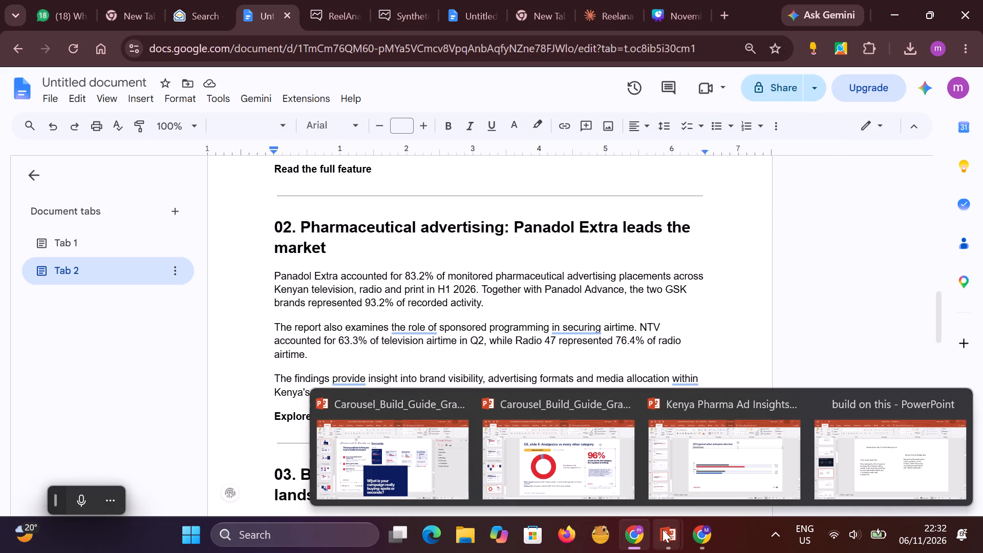
Return to Zoho Campaigns and select the Prudence template from the Welcome category.
left_click(707, 536)
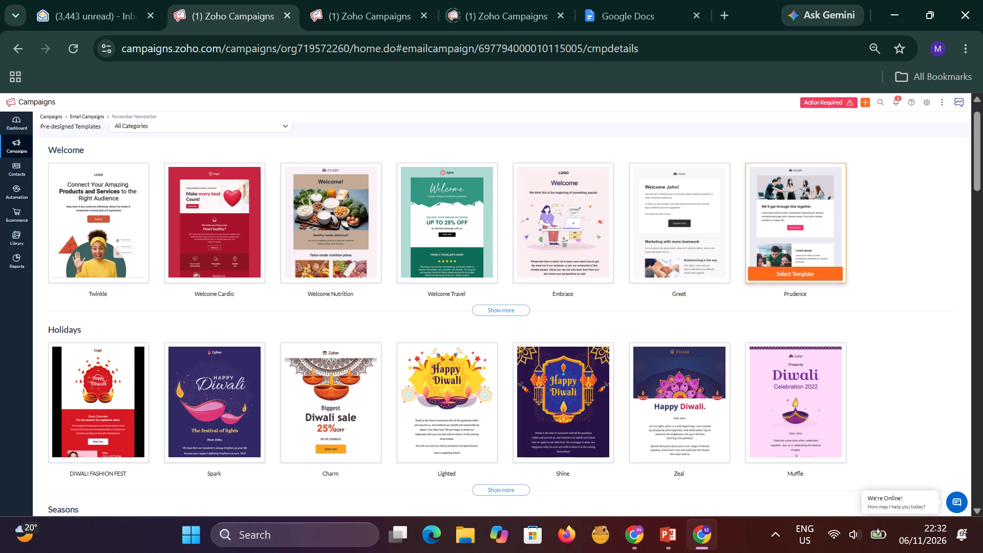
scroll(837, 234, "down", 1)
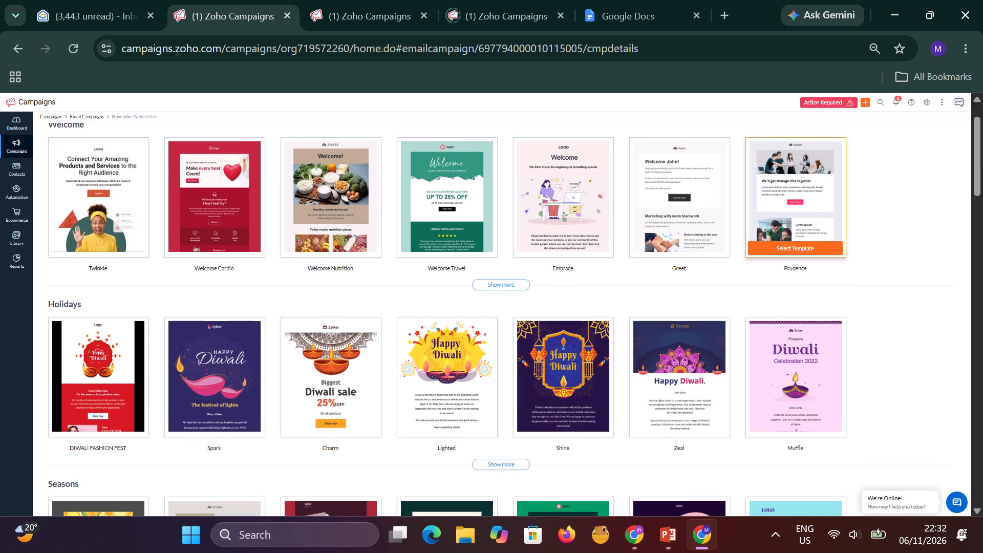
left_click(796, 246)
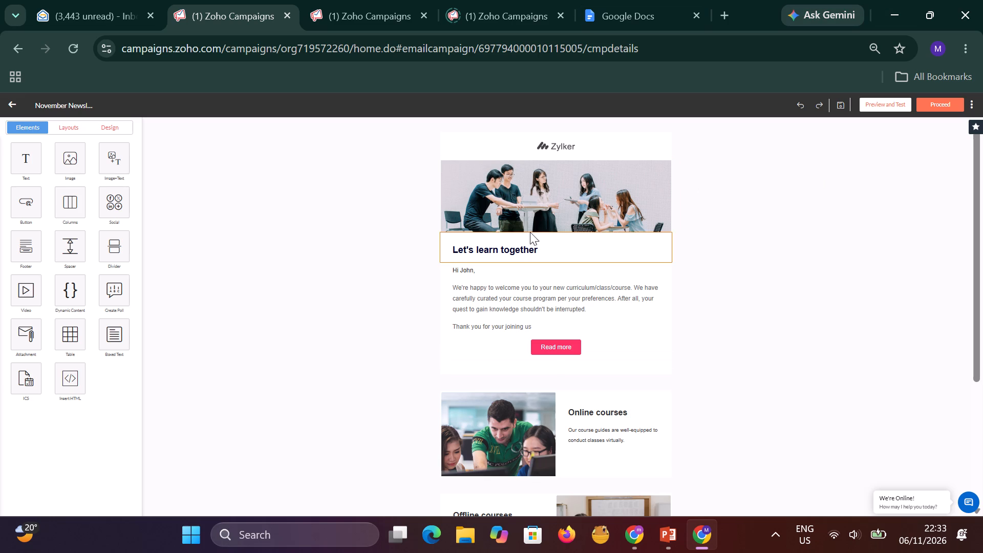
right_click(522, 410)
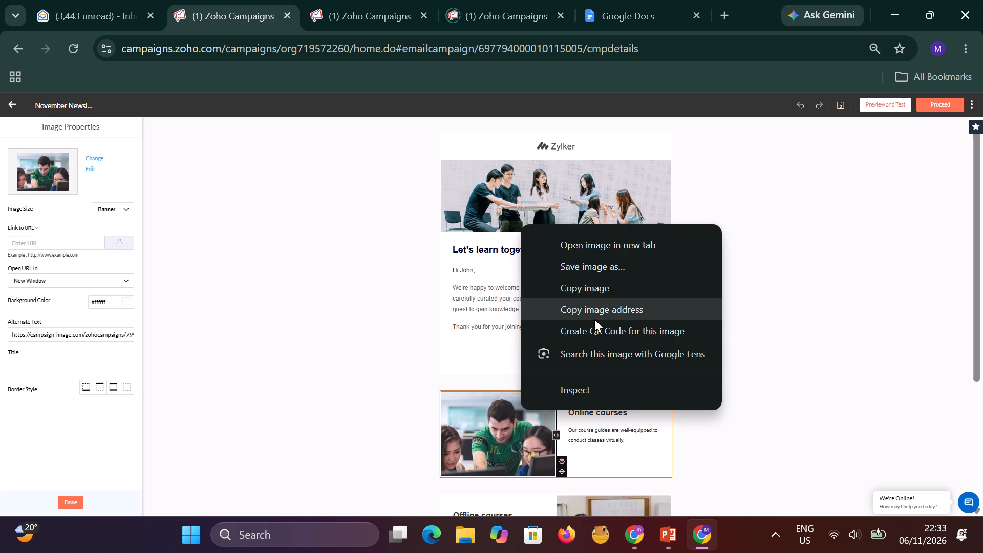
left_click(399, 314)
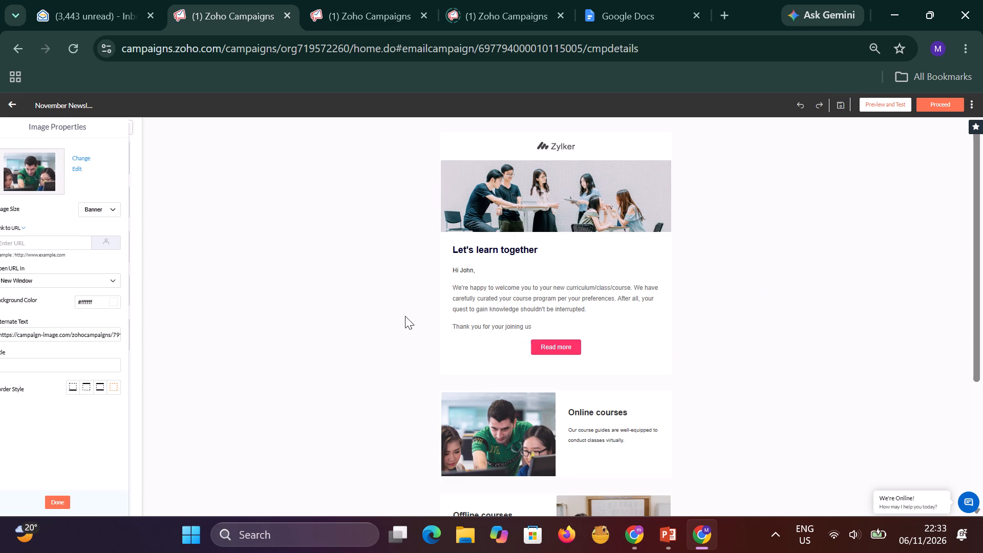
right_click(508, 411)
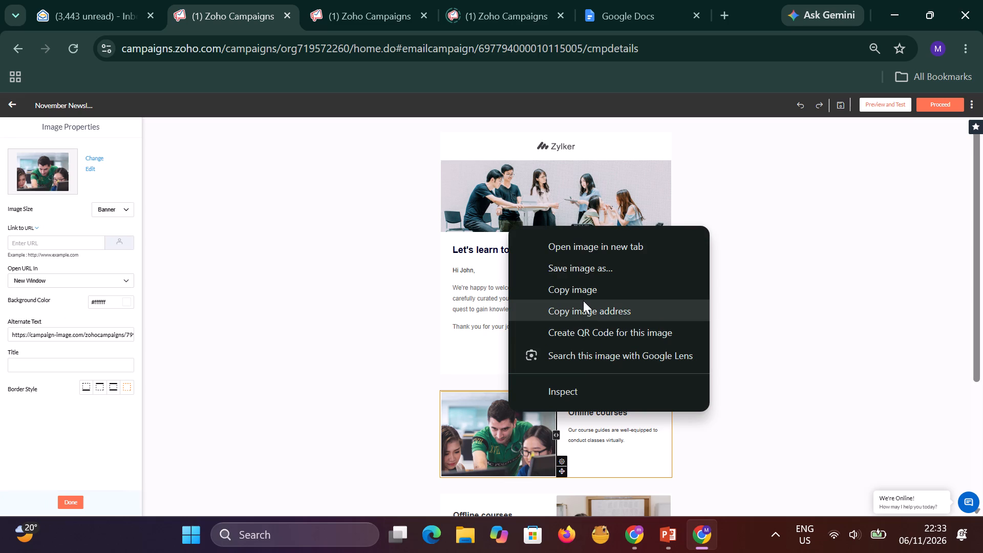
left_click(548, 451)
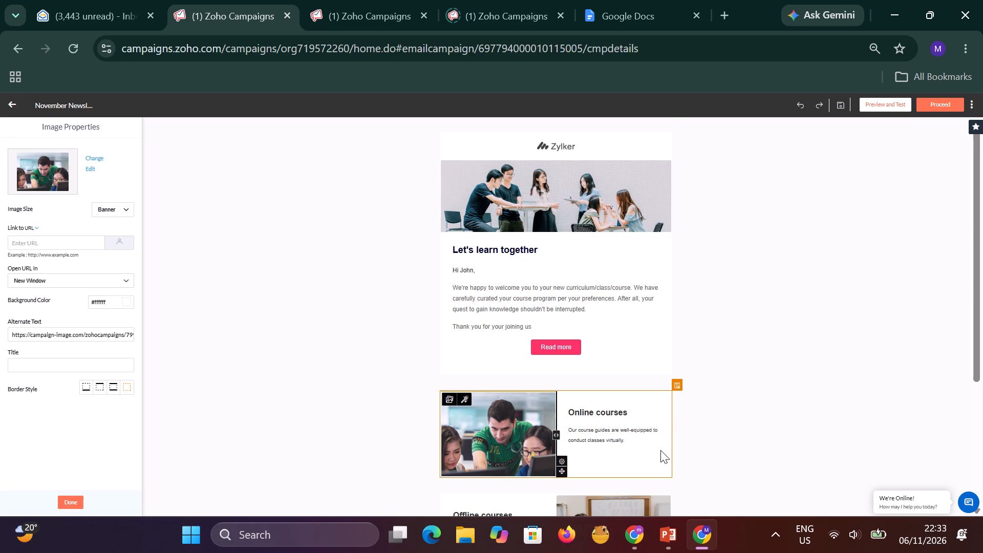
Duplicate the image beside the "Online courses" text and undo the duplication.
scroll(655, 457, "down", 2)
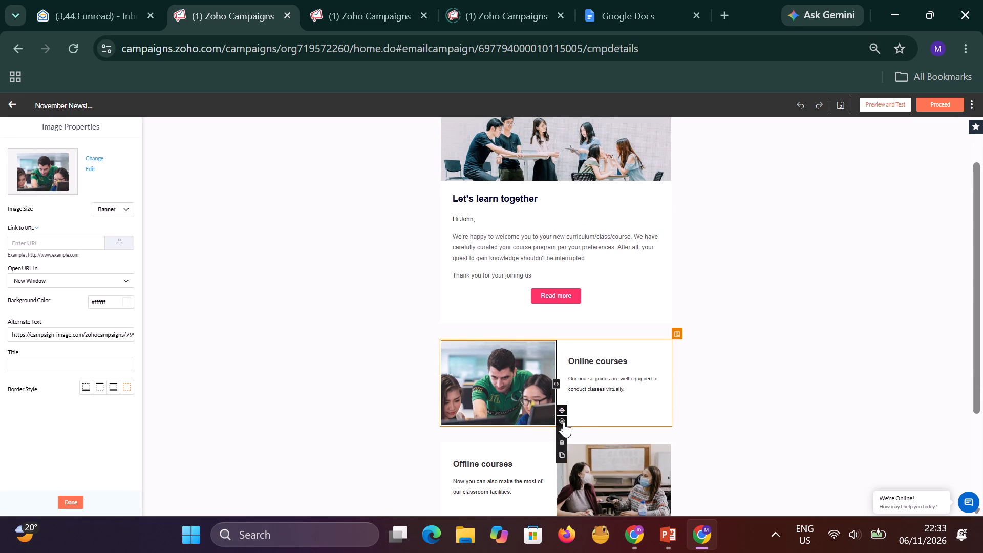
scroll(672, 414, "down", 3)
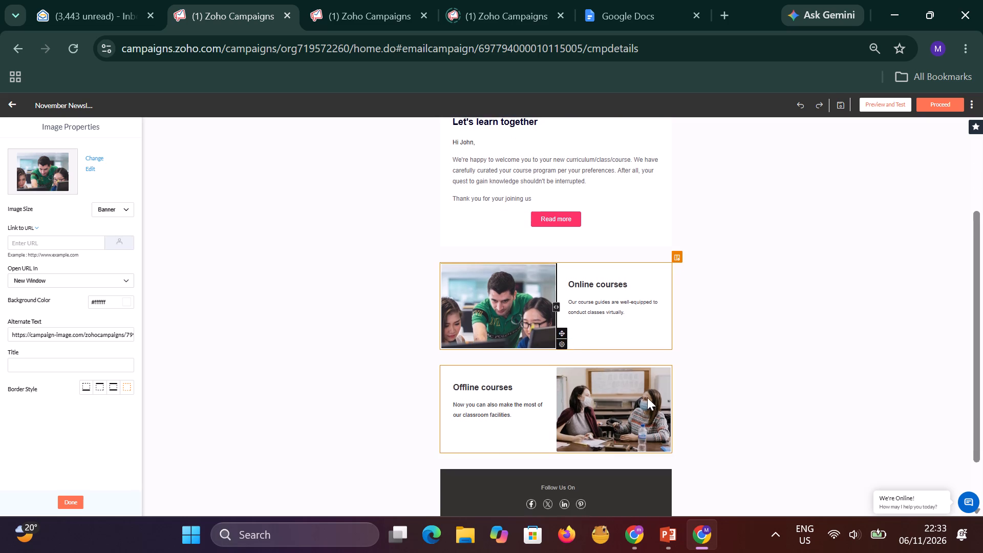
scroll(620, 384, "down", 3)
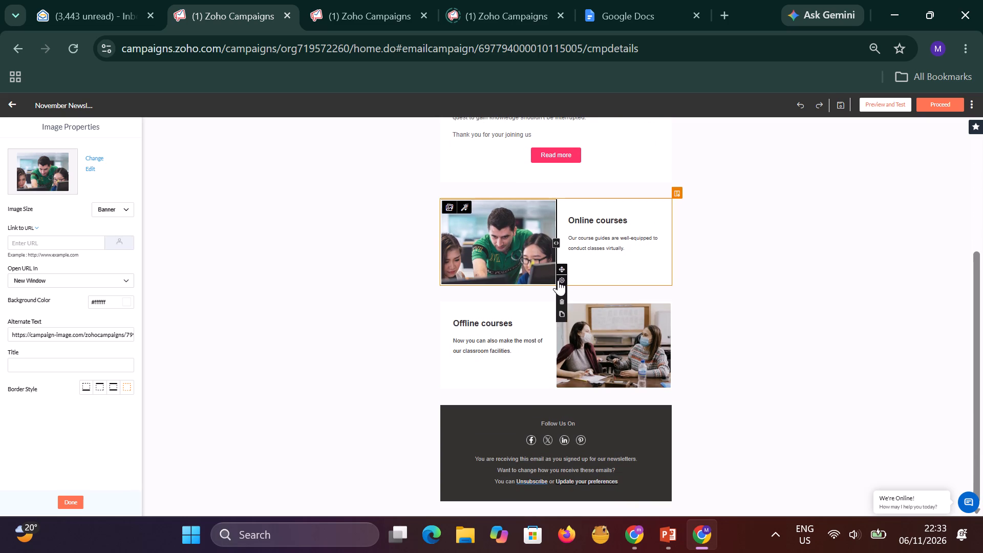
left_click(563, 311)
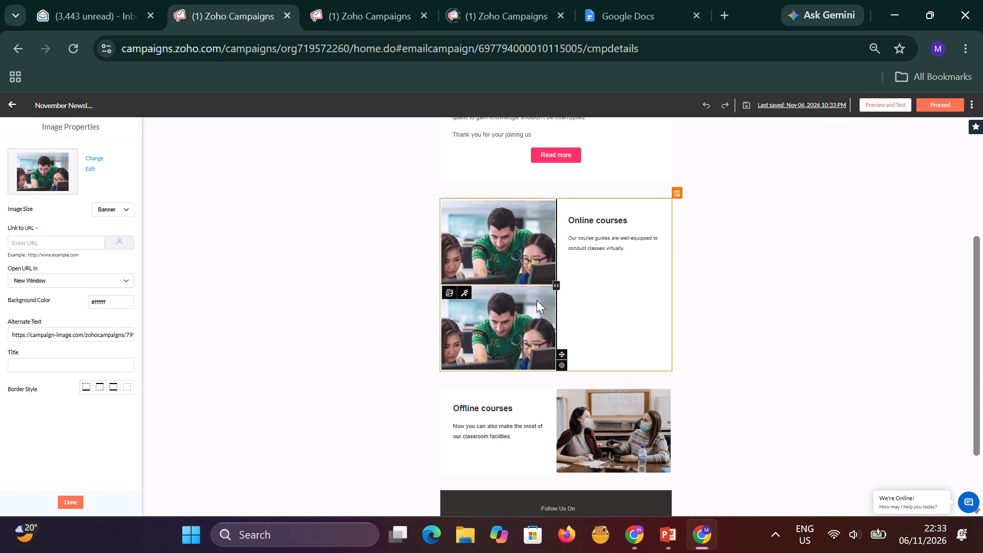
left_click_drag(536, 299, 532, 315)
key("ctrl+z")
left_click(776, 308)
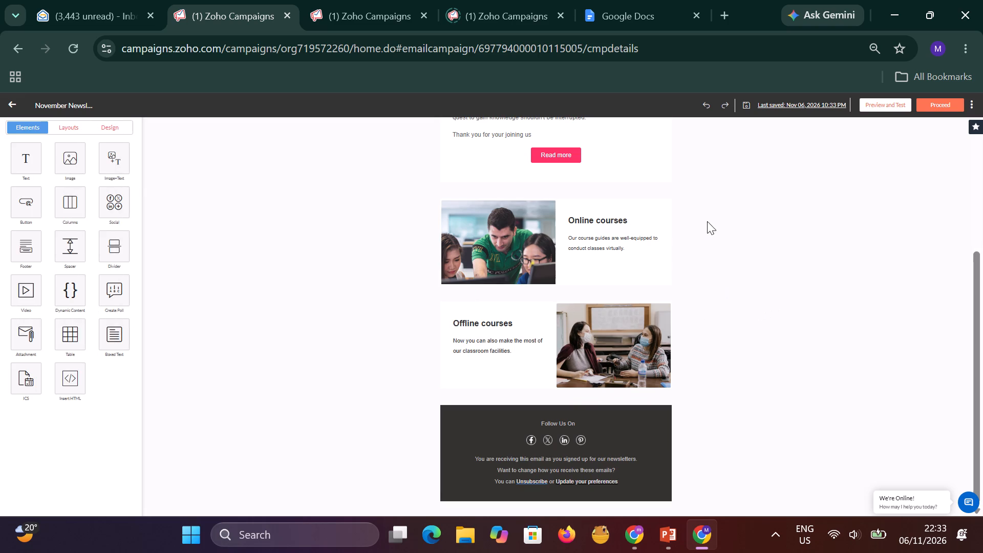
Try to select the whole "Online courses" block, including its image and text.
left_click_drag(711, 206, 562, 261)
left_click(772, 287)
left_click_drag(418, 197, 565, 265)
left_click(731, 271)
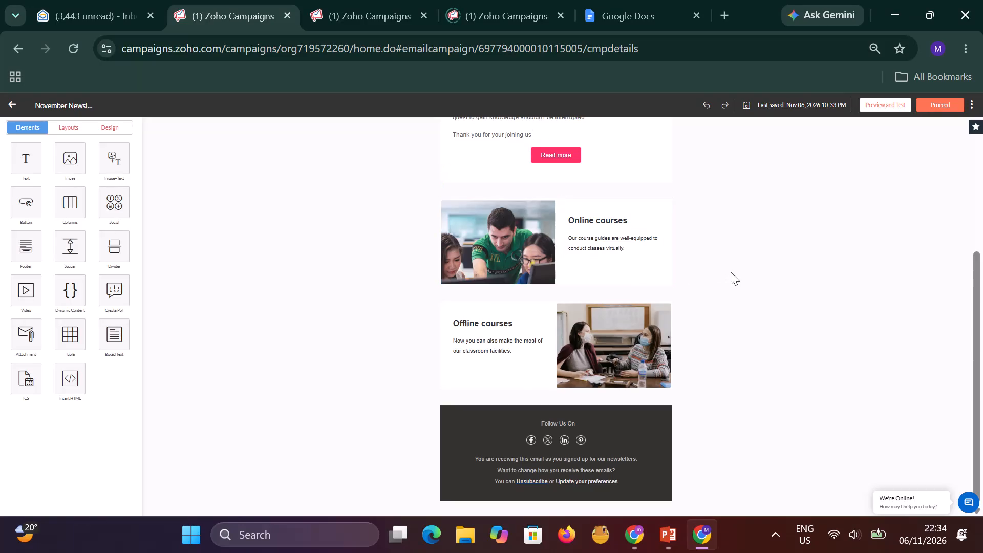
Replace the "Online courses" heading with "02. Pharmaceutical advertising: Panadol Extra leads the market", copied from the Google Docs newsletter draft.
scroll(501, 191, "up", 3)
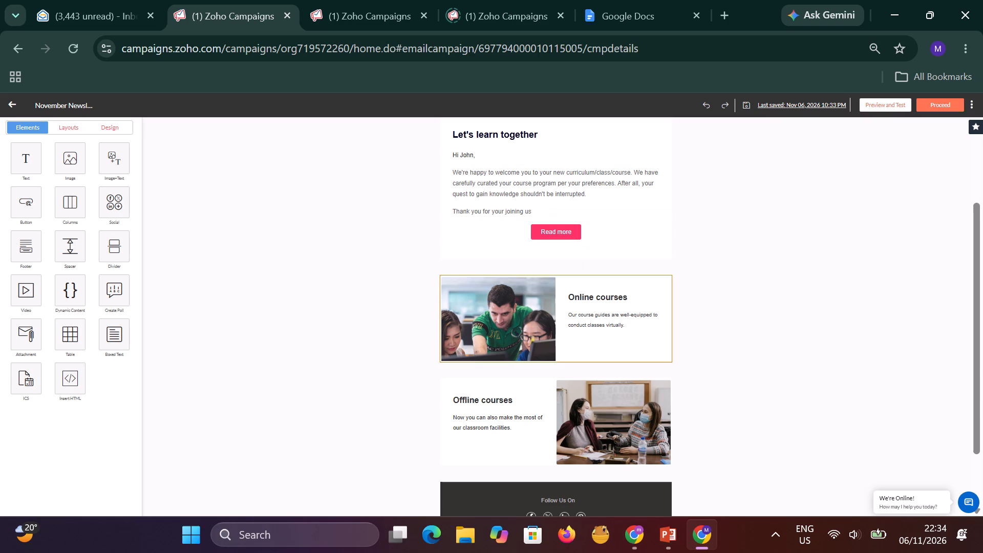
left_click(636, 540)
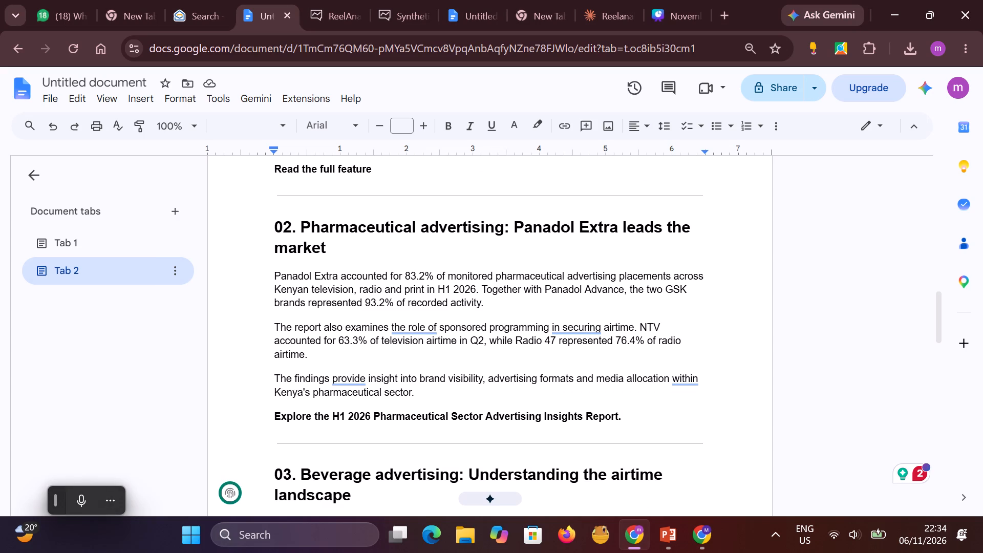
left_click_drag(272, 225, 321, 246)
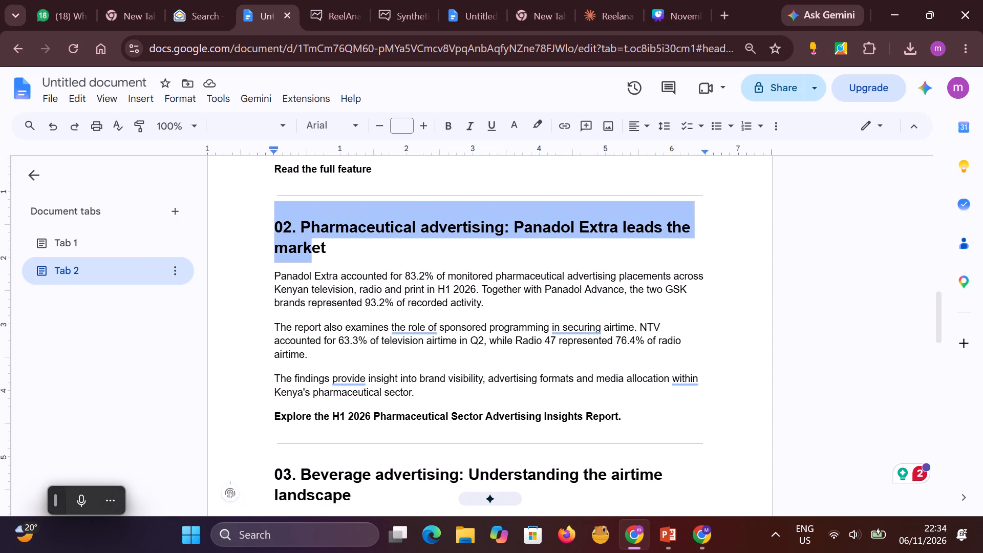
left_click_drag(321, 246, 327, 246)
right_click(332, 223)
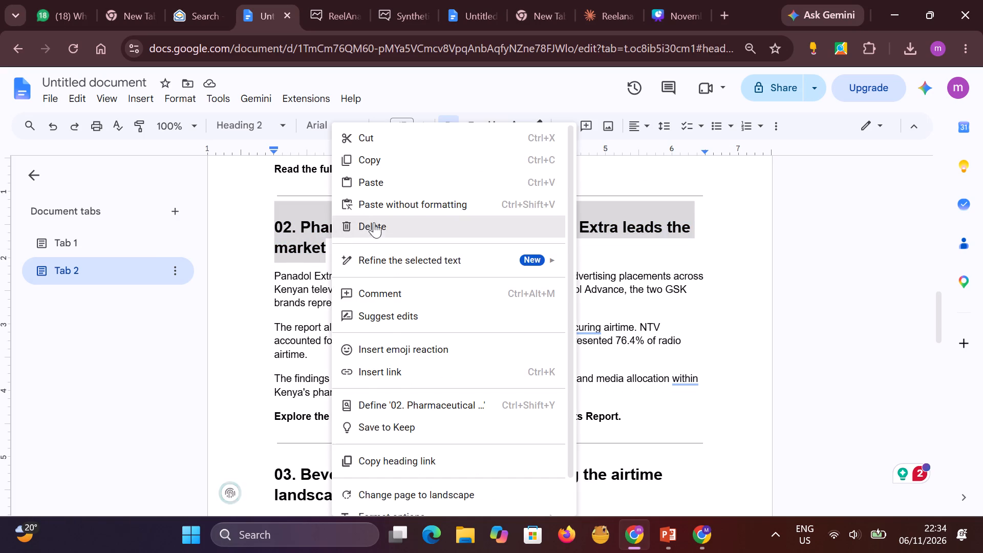
left_click(372, 161)
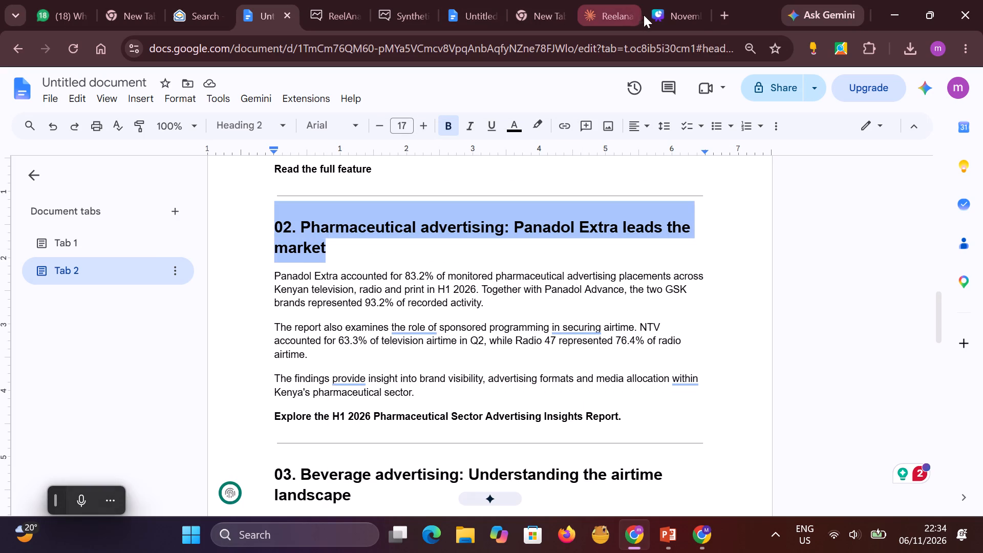
left_click(709, 531)
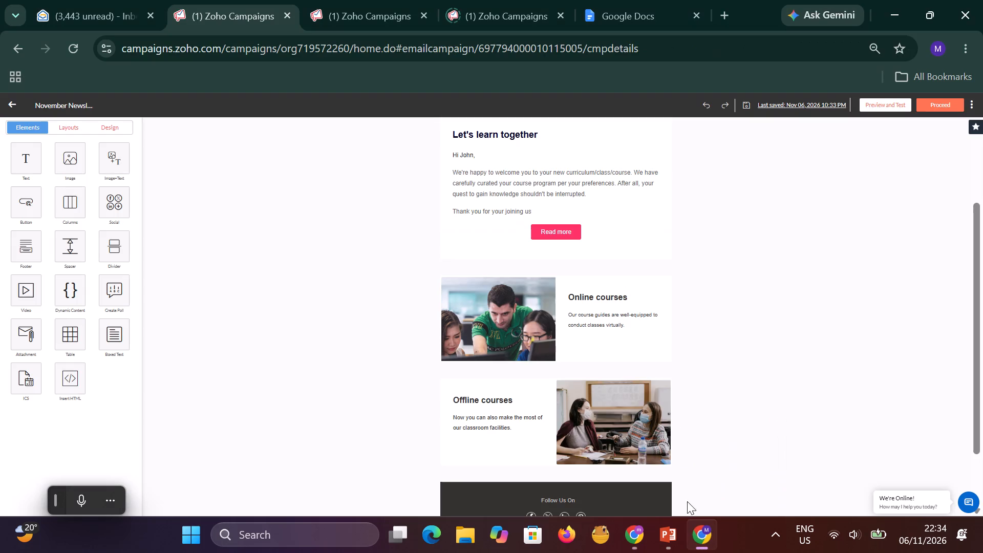
left_click(587, 296)
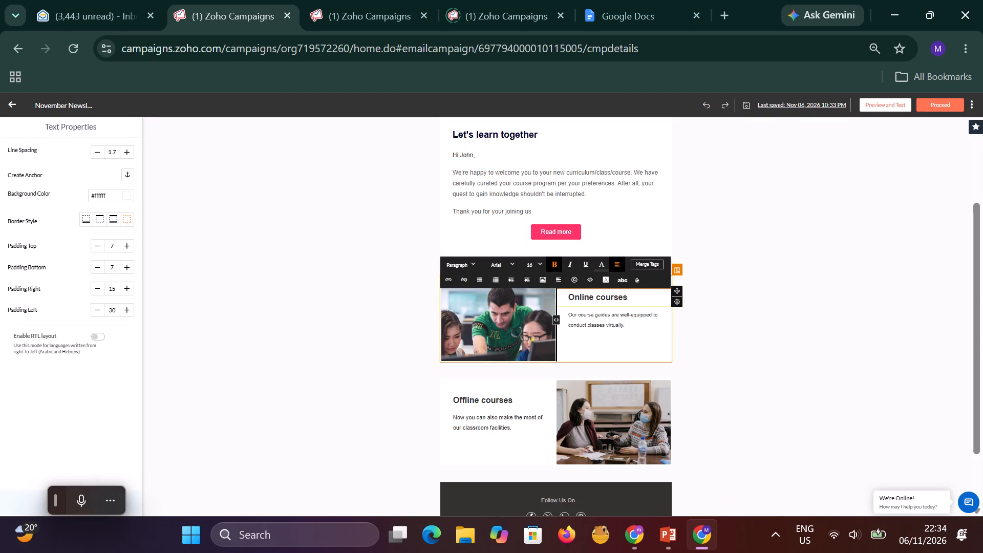
left_click_drag(569, 296, 628, 296)
right_click(628, 296)
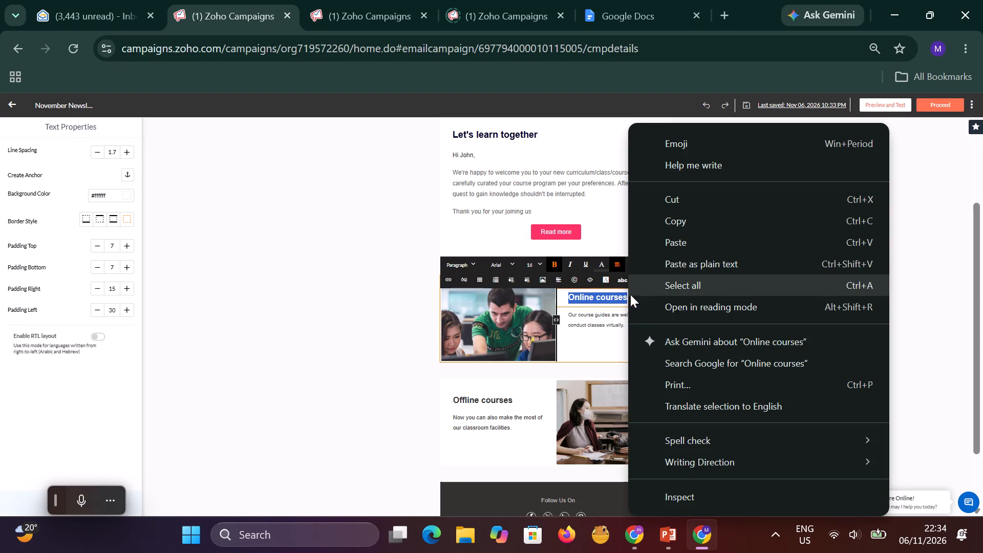
left_click(682, 244)
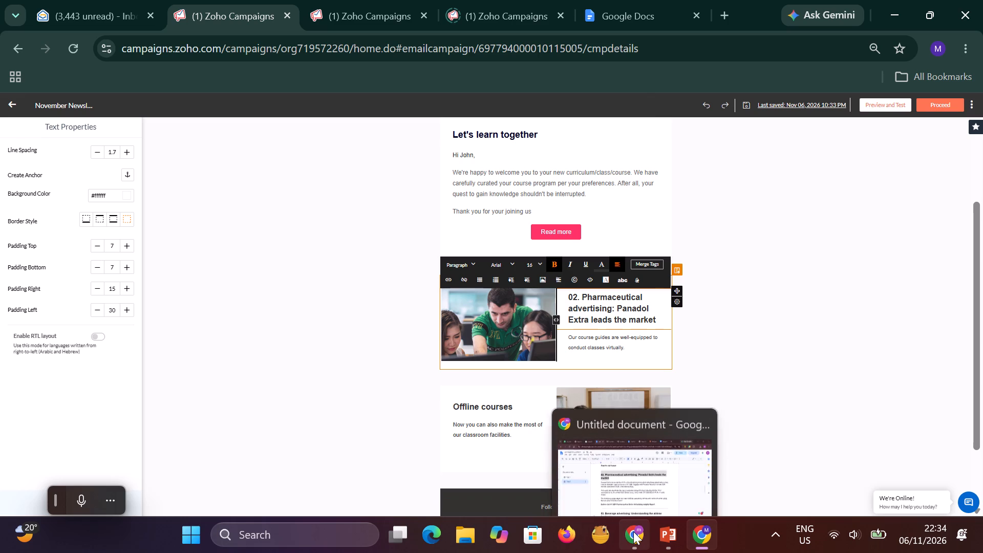
Replace the "Our course guides are well-equipped" text with section 02's body, from "Panadol Extra accounted" through the "Explore" line, copied from the Google Docs draft.
left_click(626, 485)
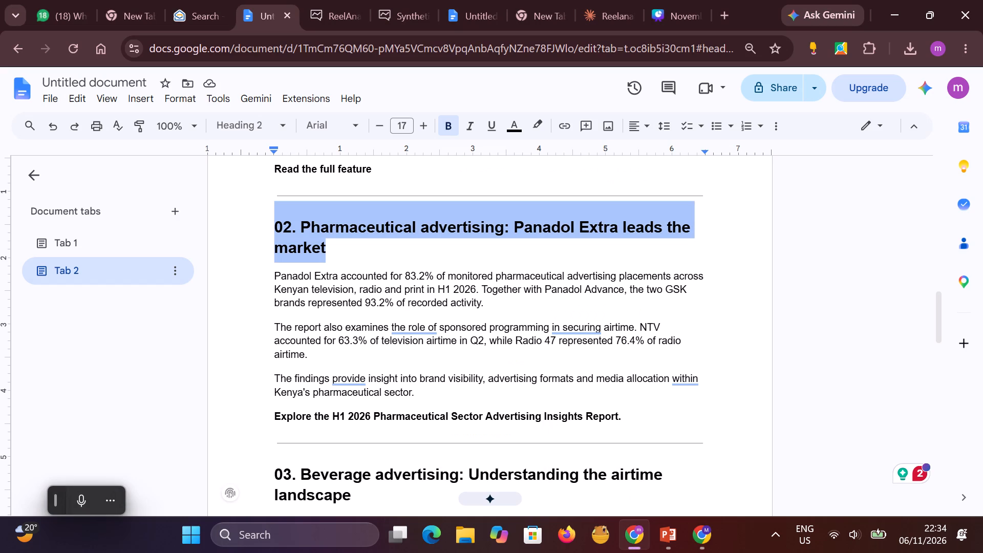
left_click_drag(275, 275, 393, 396)
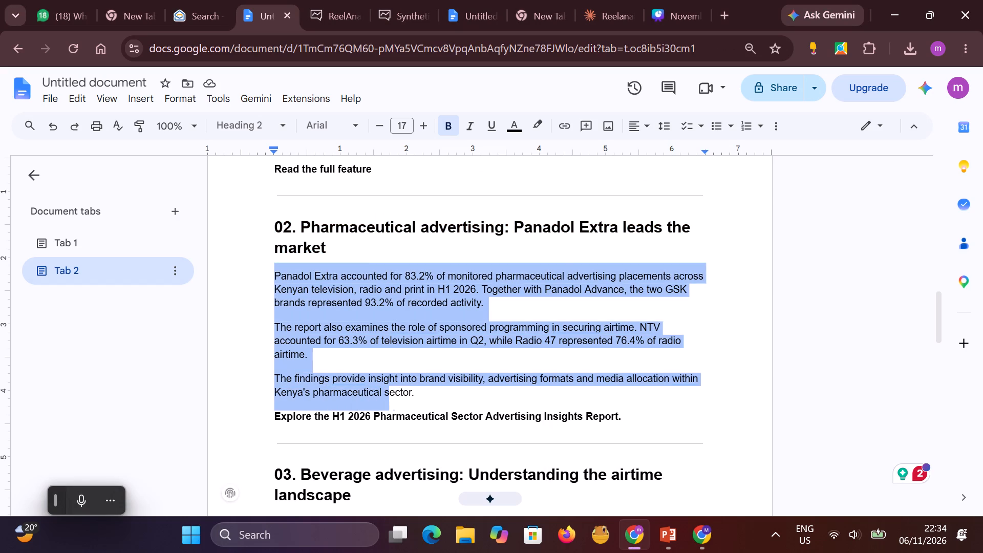
left_click_drag(393, 396, 413, 392)
left_click_drag(413, 392, 625, 423)
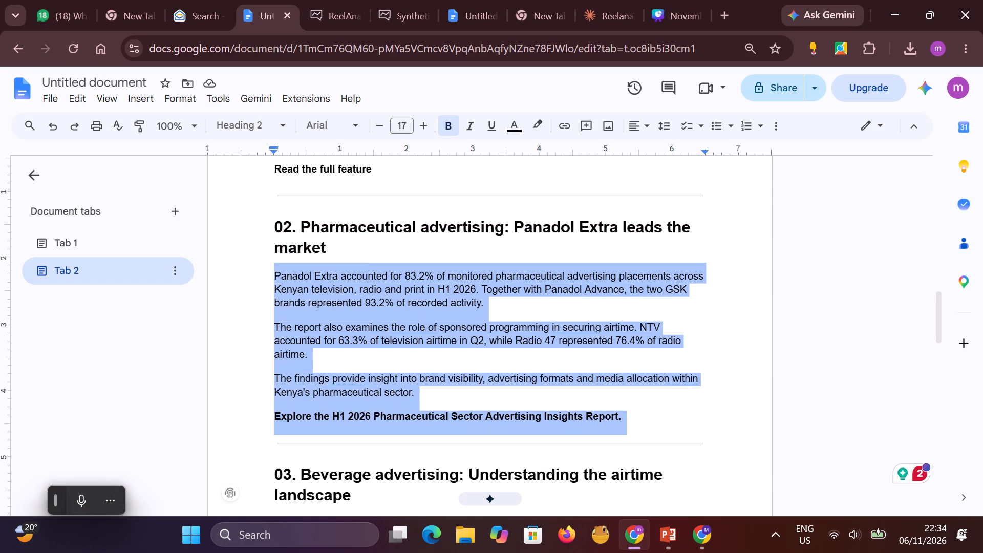
left_click_drag(625, 423, 625, 422)
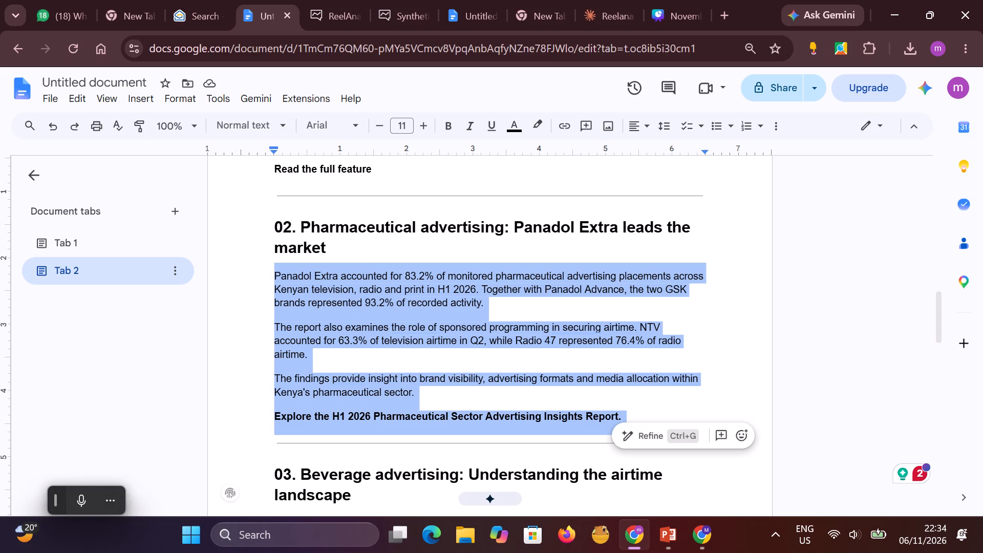
right_click(334, 349)
left_click(373, 161)
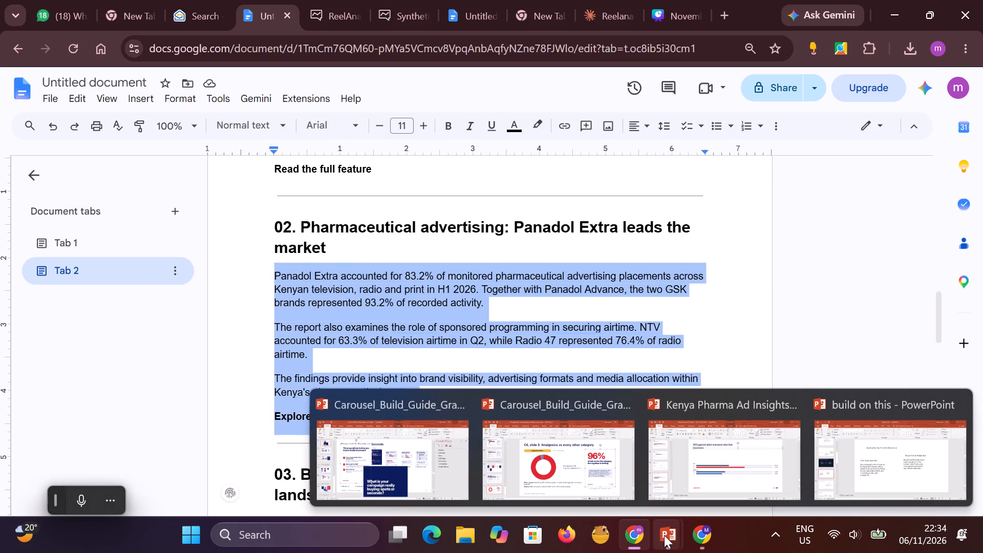
left_click(693, 537)
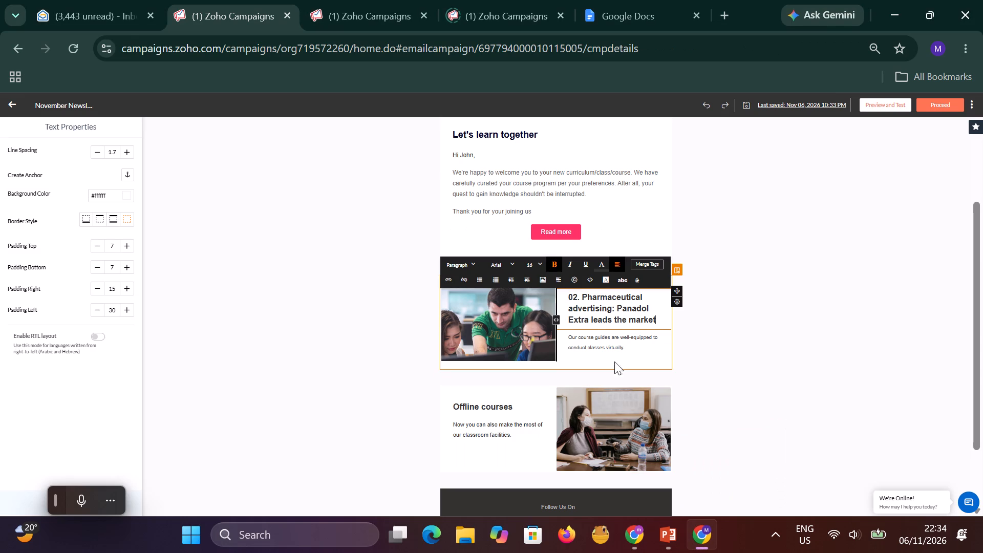
left_click(597, 342)
left_click_drag(623, 348, 553, 335)
right_click(580, 339)
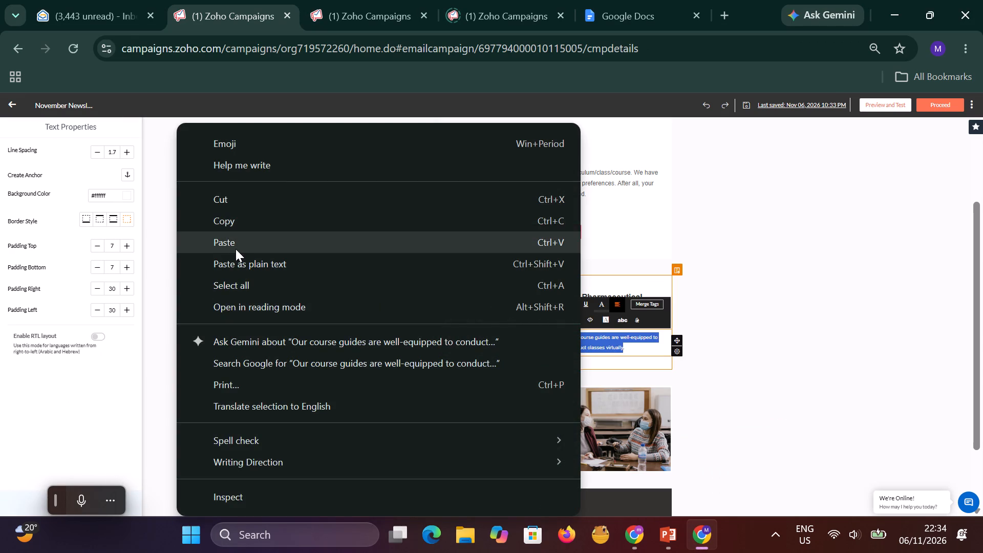
left_click(219, 239)
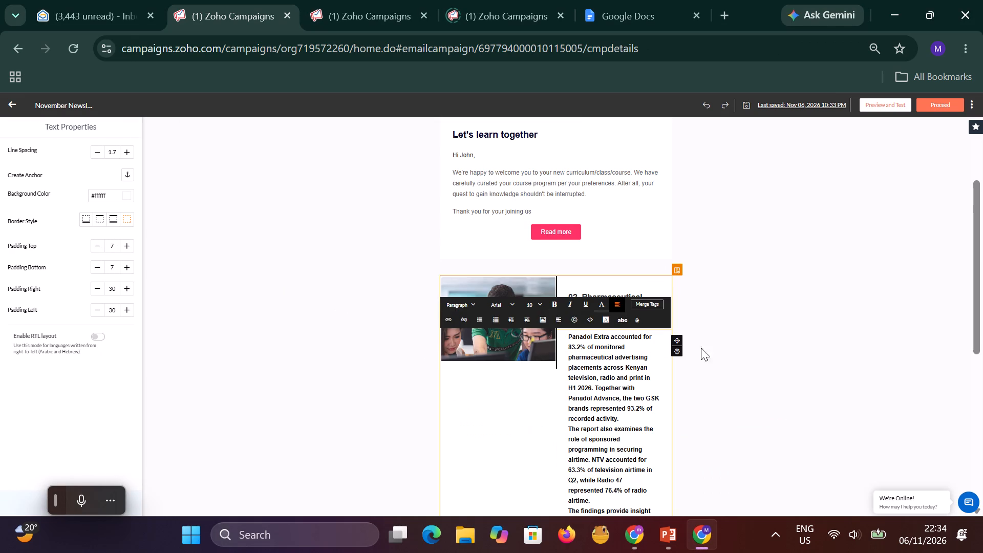
Examine how the pasted pharmaceutical body text fits in the narrow column beside the image.
scroll(731, 329, "down", 9)
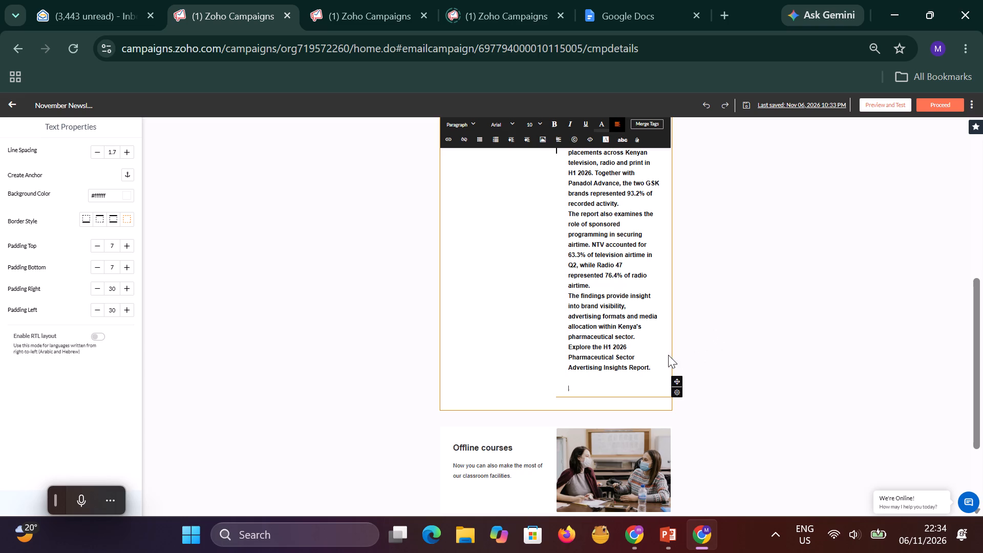
scroll(610, 331, "up", 5)
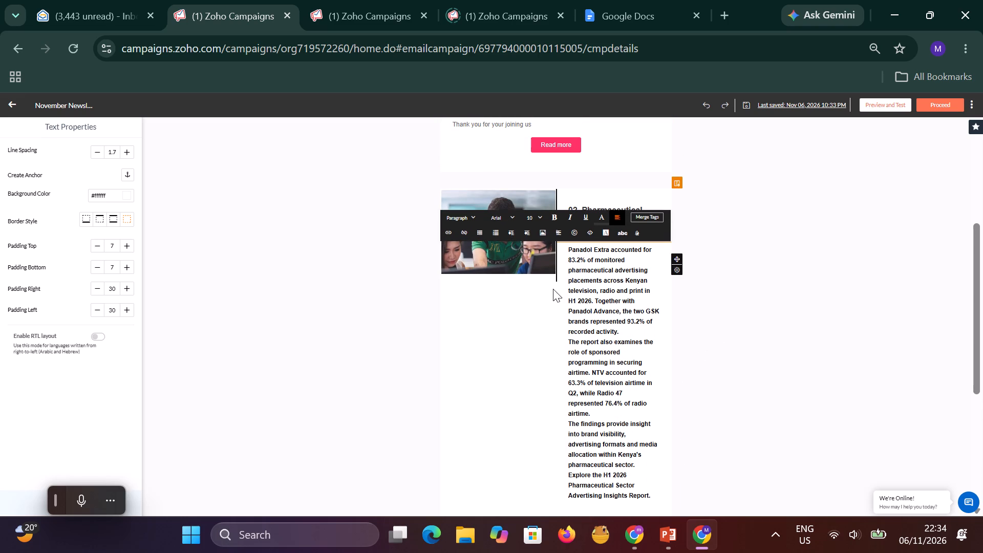
left_click(558, 265)
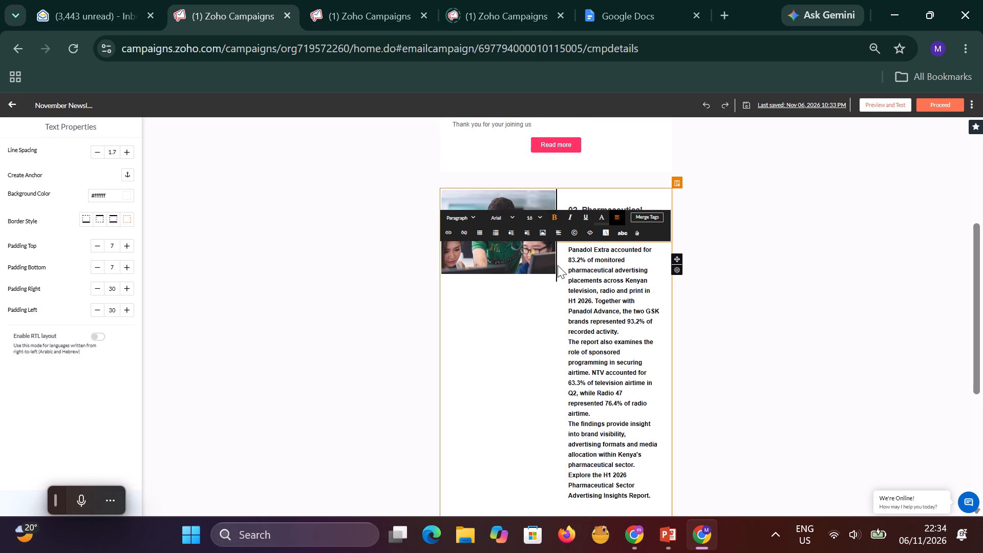
scroll(610, 428, "down", 5)
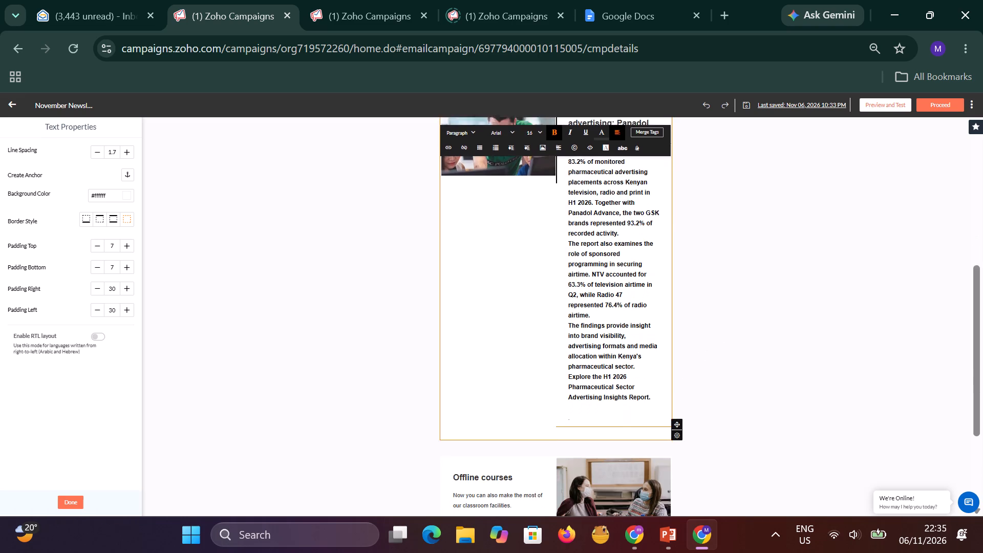
scroll(616, 414, "down", 2)
scroll(617, 387, "up", 3)
Replace the "We're happy to welcome you" paragraph under "Hi John," with the copied pharmaceutical advertising body text.
scroll(619, 376, "up", 10)
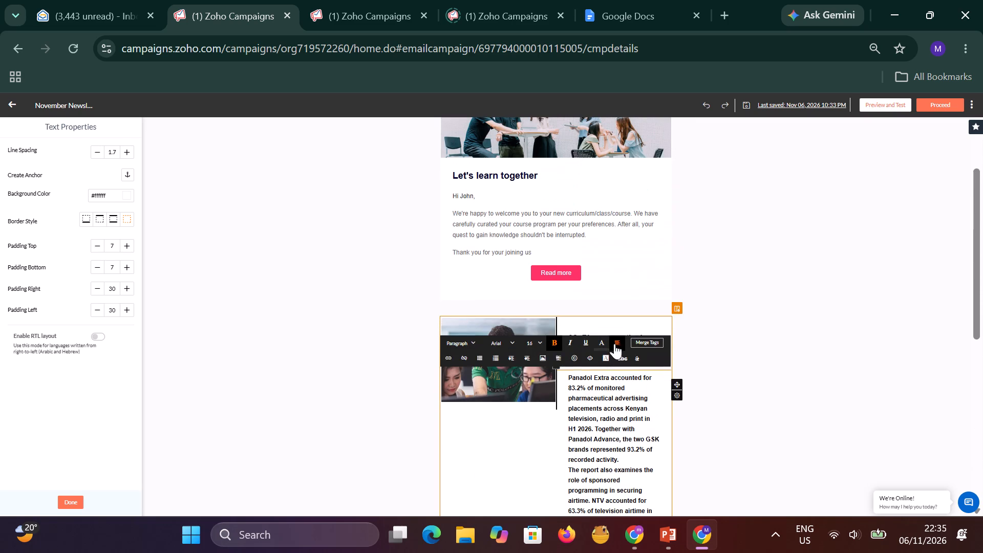
scroll(614, 344, "up", 3)
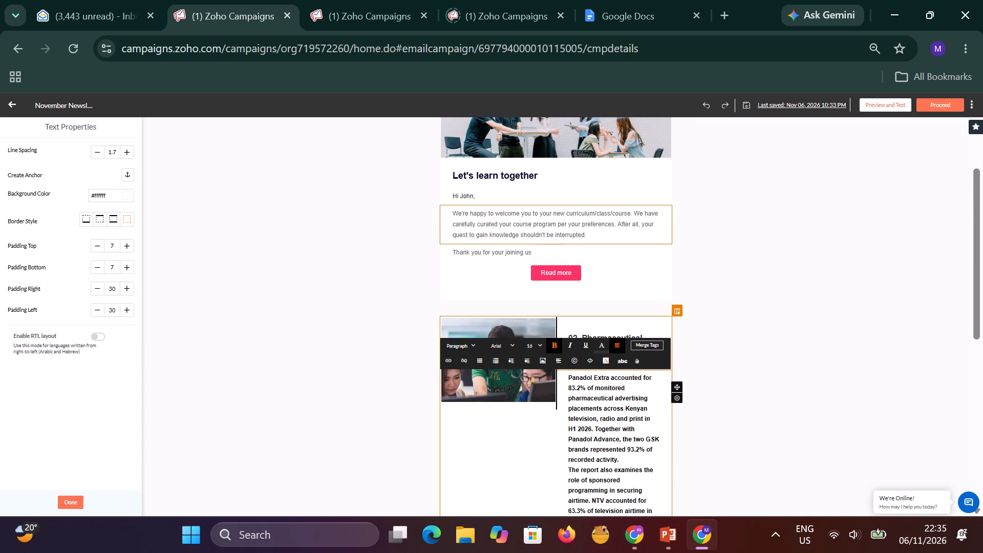
left_click(560, 236)
left_click(589, 211)
left_click_drag(587, 217, 587, 214)
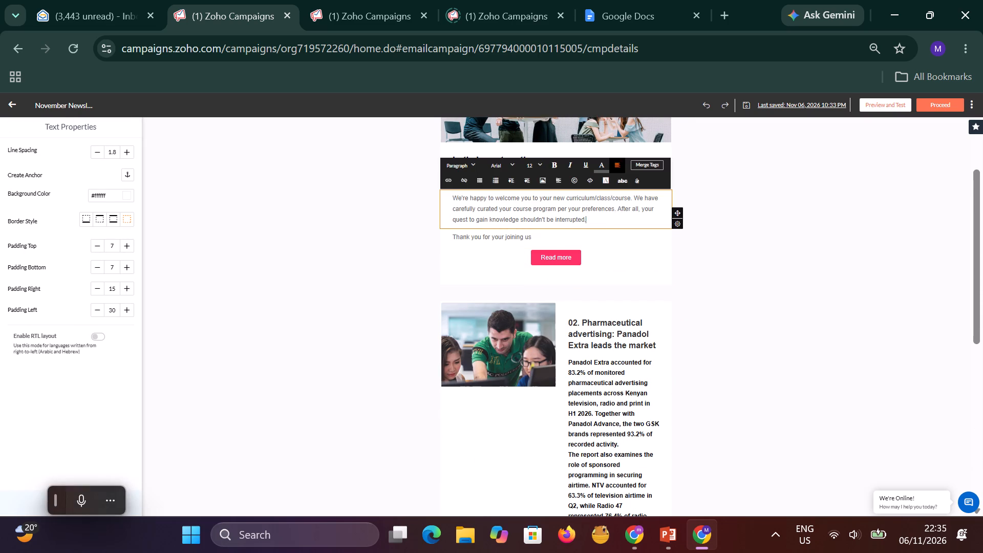
left_click_drag(587, 214, 421, 197)
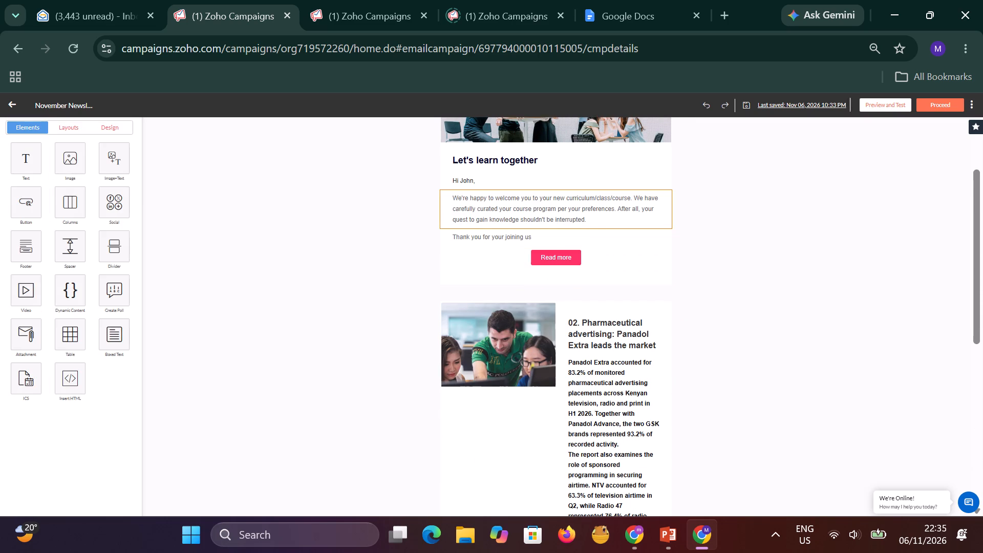
left_click_drag(453, 197, 621, 237)
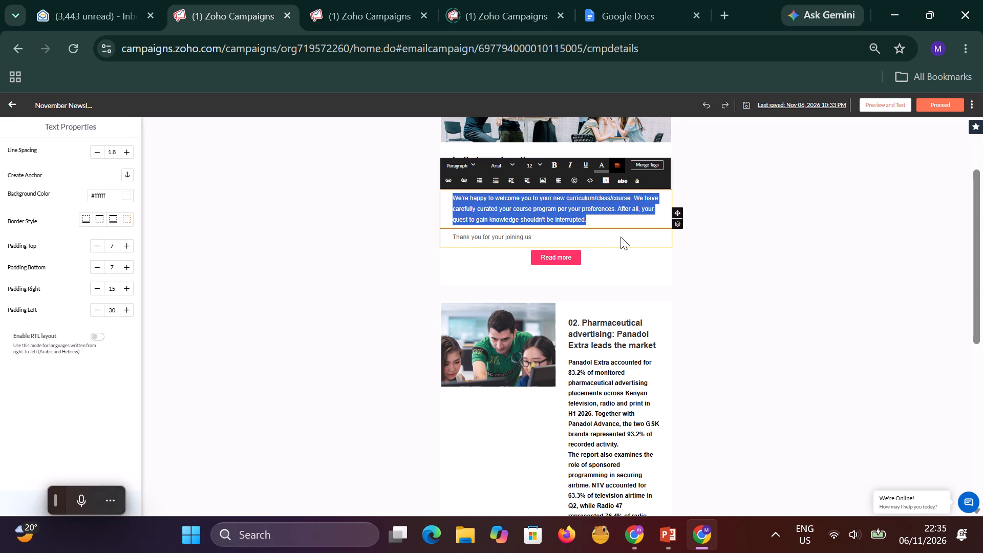
left_click_drag(621, 237, 621, 237)
left_click(585, 219)
left_click_drag(590, 218, 466, 205)
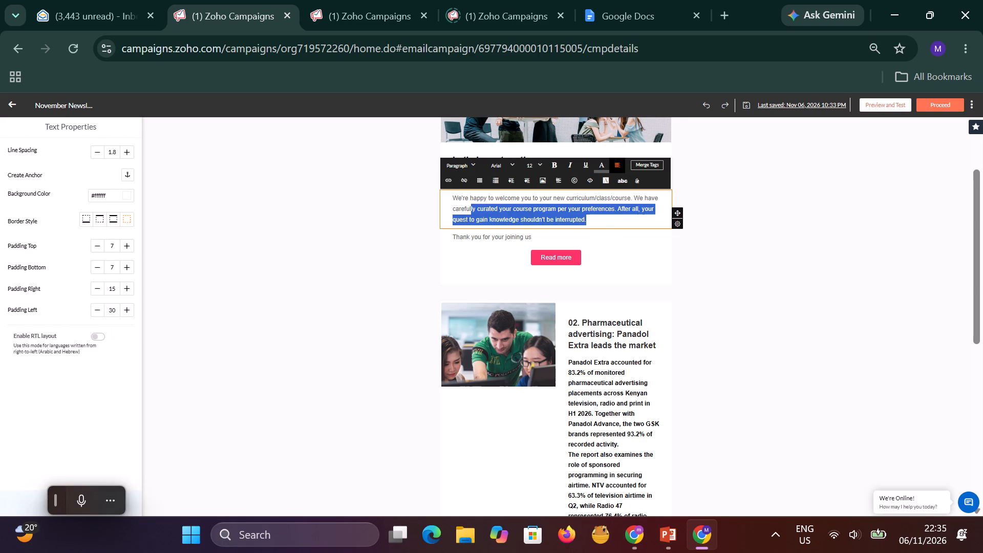
left_click_drag(466, 205, 454, 202)
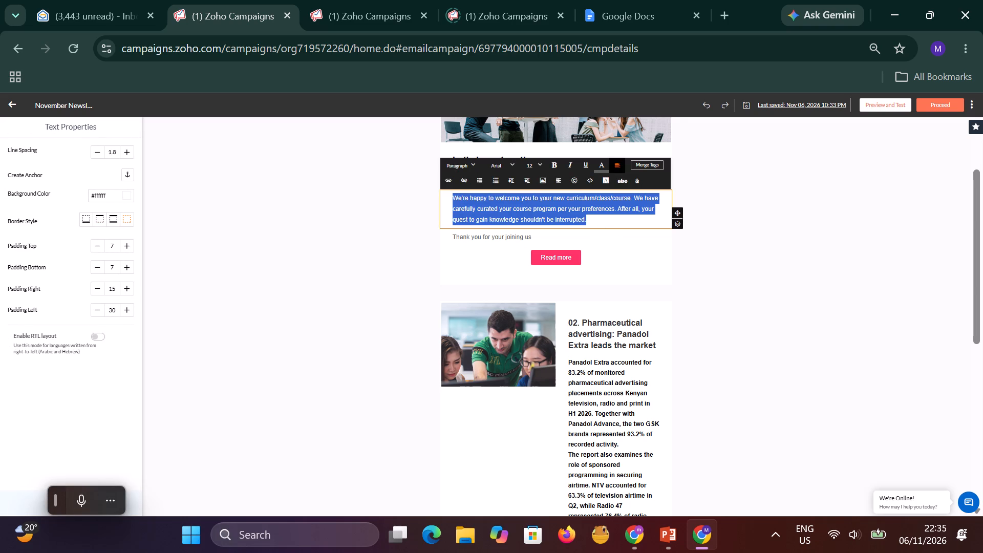
key("ctrl+v")
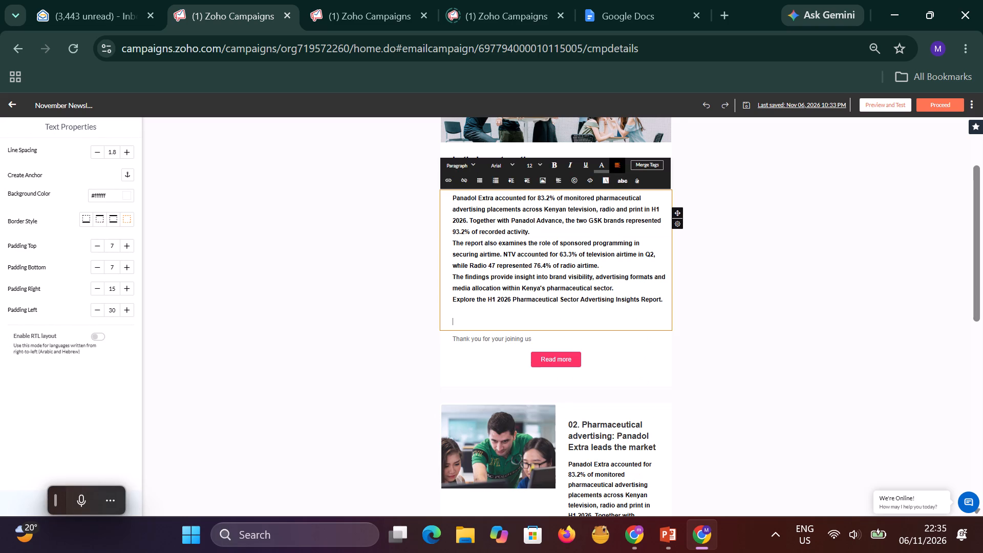
Add a blank line after each of the first two paragraphs of the pasted text in the "Let's learn together" block.
left_click(549, 235)
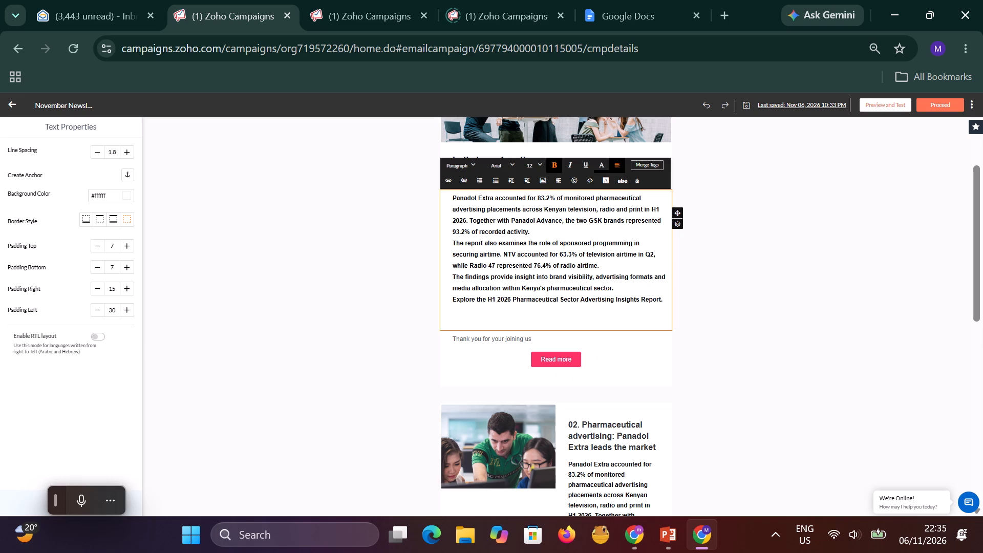
key("Return")
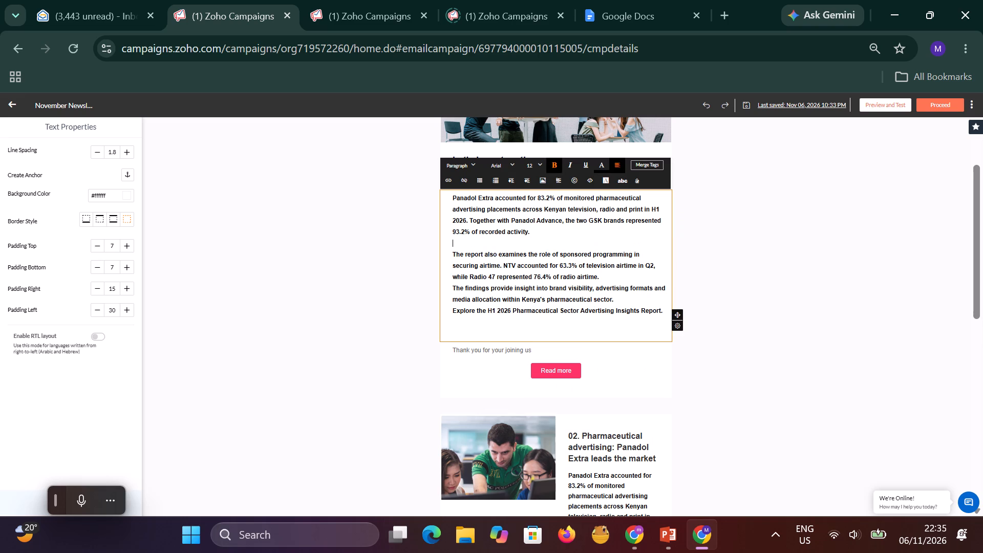
left_click(603, 275)
key("Return")
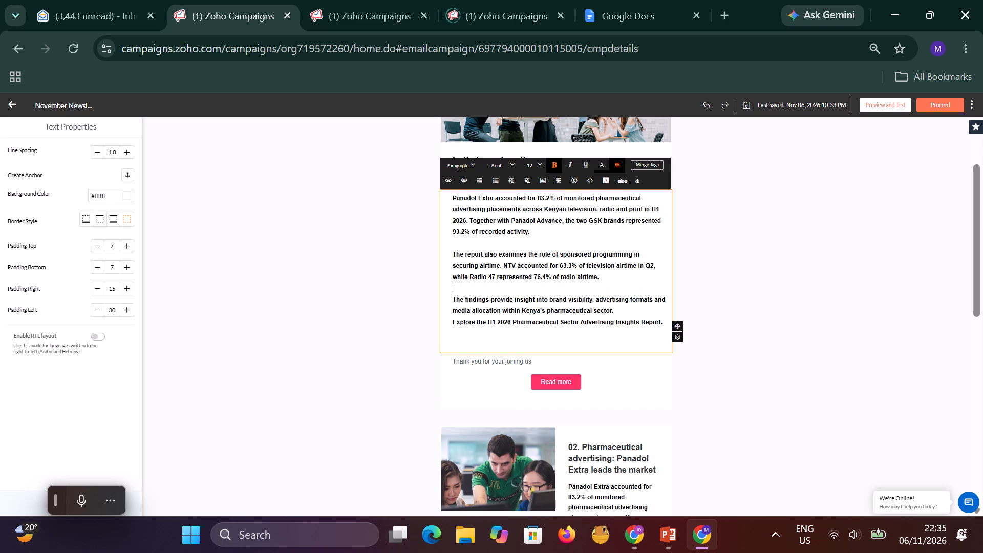
Delete the Panadol Extra body text under the "02. Pharmaceutical advertising" heading beside the image.
scroll(634, 305, "down", 3)
scroll(669, 361, "down", 3)
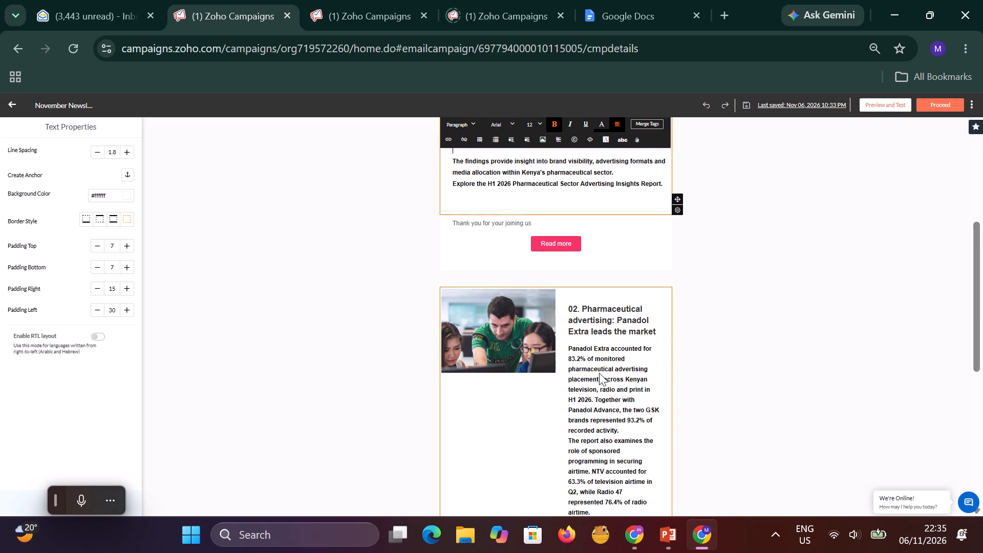
left_click(599, 372)
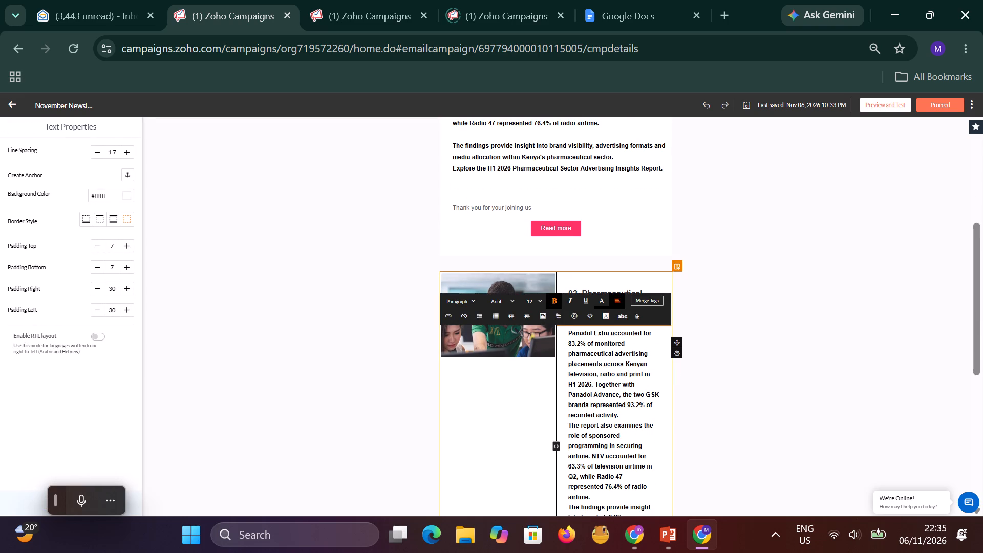
left_click(612, 363)
scroll(615, 381, "down", 9)
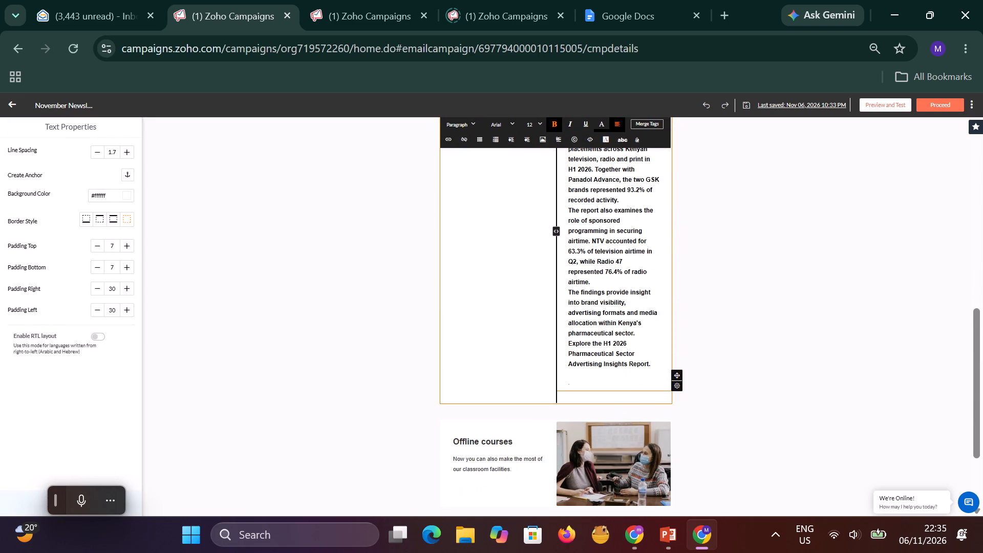
left_click_drag(651, 366, 570, 126)
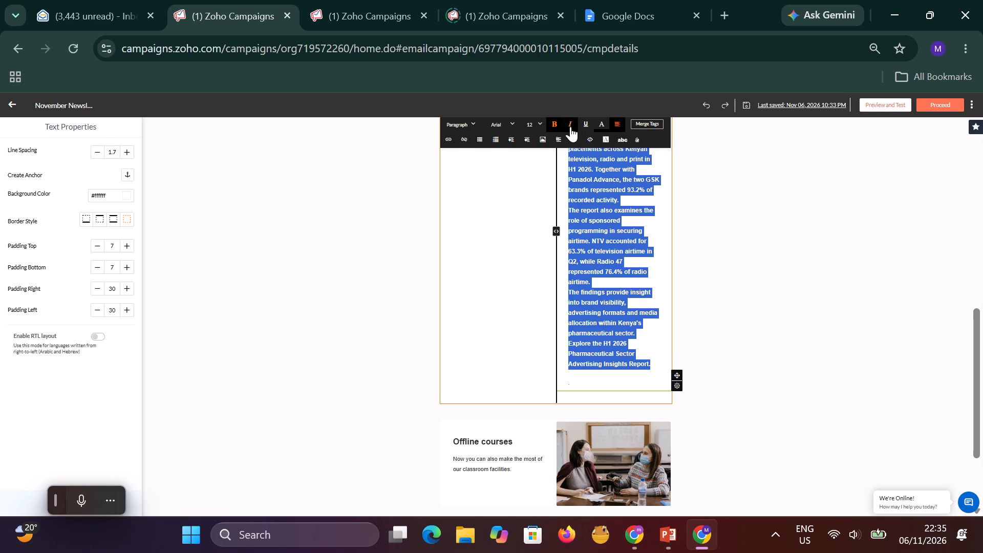
left_click_drag(570, 126, 573, 301)
scroll(569, 276, "down", 7)
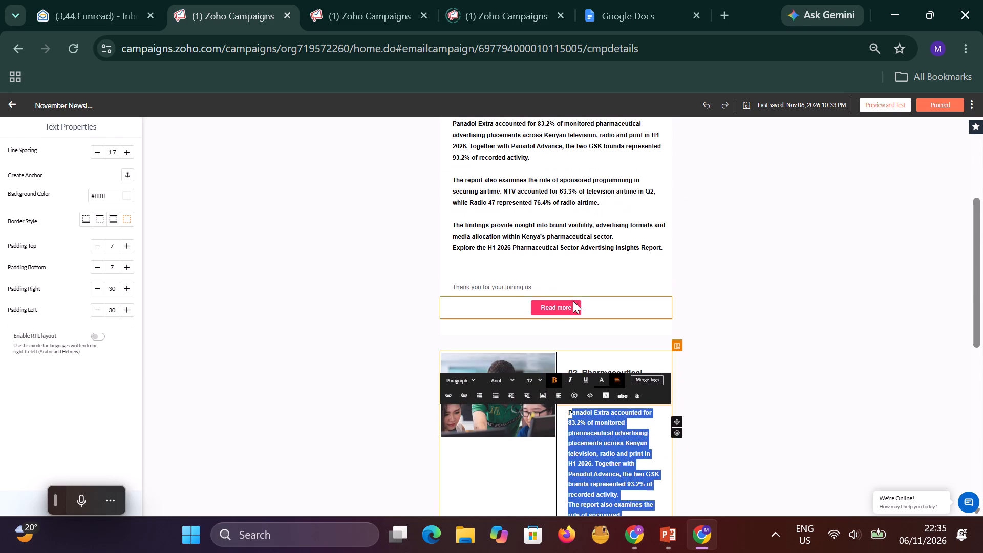
left_click_drag(573, 301, 568, 376)
scroll(568, 376, "down", 1)
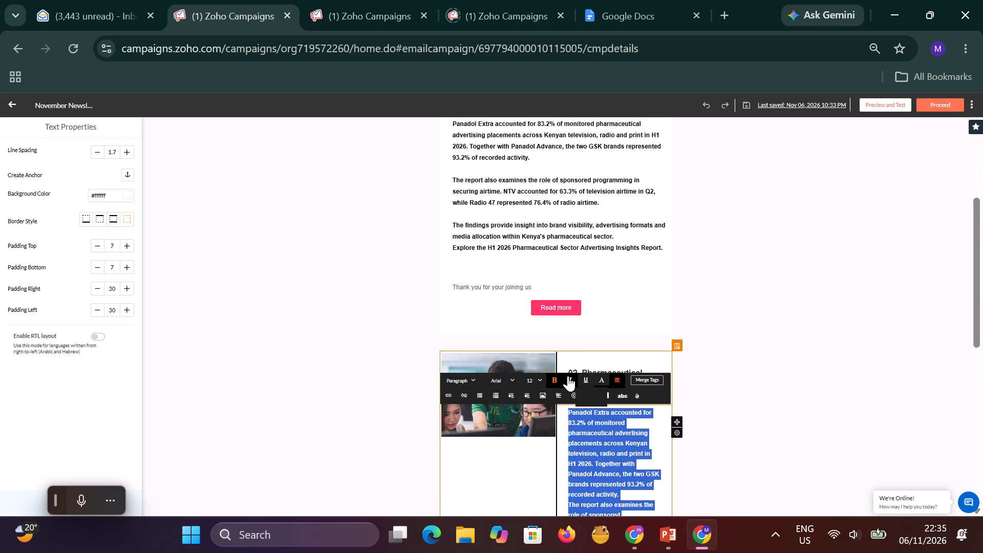
key("Delete")
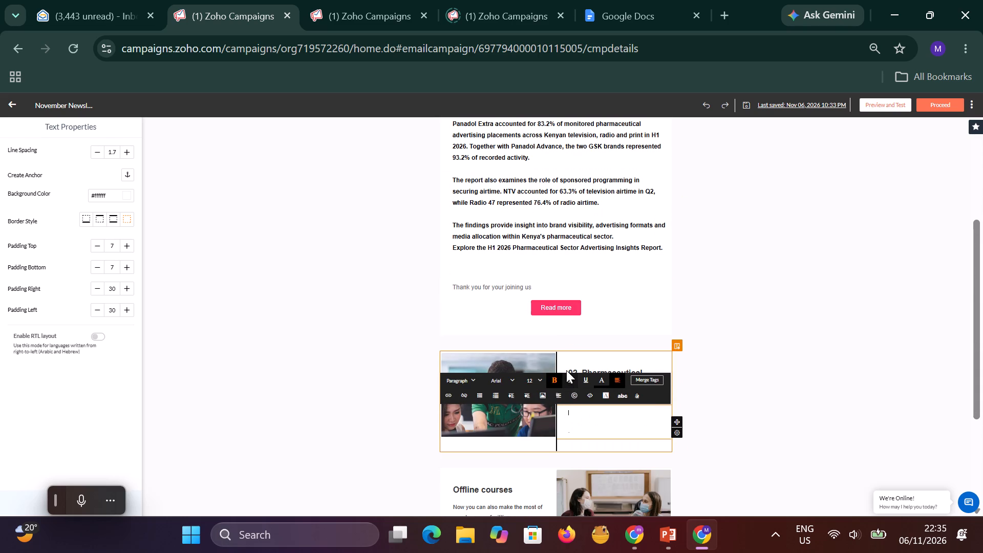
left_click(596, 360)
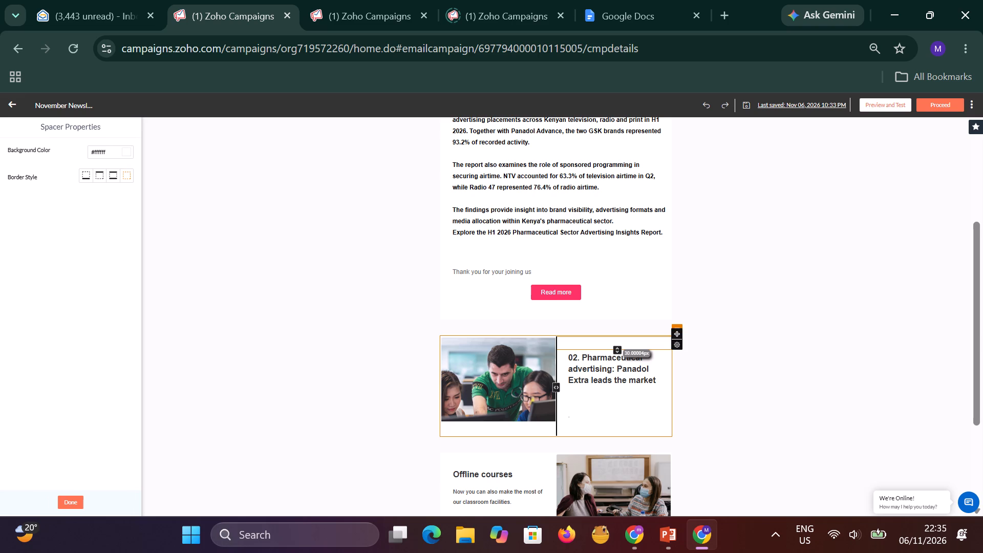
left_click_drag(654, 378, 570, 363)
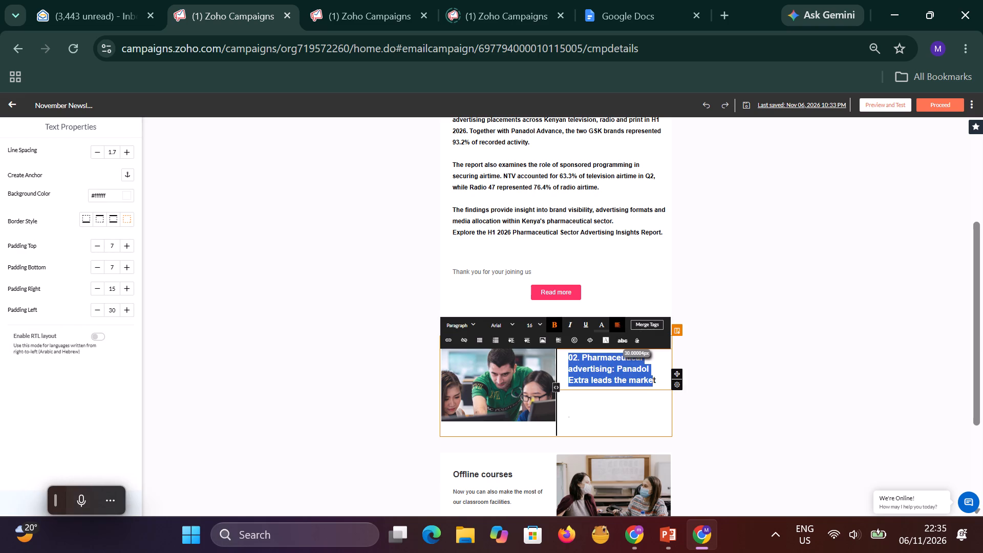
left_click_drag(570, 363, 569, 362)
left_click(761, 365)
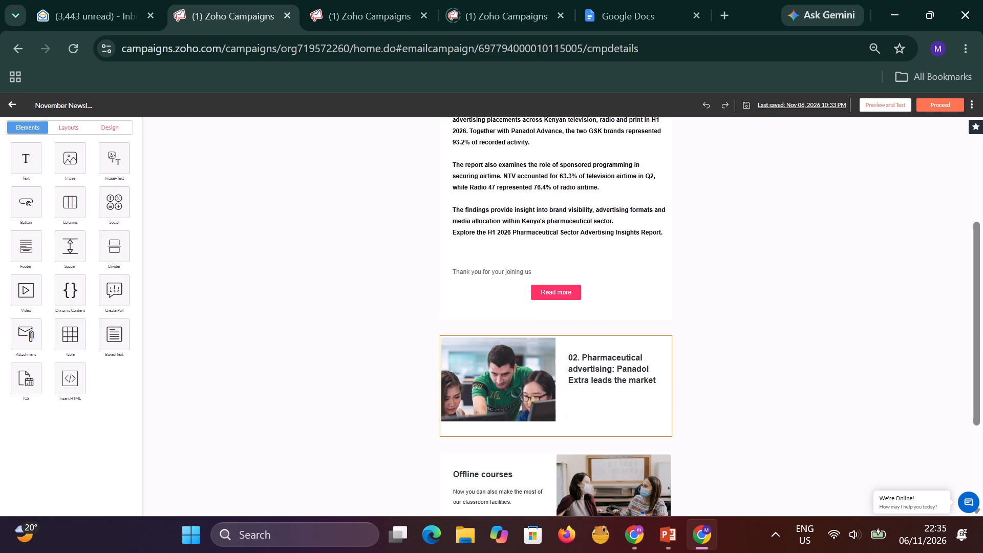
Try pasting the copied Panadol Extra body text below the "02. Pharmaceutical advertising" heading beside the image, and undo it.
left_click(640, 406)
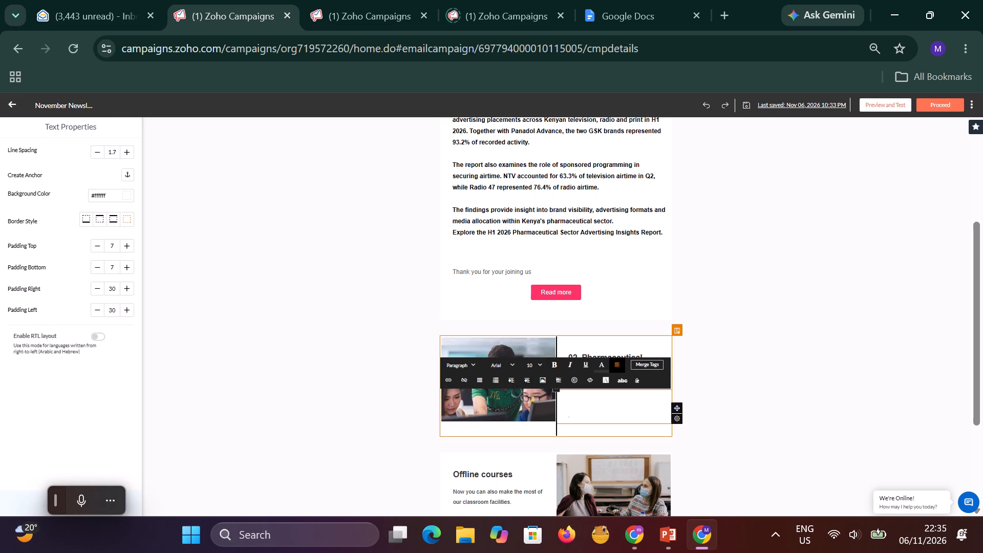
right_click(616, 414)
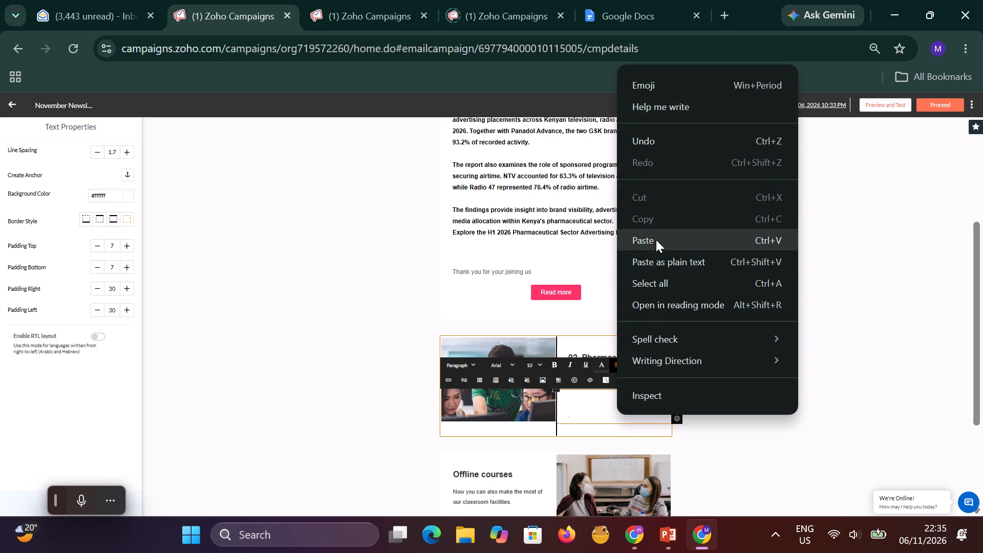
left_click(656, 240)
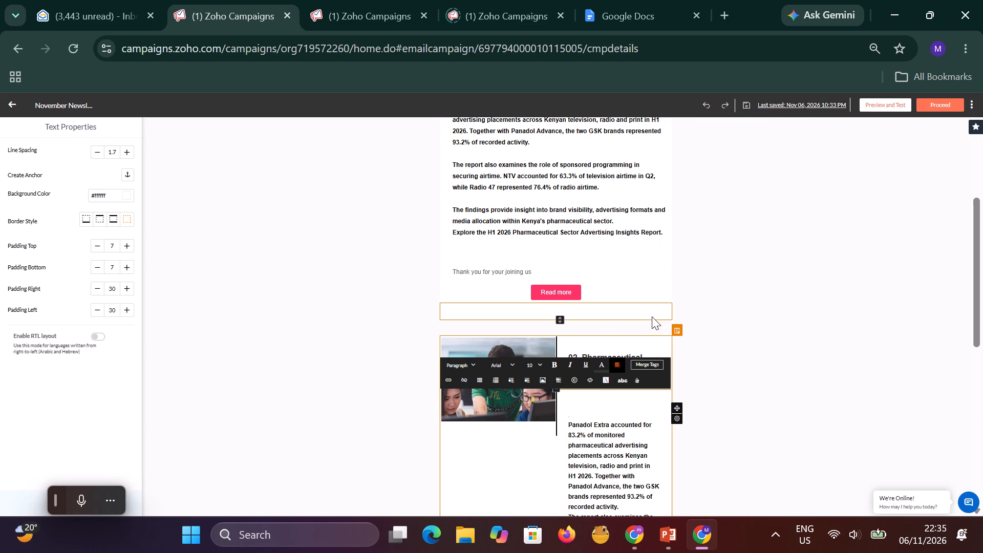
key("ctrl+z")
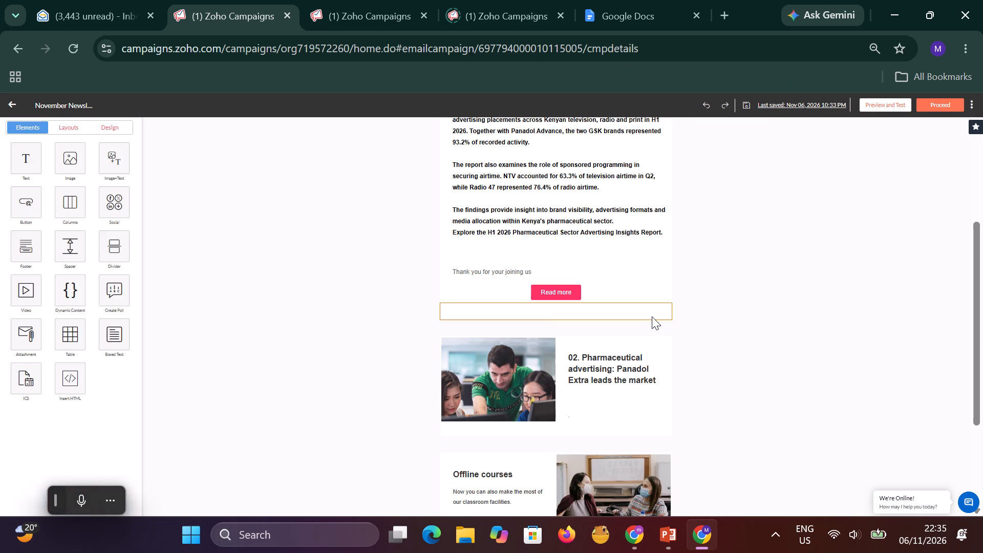
Delete the emptied text component below the "02. Pharmaceutical advertising" heading beside the image.
scroll(764, 302, "down", 2)
left_click(600, 358)
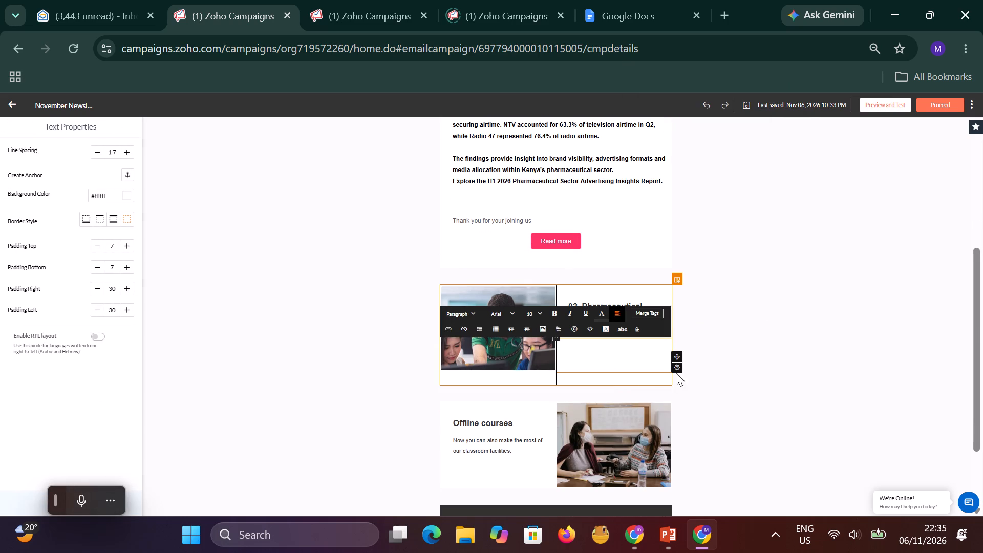
left_click(678, 391)
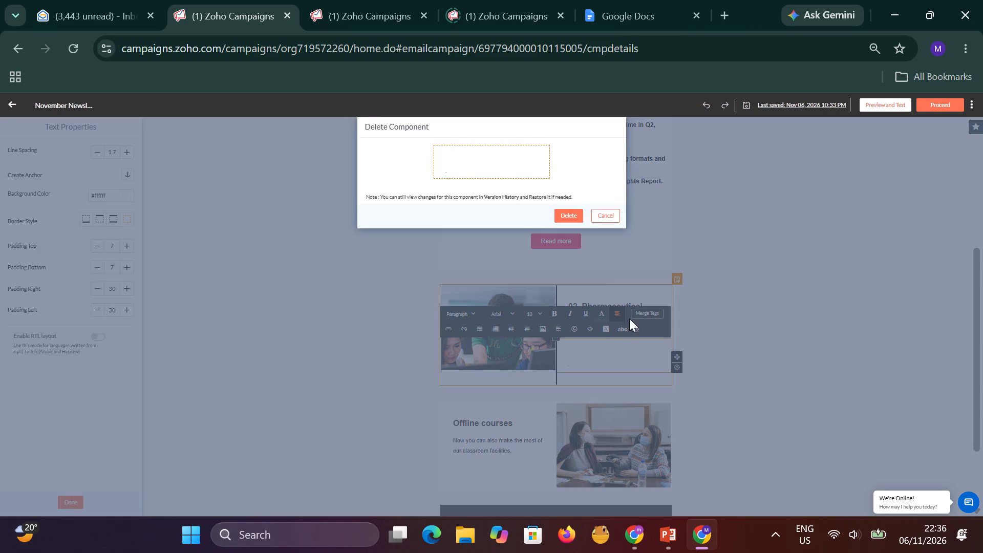
left_click(567, 211)
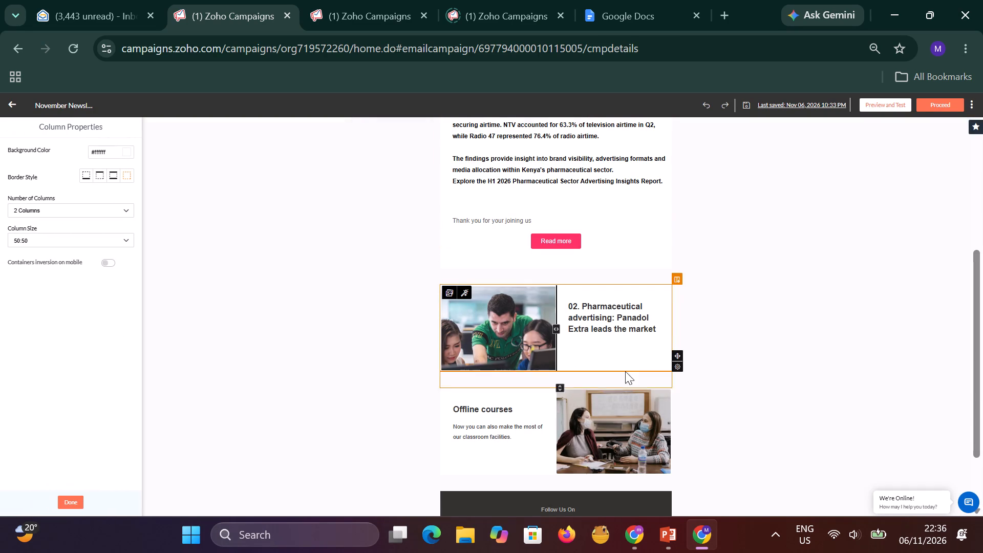
Delete the spacer component below the "02. Pharmaceutical advertising" heading in the column beside the image.
left_click(634, 363)
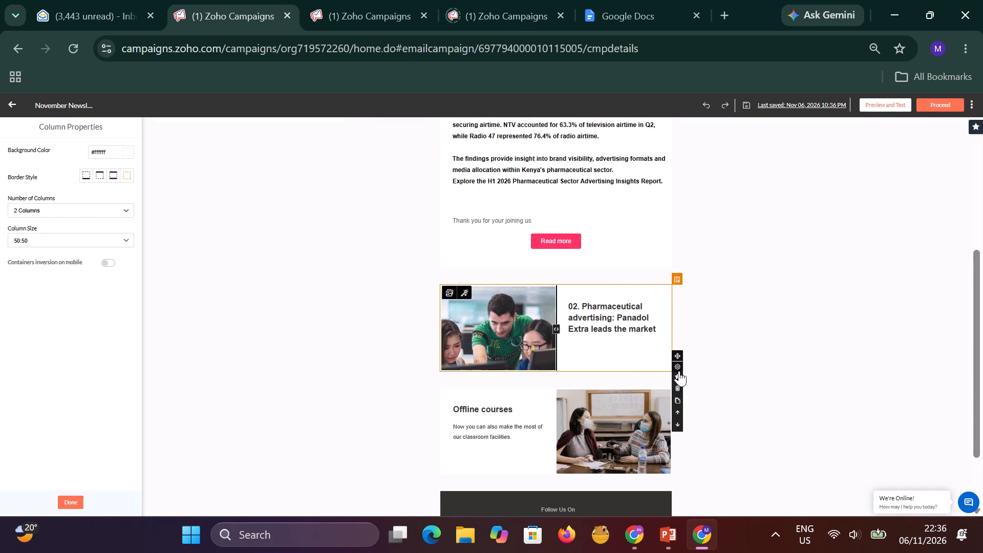
left_click(752, 335)
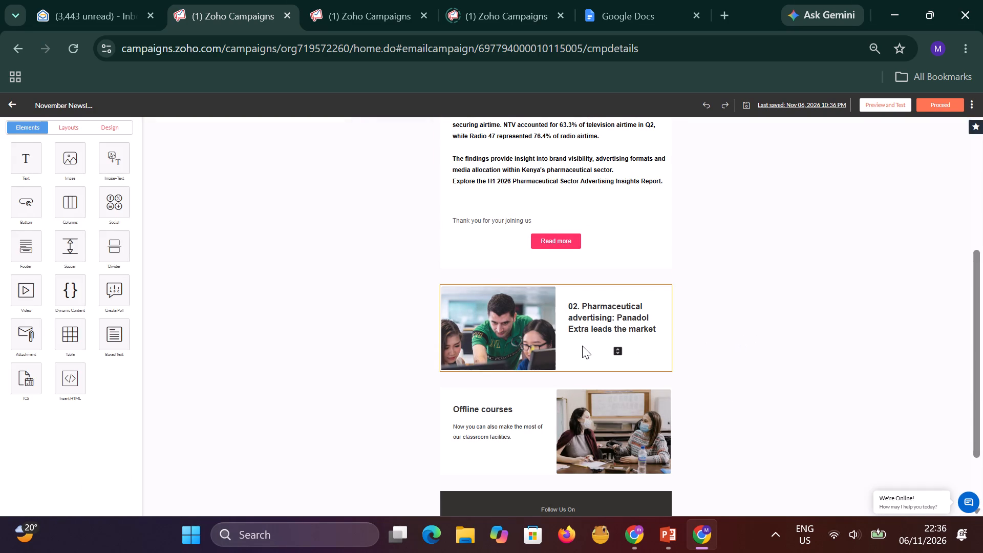
scroll(620, 338, "up", 2)
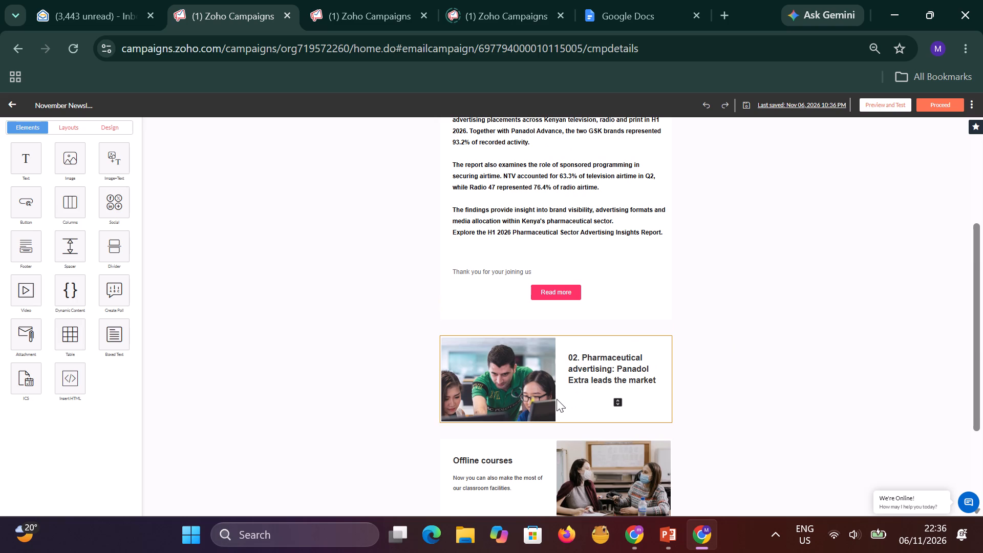
left_click_drag(557, 397, 553, 384)
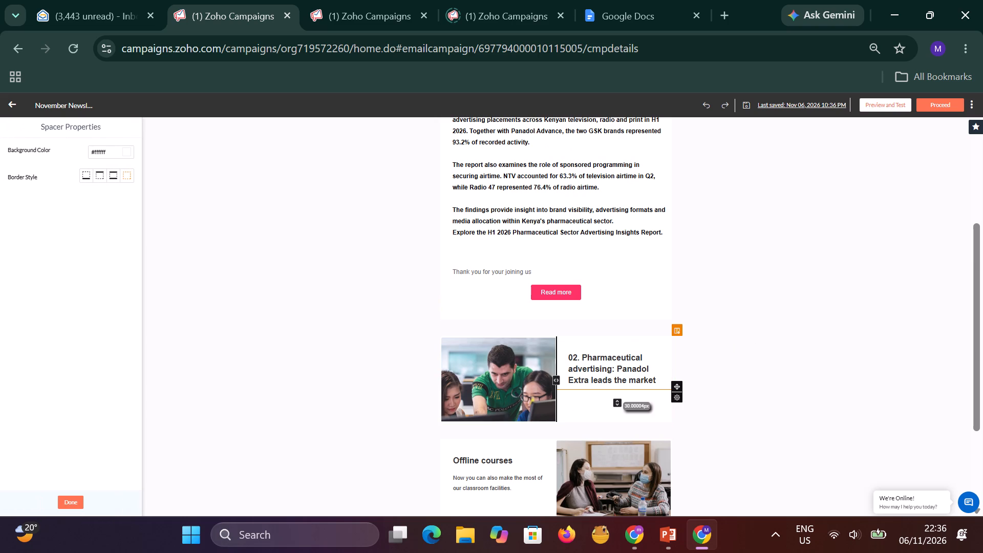
left_click_drag(553, 384, 554, 384)
left_click(597, 401)
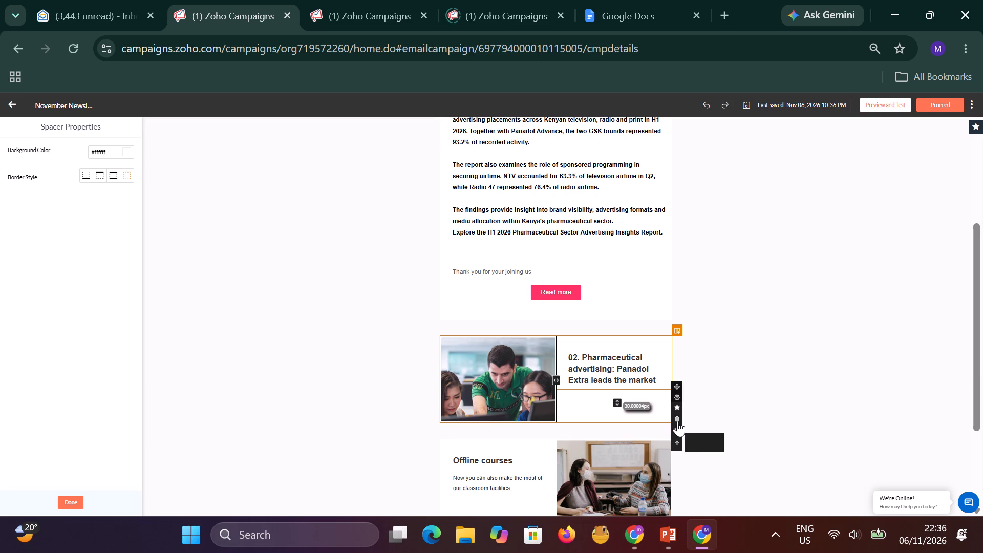
left_click(677, 421)
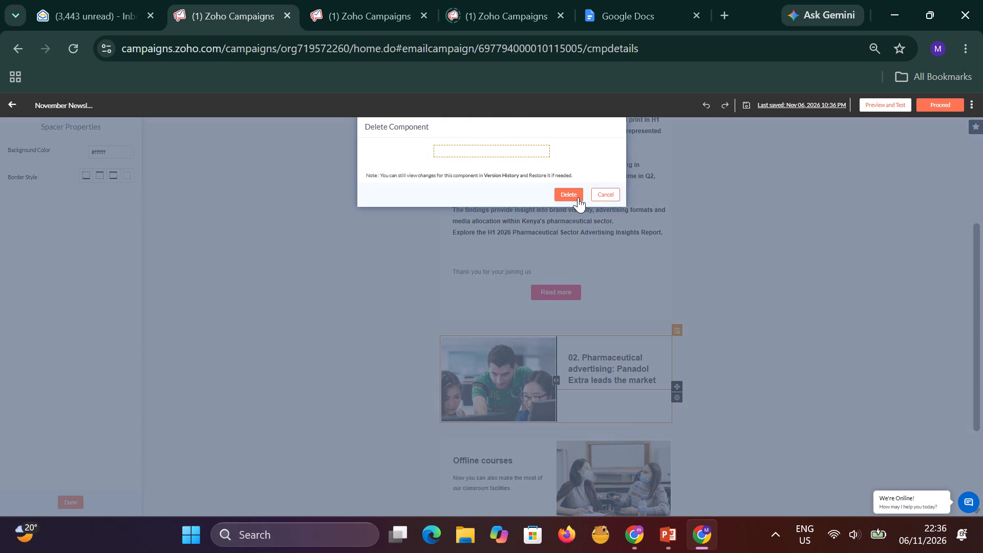
left_click(578, 197)
left_click(801, 355)
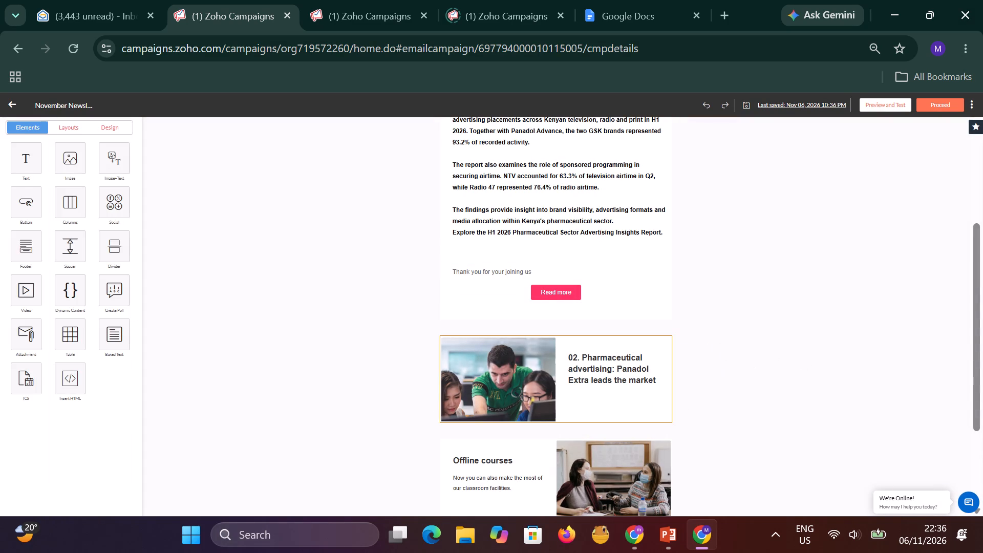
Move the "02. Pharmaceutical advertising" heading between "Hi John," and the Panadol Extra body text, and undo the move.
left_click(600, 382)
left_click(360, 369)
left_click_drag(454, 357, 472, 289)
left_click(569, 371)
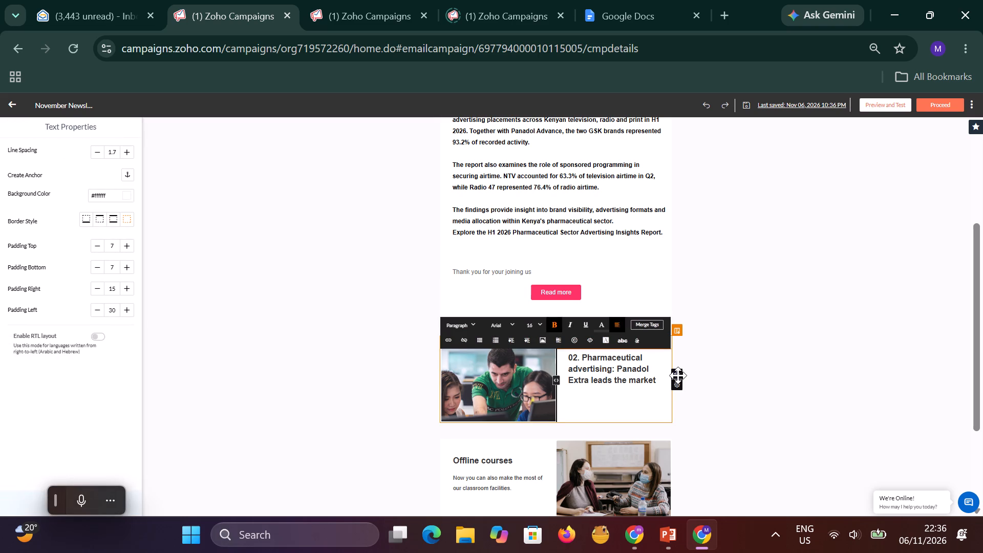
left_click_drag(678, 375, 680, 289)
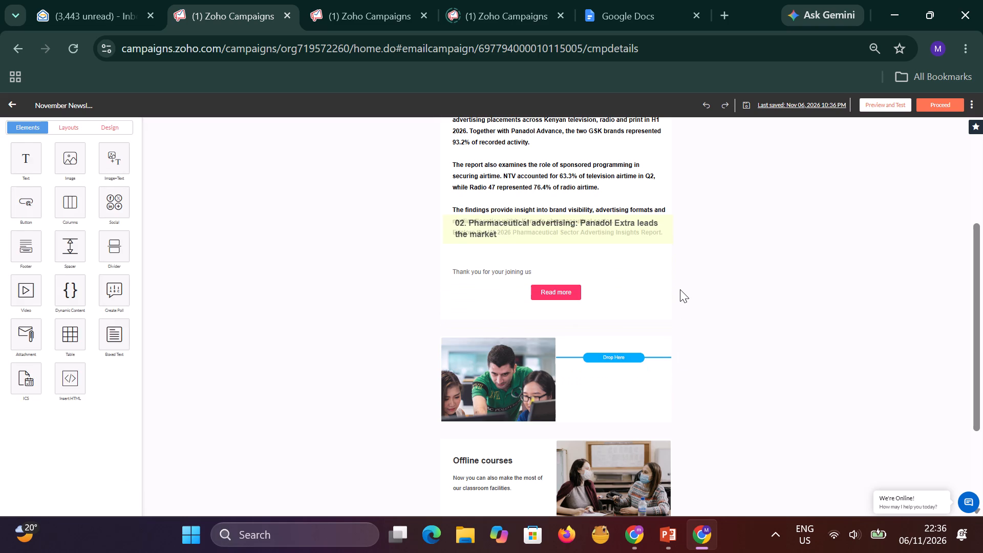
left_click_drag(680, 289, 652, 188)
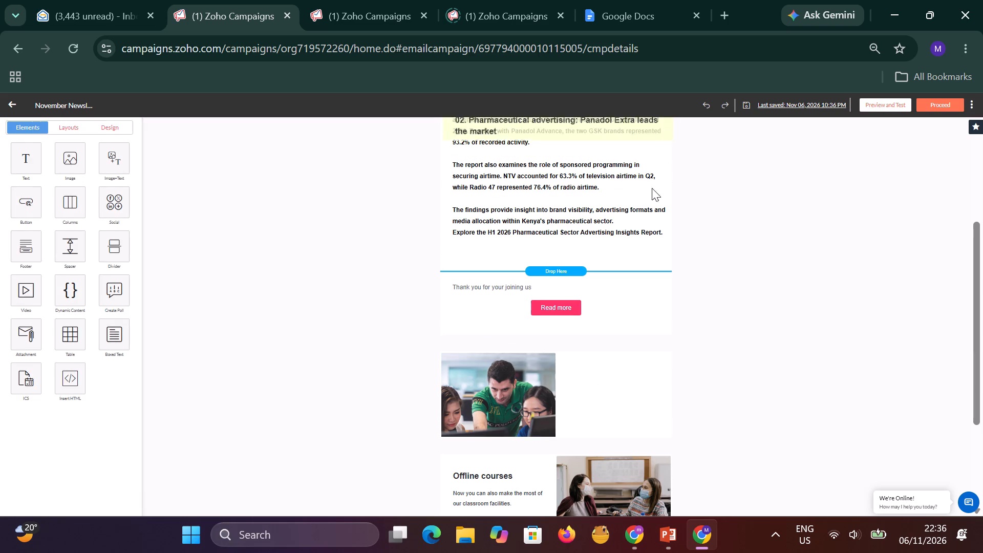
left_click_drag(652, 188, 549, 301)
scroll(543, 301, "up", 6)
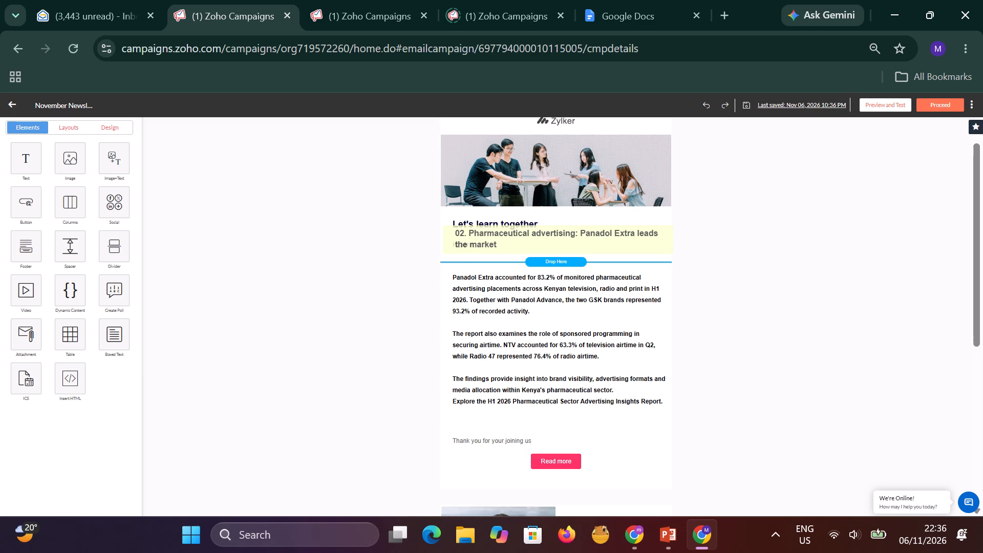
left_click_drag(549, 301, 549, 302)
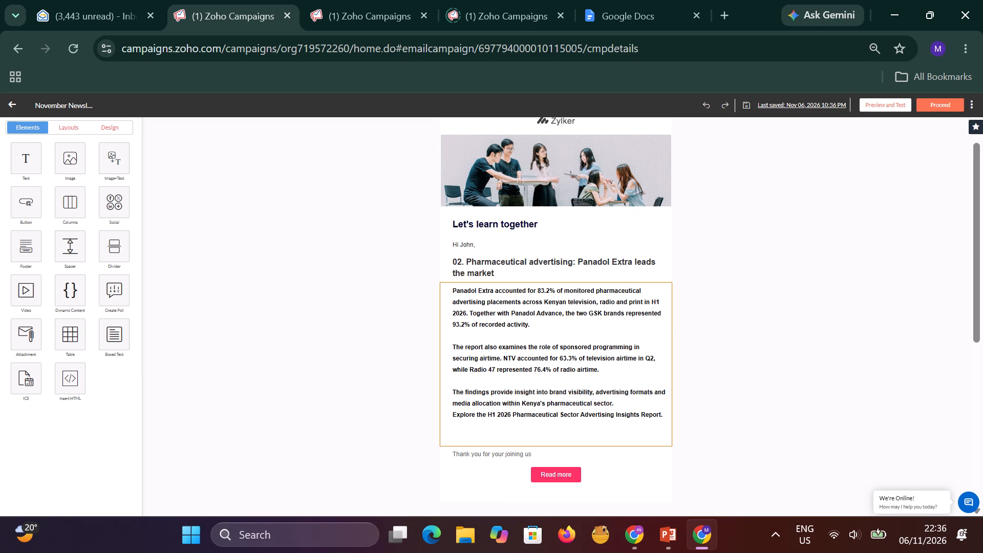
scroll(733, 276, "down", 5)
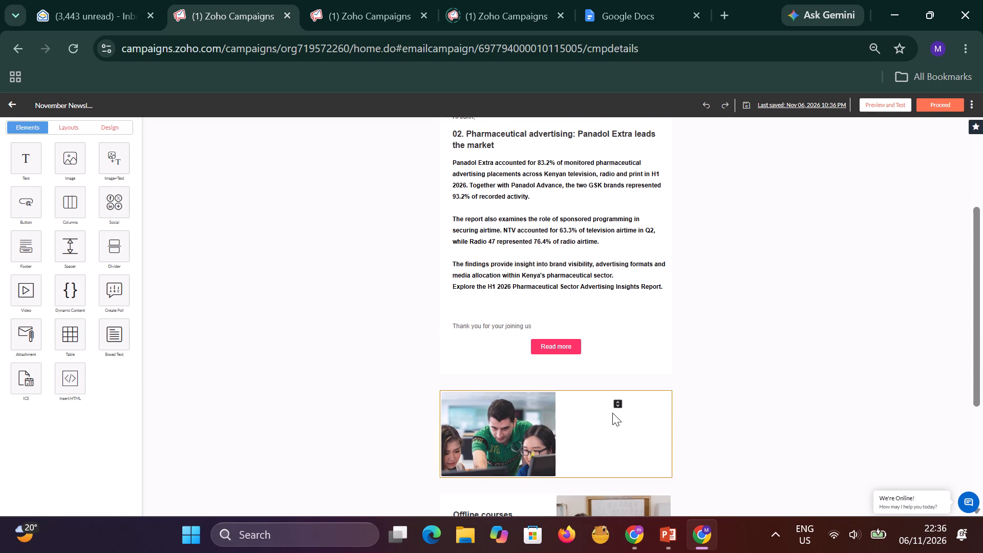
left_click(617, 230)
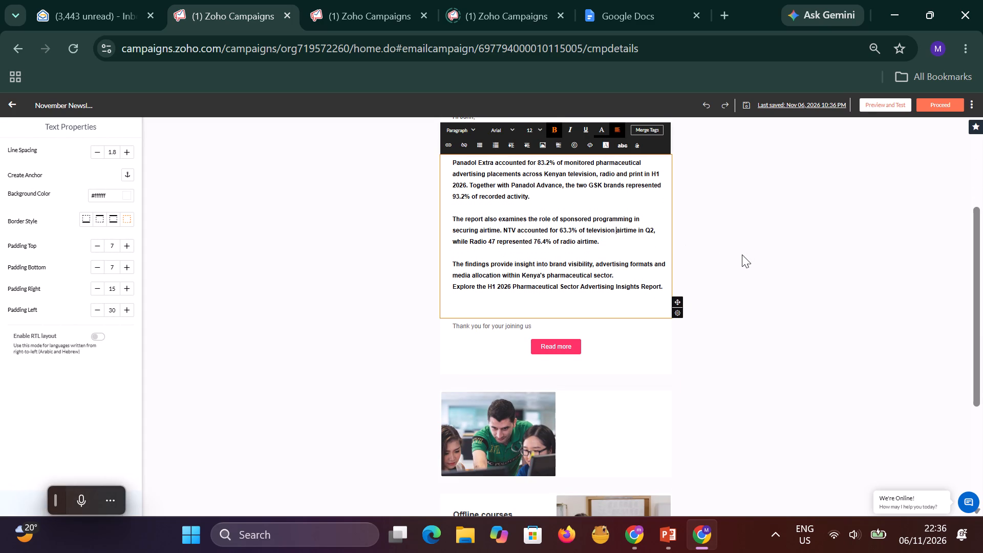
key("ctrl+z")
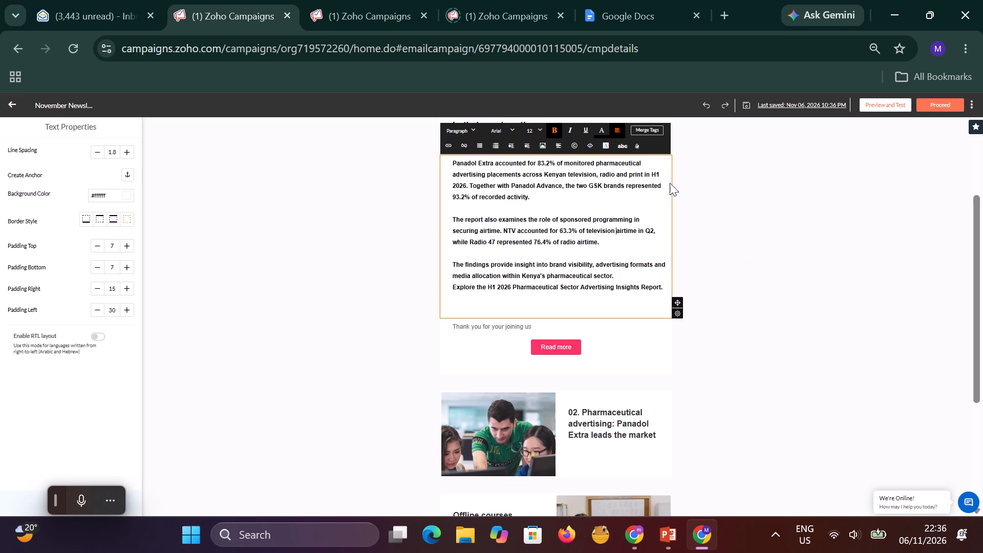
Move the Panadol Extra body text block from under "Hi John," to directly below the "02. Pharmaceutical advertising" image-and-heading row.
left_click_drag(680, 301, 680, 320)
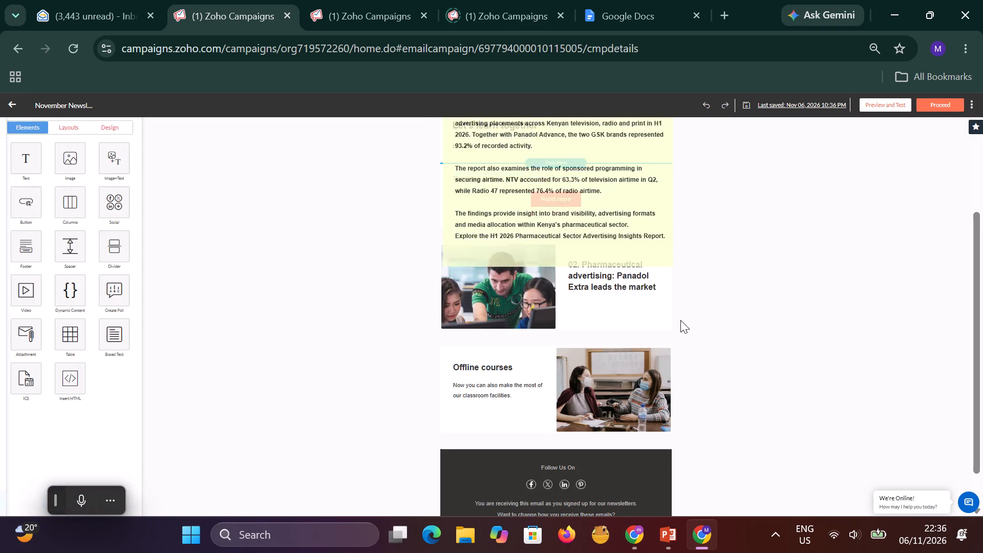
left_click_drag(680, 320, 680, 289)
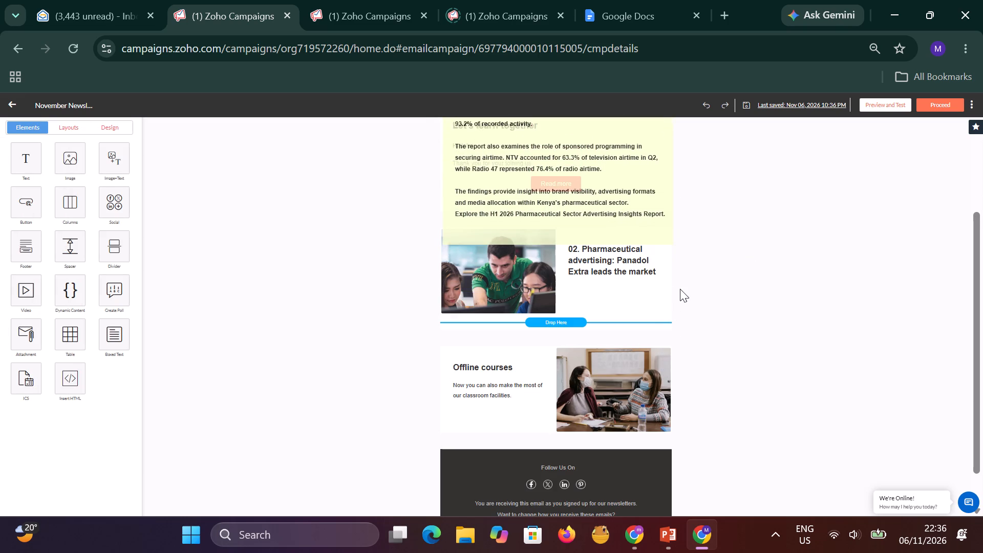
left_click_drag(680, 289, 729, 128)
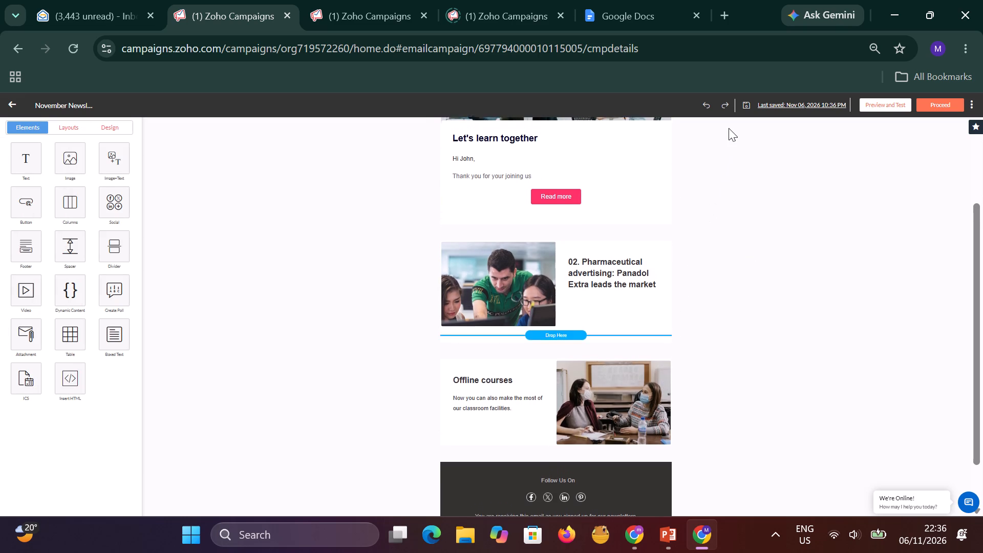
left_click_drag(729, 128, 610, 368)
left_click(688, 309)
Examine how the moved body text sits between the "02. Pharmaceutical advertising" row and the "Offline courses" section.
scroll(753, 266, "down", 2)
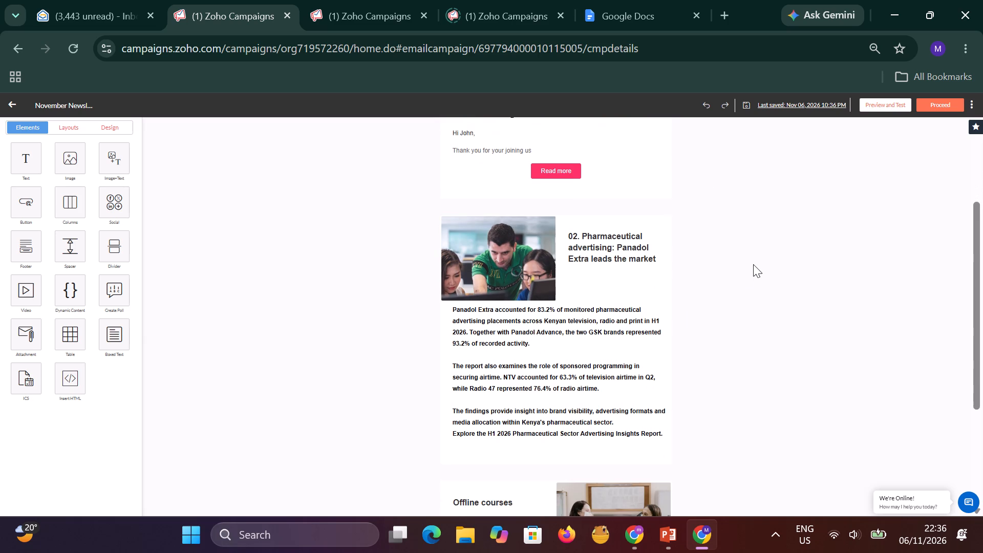
scroll(753, 268, "down", 6)
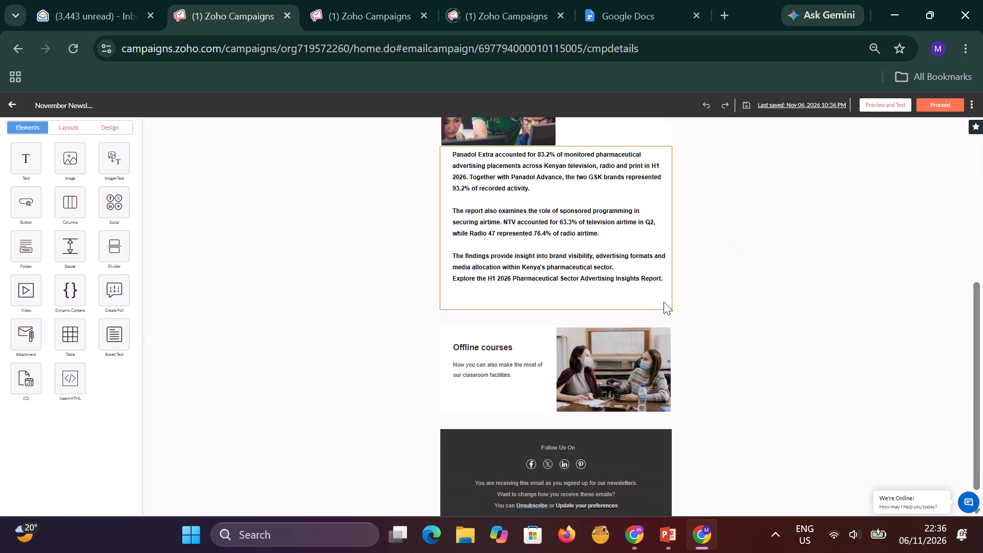
scroll(663, 299, "up", 1)
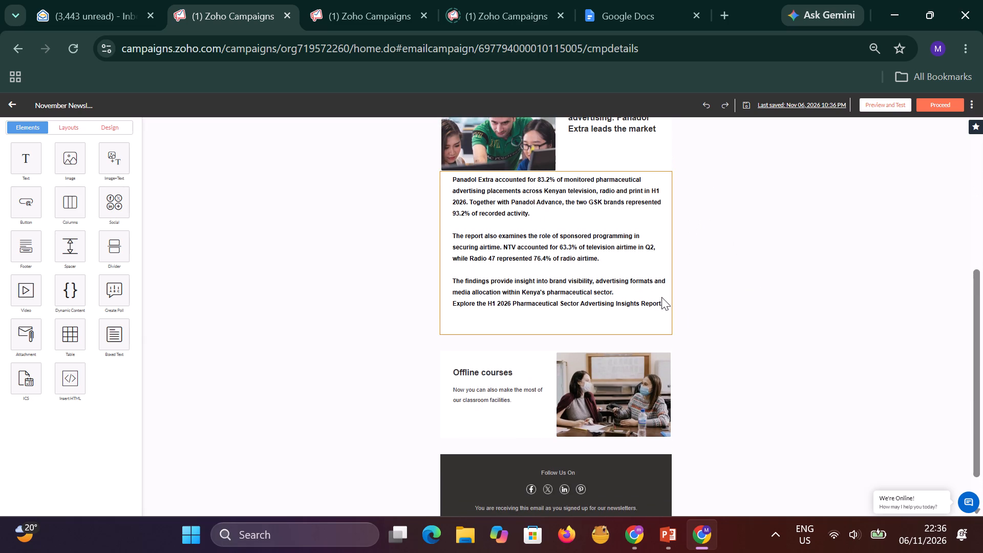
scroll(661, 297, "up", 5)
scroll(650, 322, "down", 5)
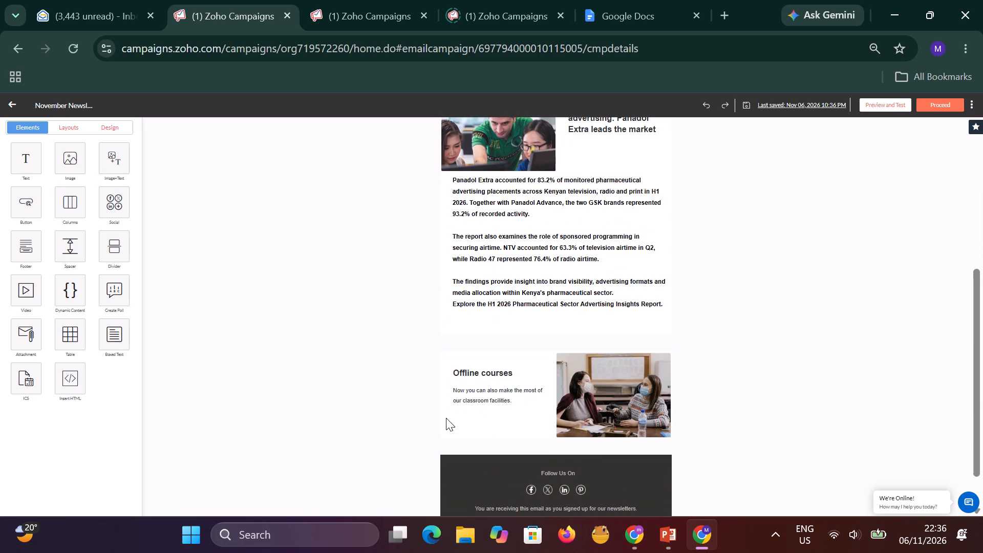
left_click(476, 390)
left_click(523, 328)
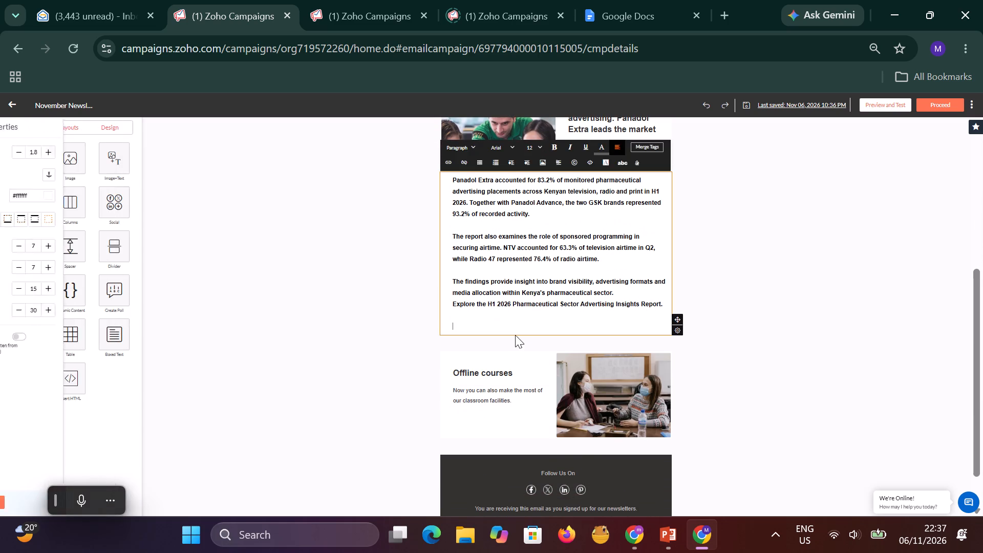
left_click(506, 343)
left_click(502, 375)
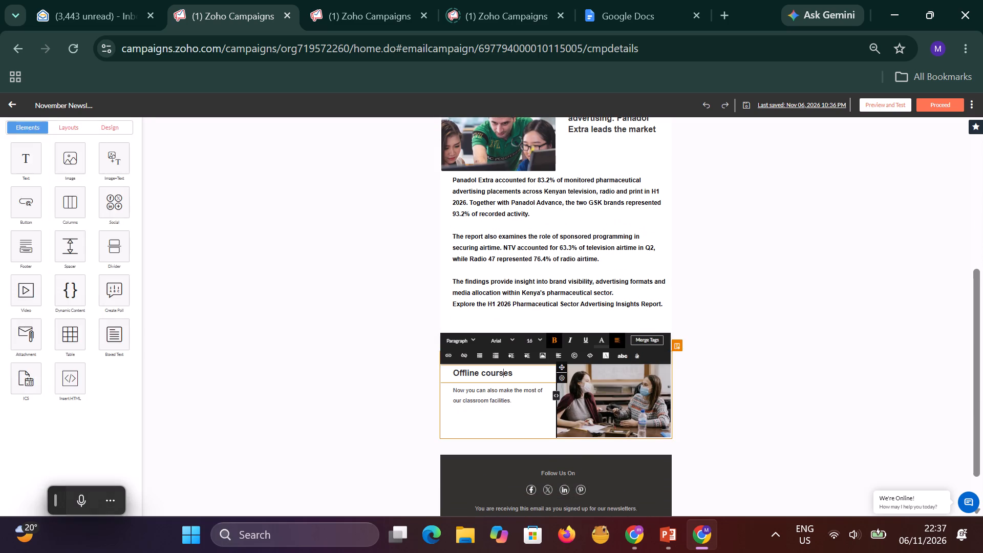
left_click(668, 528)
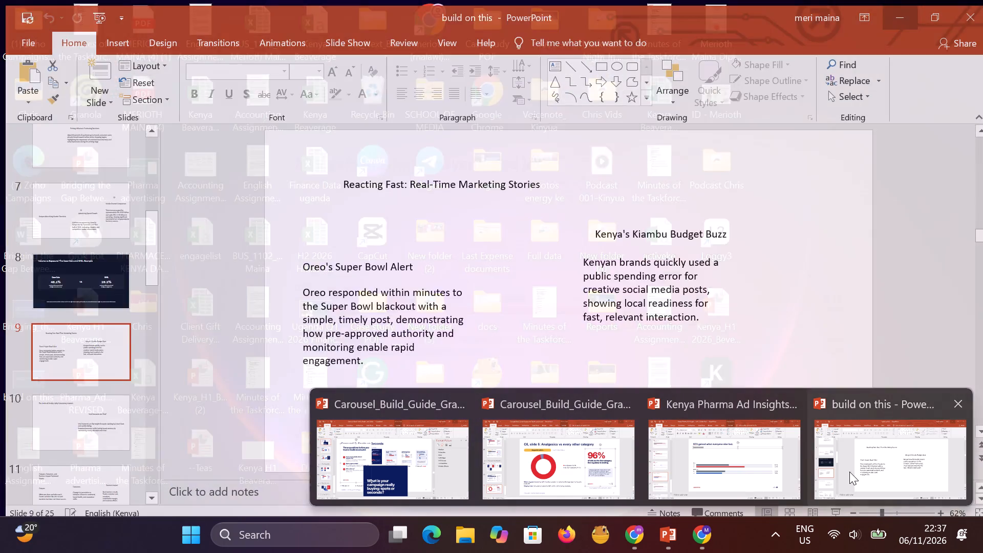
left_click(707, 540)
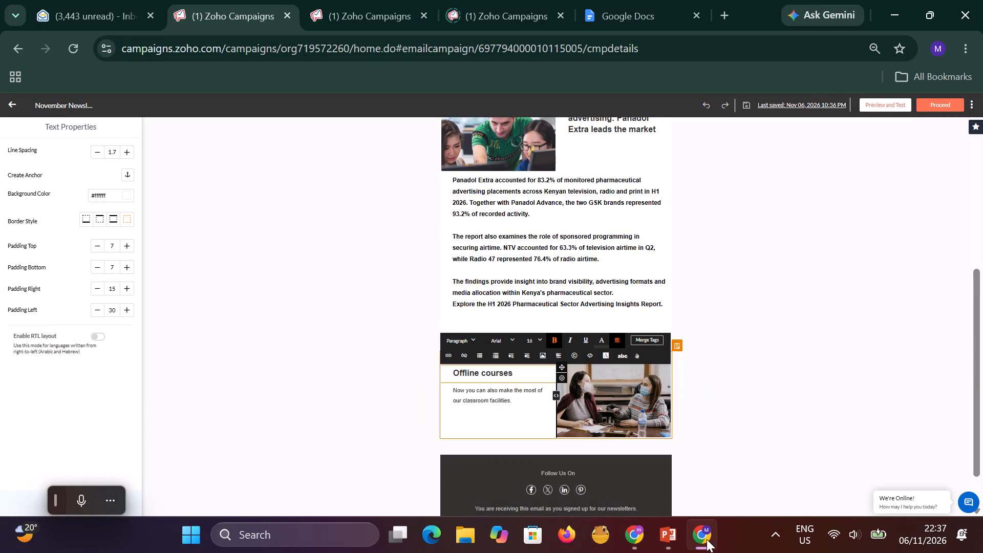
Duplicate the Panadol Extra body text block below the "02. Pharmaceutical advertising" row.
left_click(566, 258)
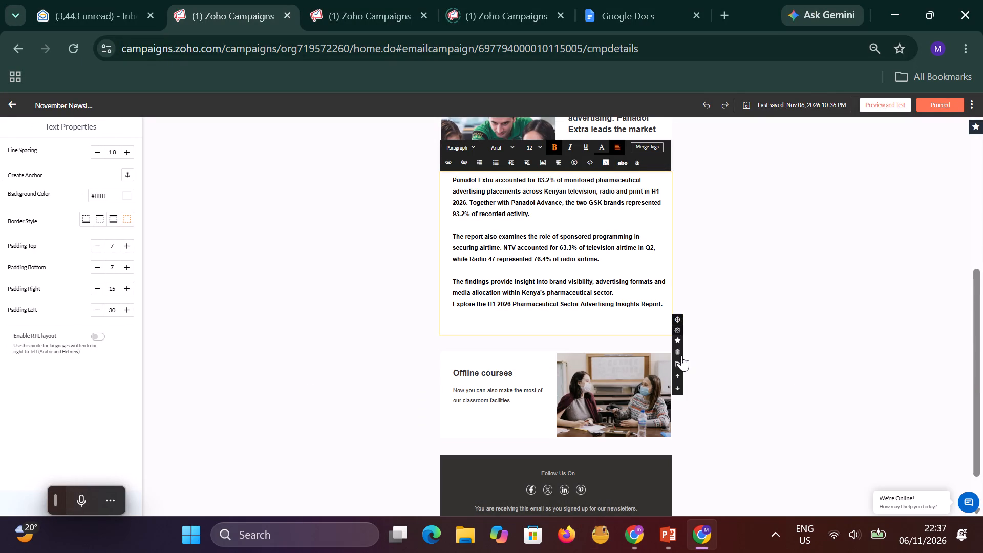
left_click(676, 365)
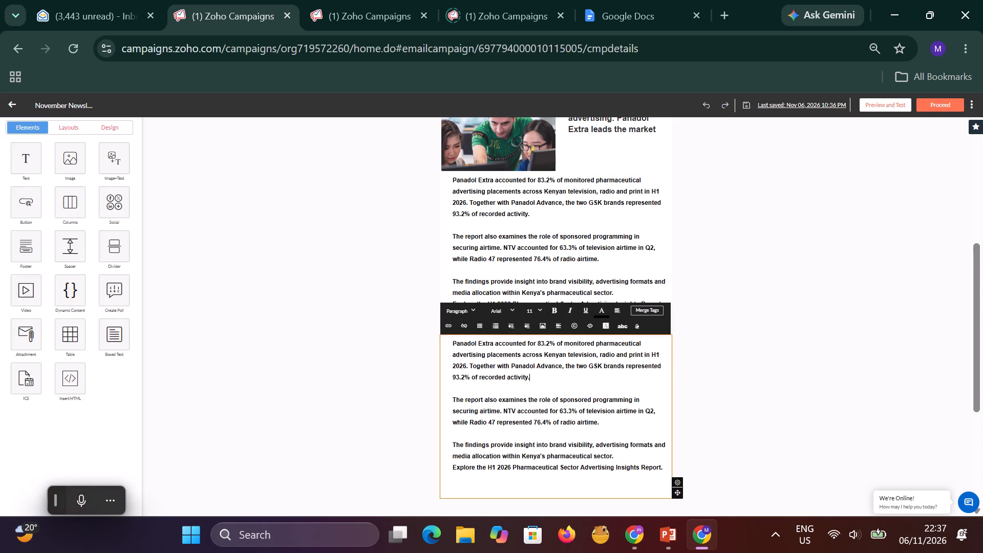
Move the duplicated Panadol Extra text block to directly below the "Offline courses" image-and-text row, above the footer.
scroll(693, 306, "down", 6)
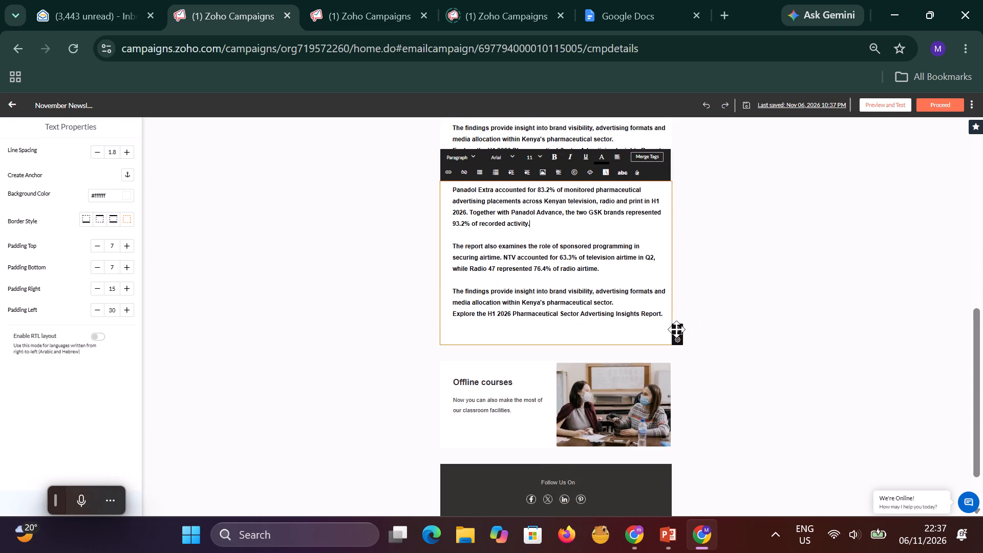
left_click_drag(677, 328, 645, 539)
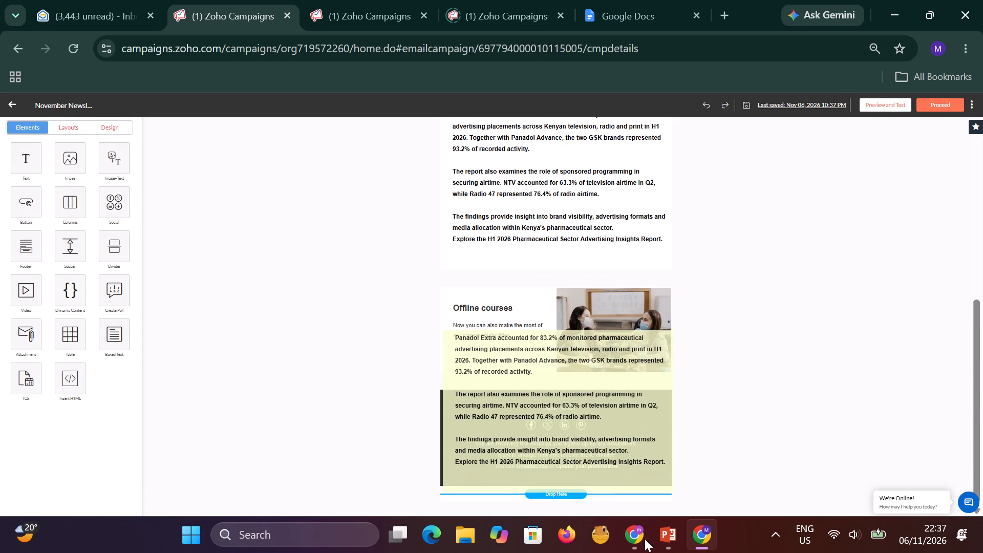
left_click_drag(645, 539, 606, 387)
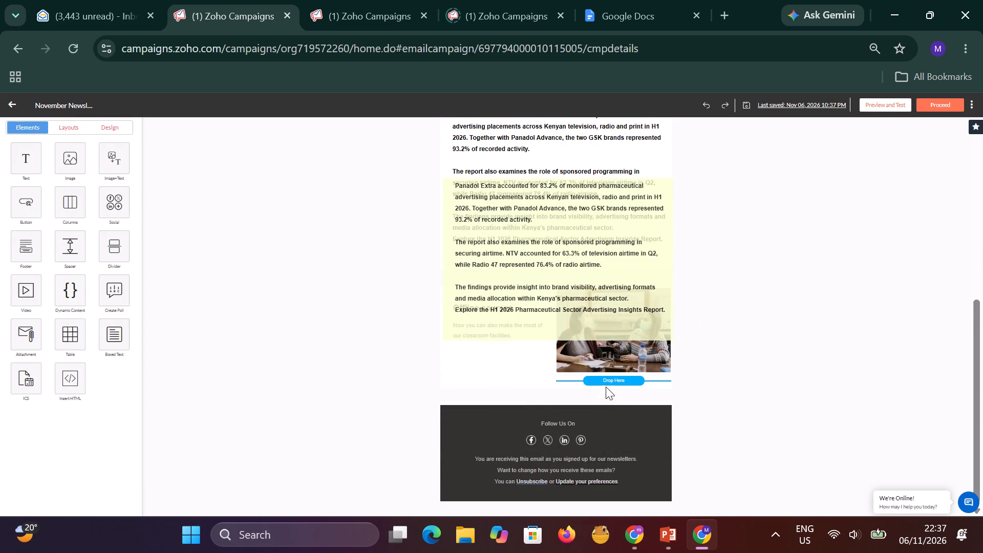
left_click_drag(606, 387, 601, 391)
left_click(719, 357)
scroll(726, 357, "down", 4)
scroll(686, 456, "down", 3)
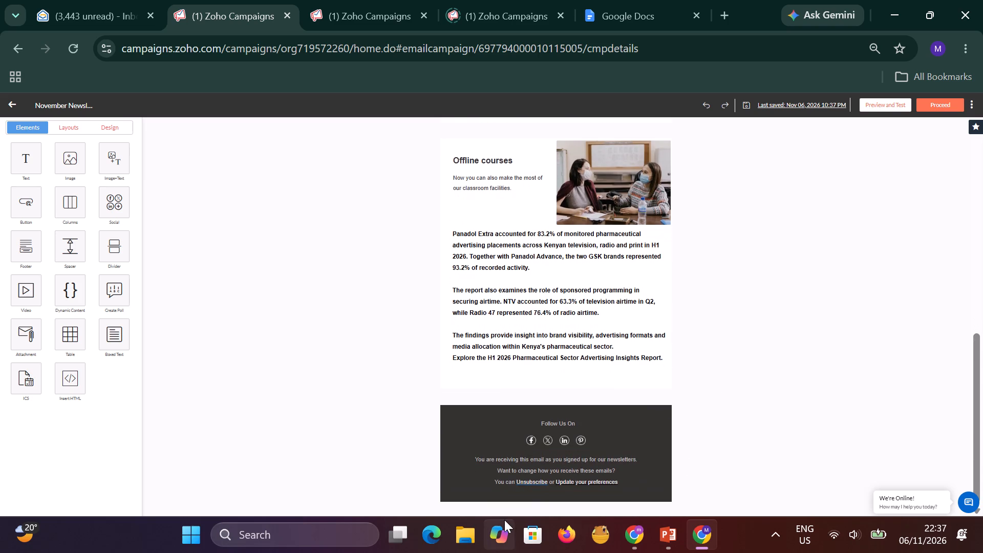
Switch to the Google Docs draft and copy the heading "03. Beverage advertising: Understanding the airtime landscape".
left_click(641, 539)
scroll(423, 221, "down", 4)
scroll(459, 279, "down", 5)
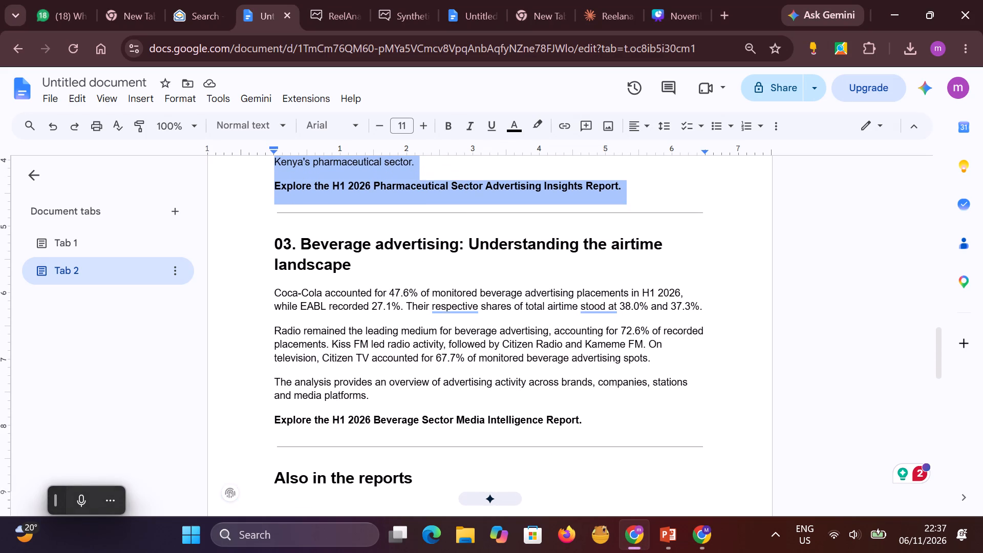
left_click_drag(275, 243, 301, 248)
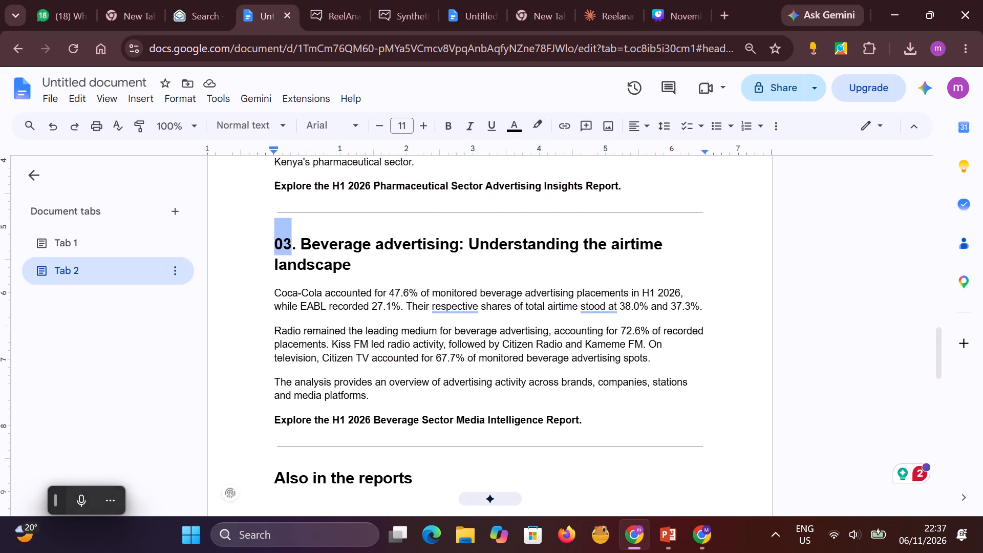
left_click_drag(301, 248, 350, 263)
right_click(350, 263)
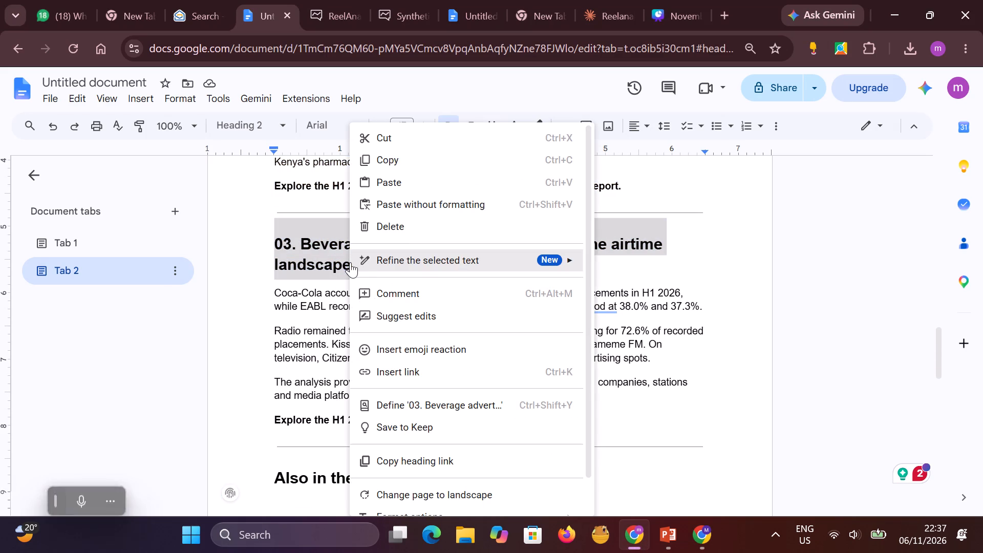
left_click(397, 158)
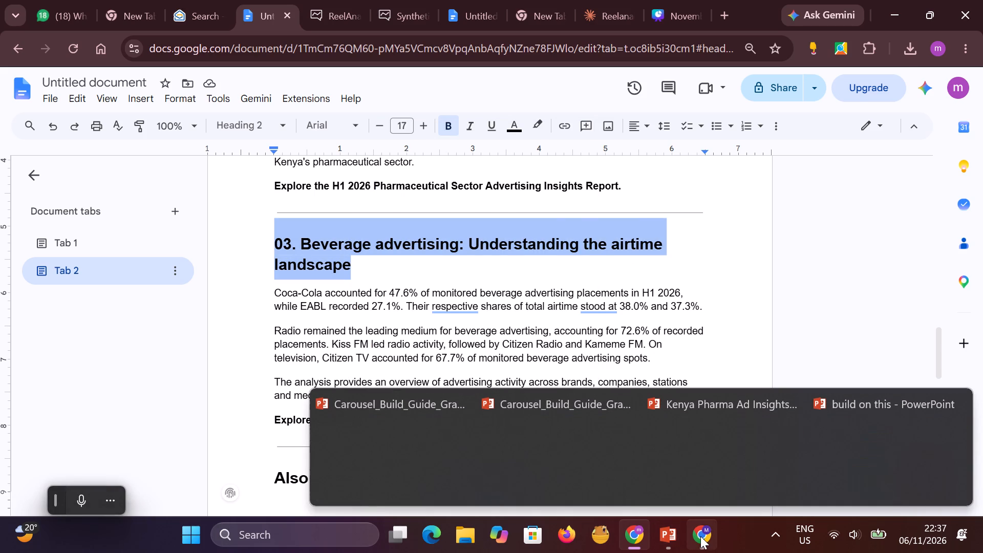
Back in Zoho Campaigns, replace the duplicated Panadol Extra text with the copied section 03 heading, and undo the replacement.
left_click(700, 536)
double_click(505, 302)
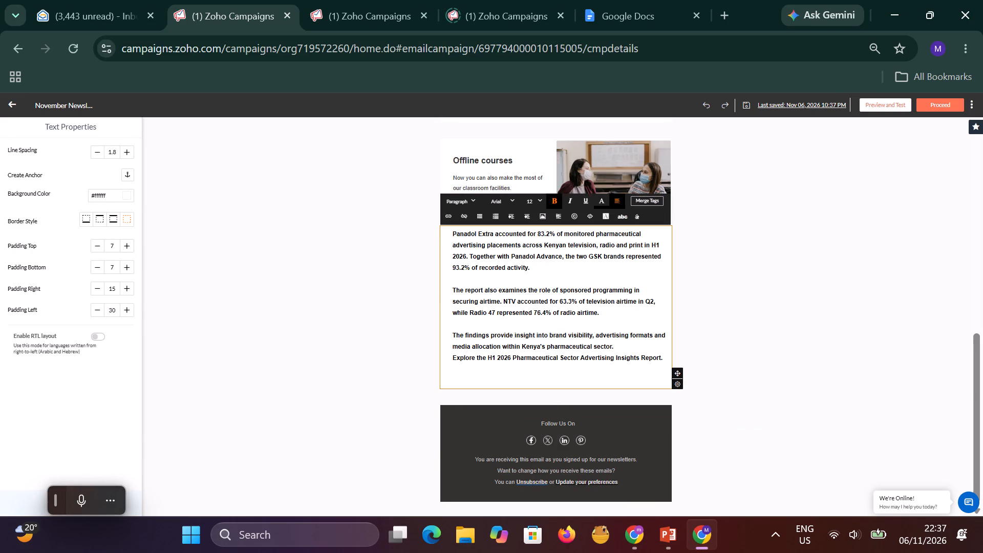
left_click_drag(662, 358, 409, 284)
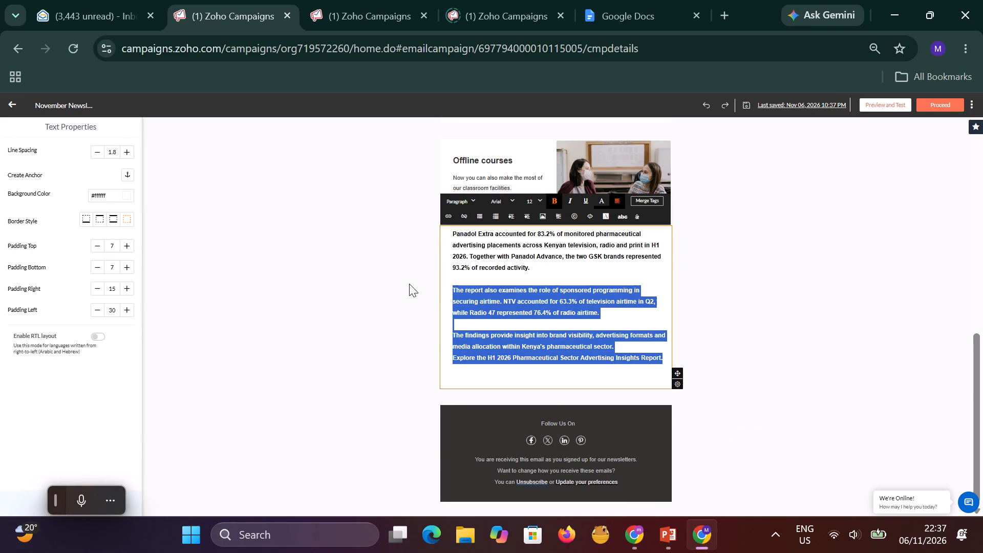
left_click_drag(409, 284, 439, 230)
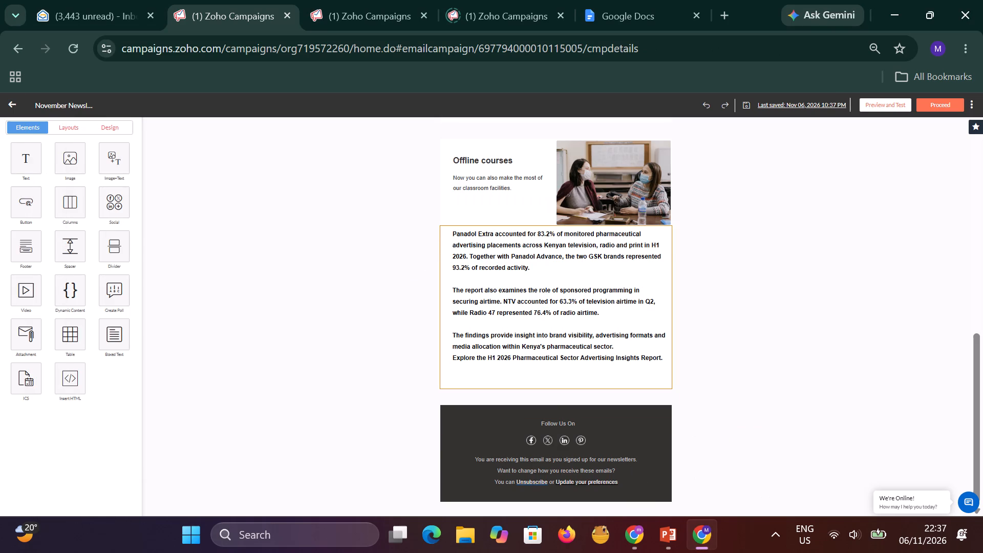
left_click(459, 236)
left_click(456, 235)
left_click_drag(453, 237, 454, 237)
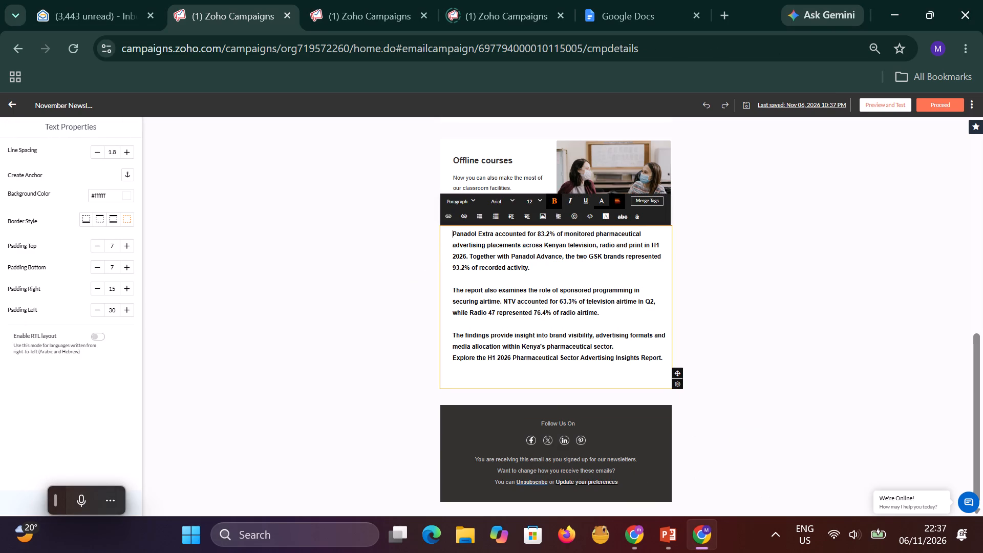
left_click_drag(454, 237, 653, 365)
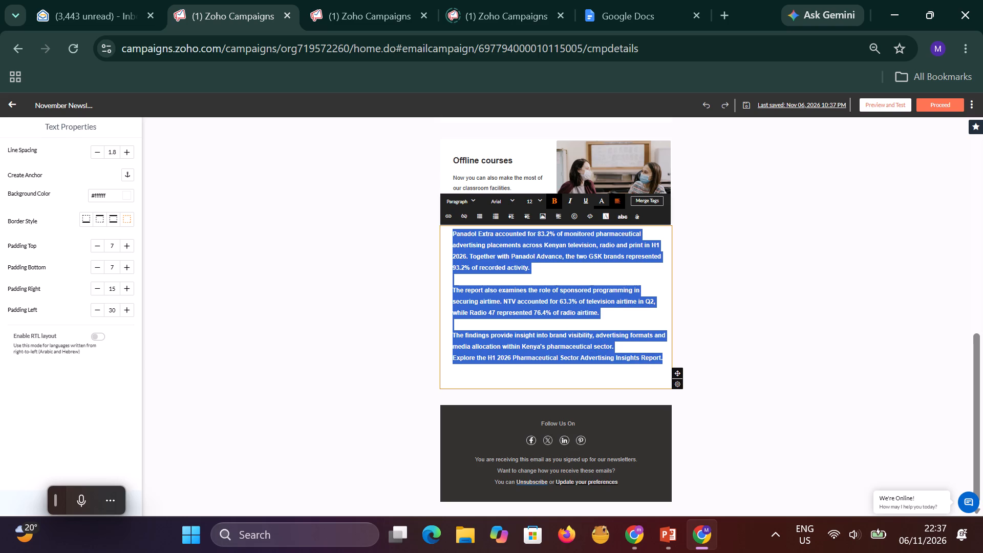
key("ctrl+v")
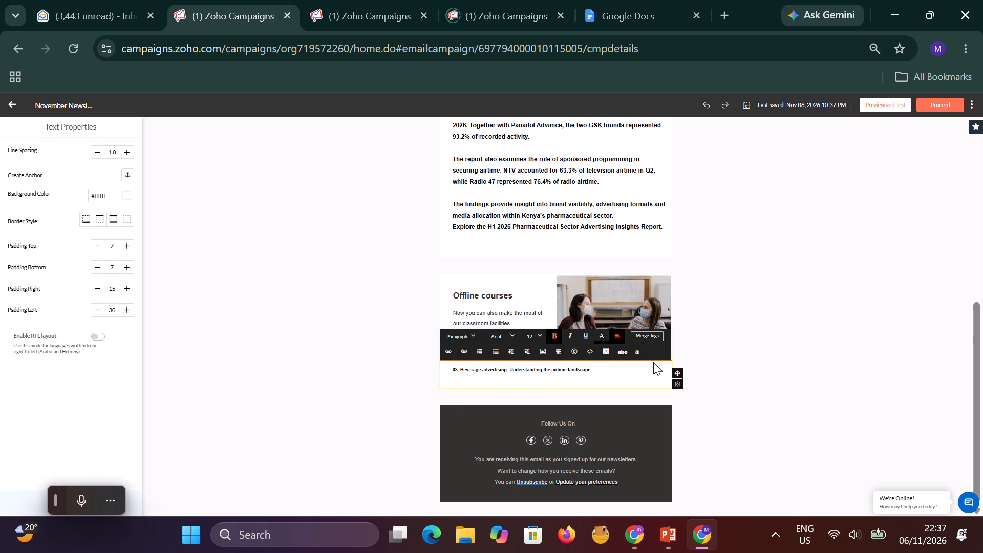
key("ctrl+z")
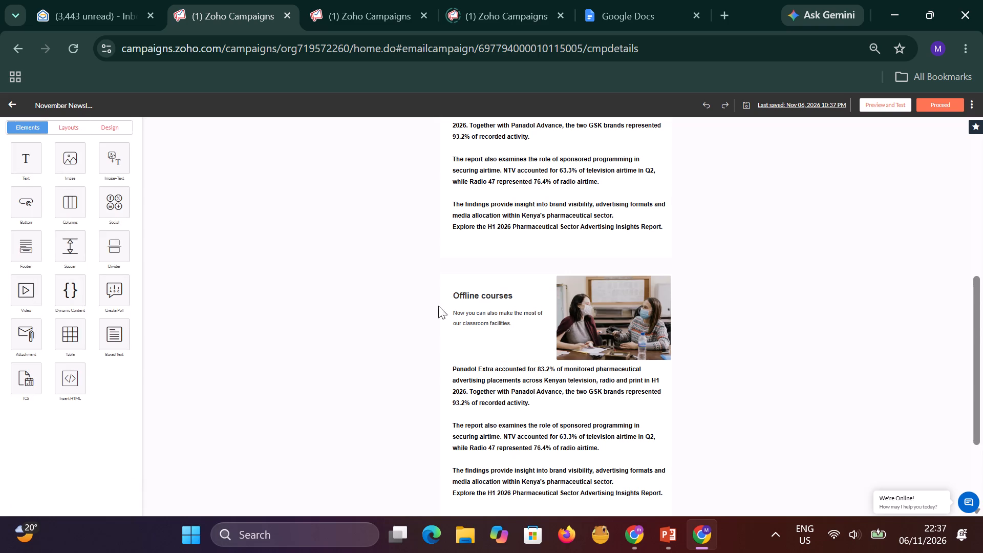
Replace the "Offline courses" heading with the copied "03. Beverage advertising: Understanding the airtime landscape".
left_click(488, 296)
left_click_drag(512, 295, 446, 294)
key("ctrl+v")
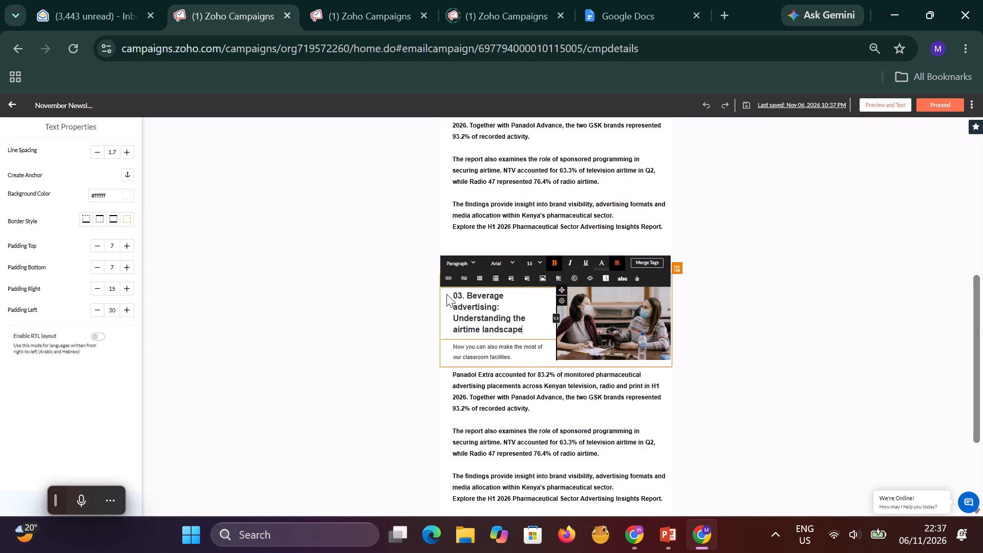
Delete the "Now you can also make the most of our classroom facilities." text component below the section 03 heading.
left_click(500, 356)
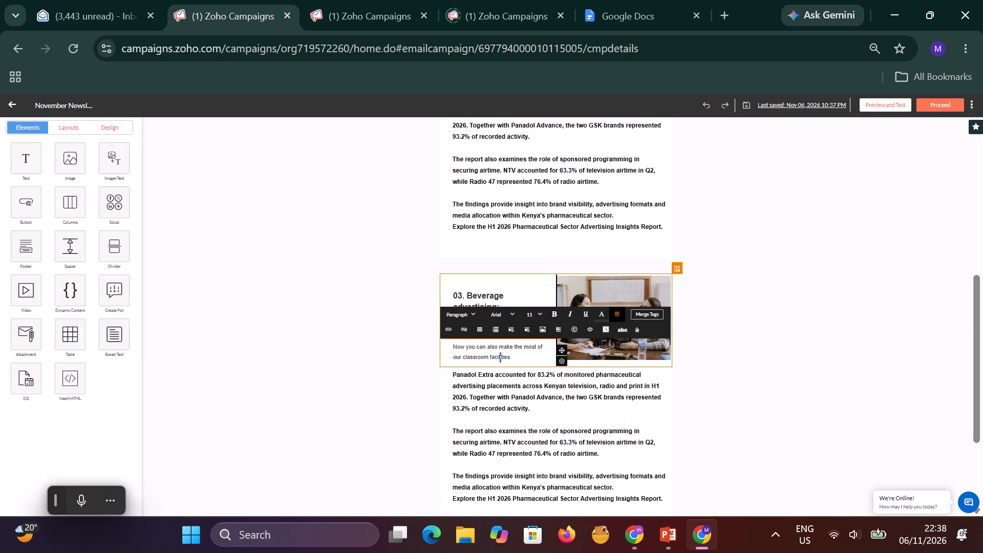
left_click(516, 355)
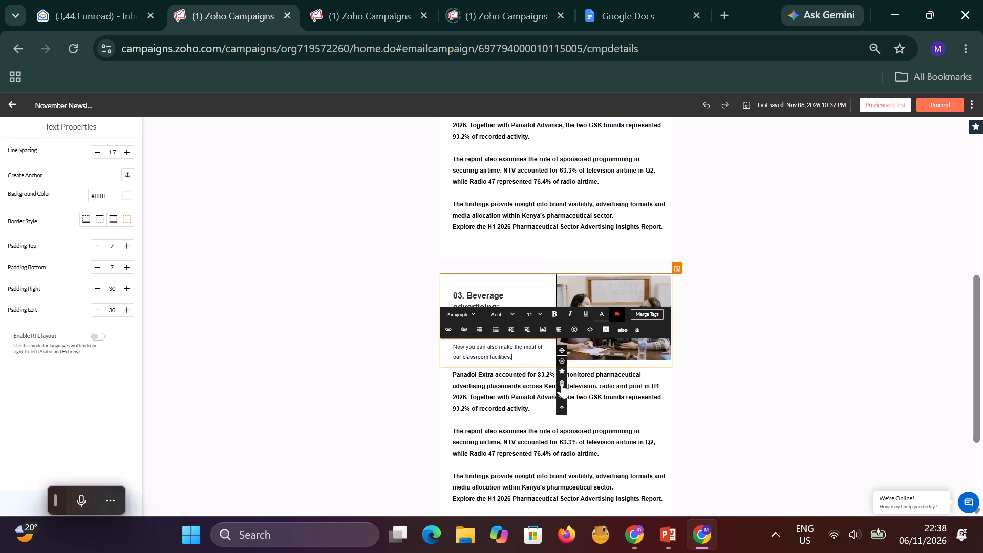
left_click(561, 382)
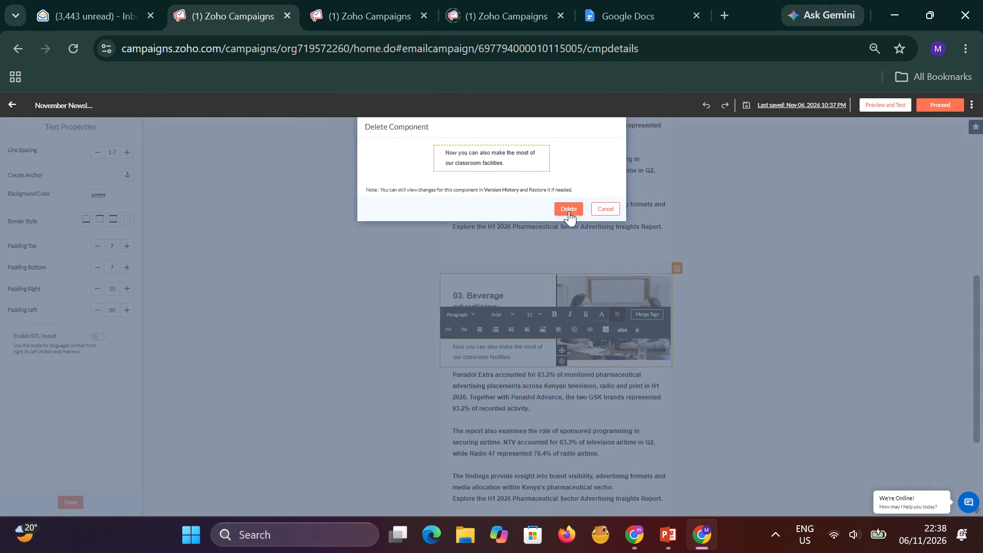
left_click(565, 203)
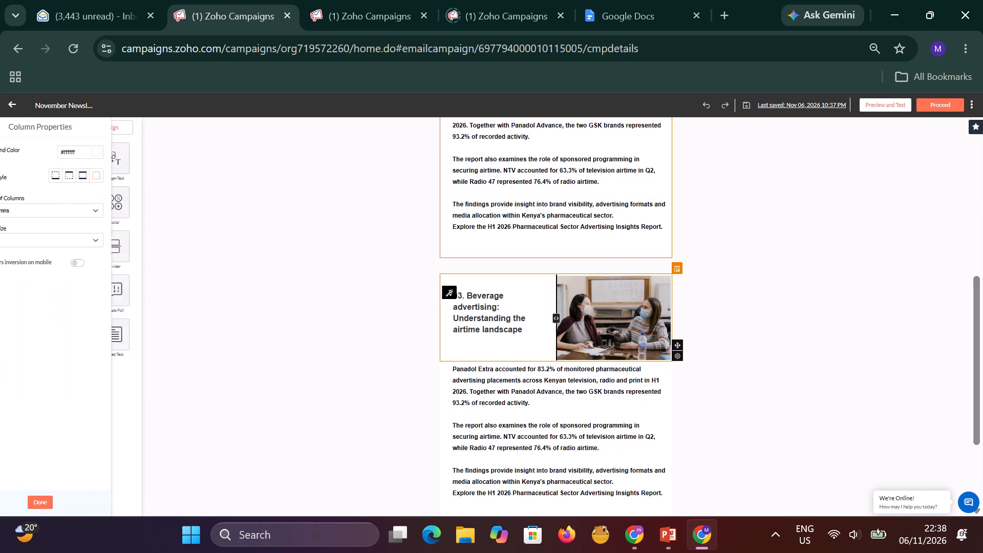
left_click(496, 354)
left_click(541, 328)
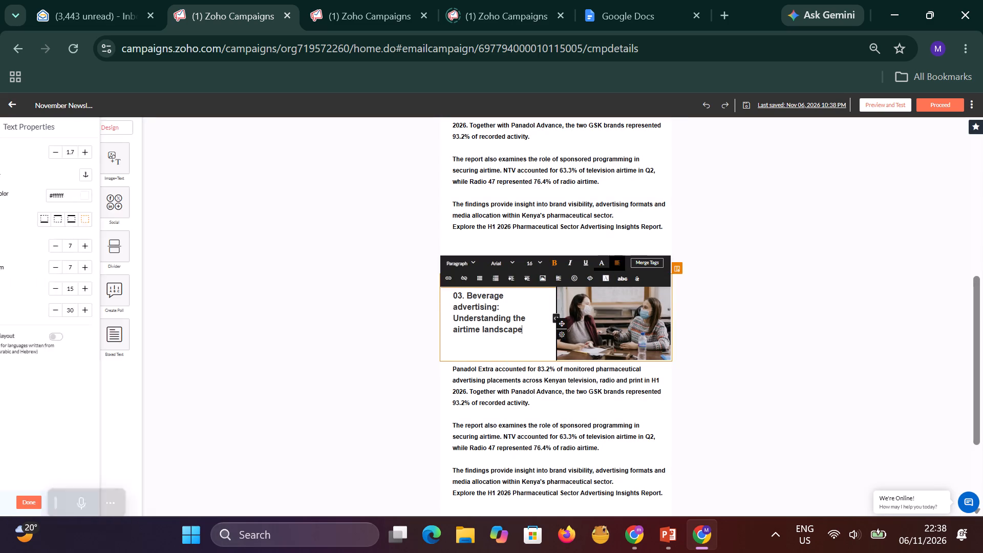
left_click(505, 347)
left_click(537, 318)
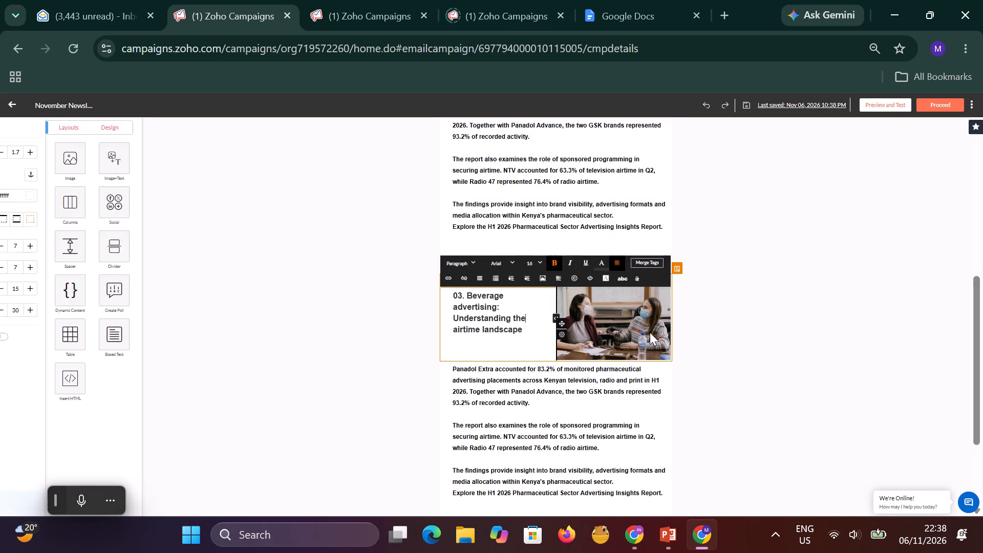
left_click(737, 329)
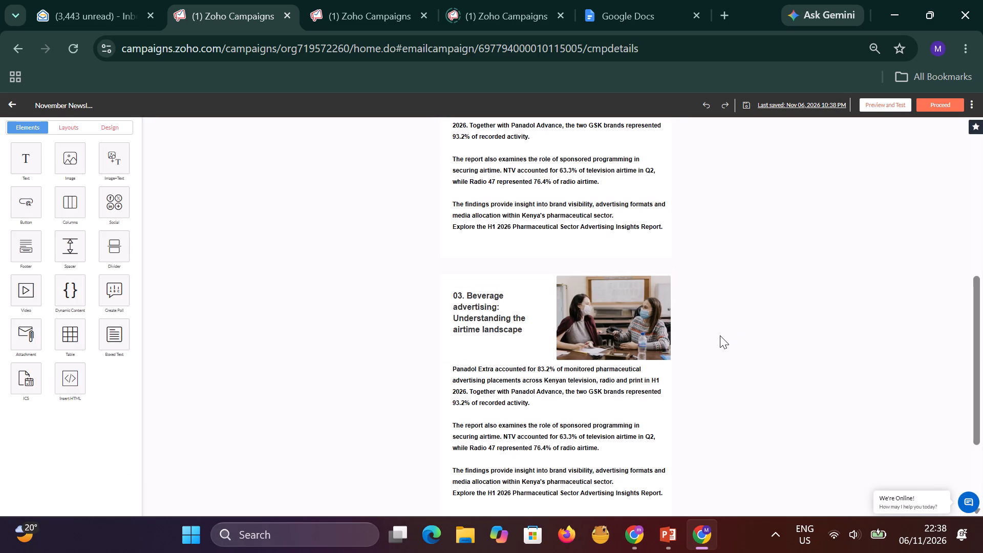
Copy the section 03 body from "Coca-Cola accounted" through "Explore the H1 2026 Beverage Sector Media Intelligence Report." in Google Docs and return to Zoho Campaigns.
scroll(781, 211, "down", 4)
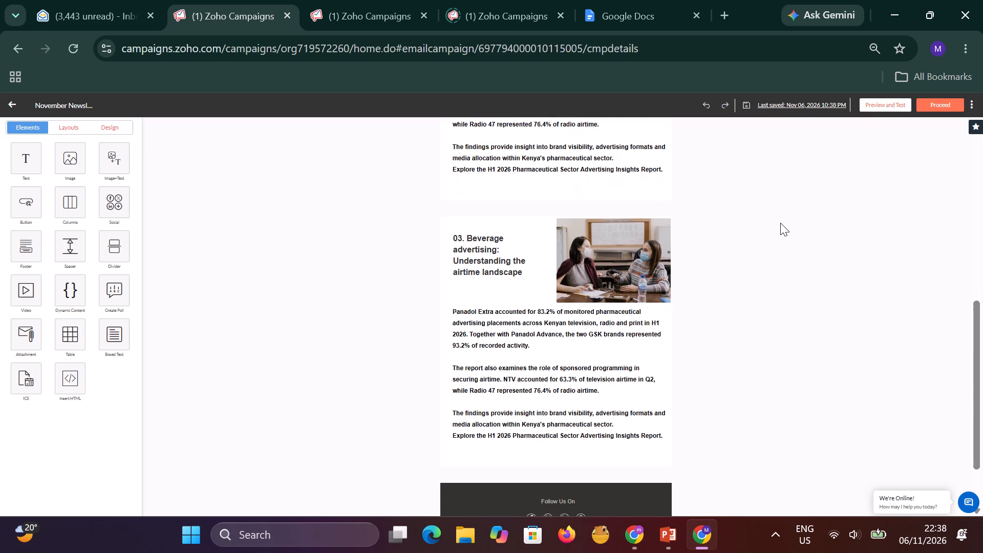
scroll(780, 223, "down", 1)
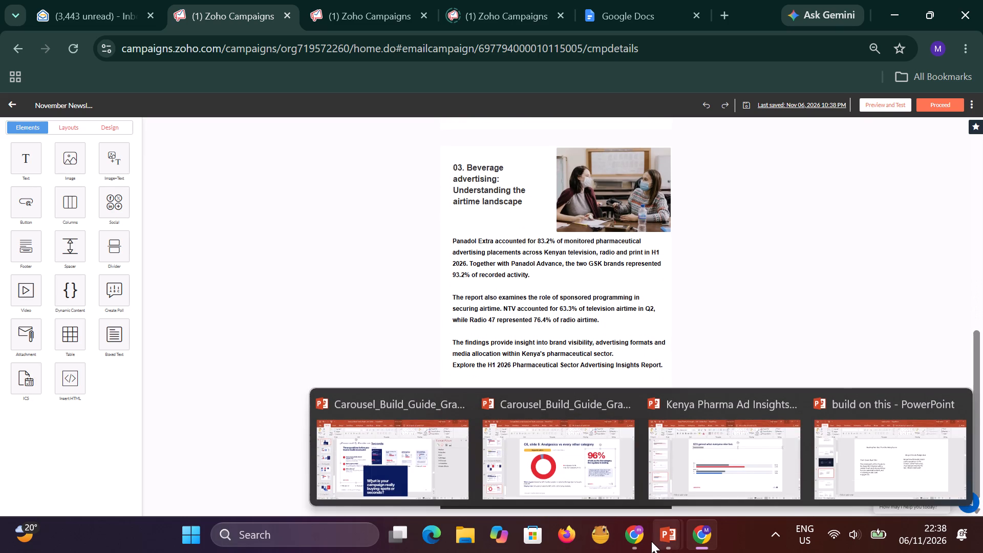
left_click(634, 473)
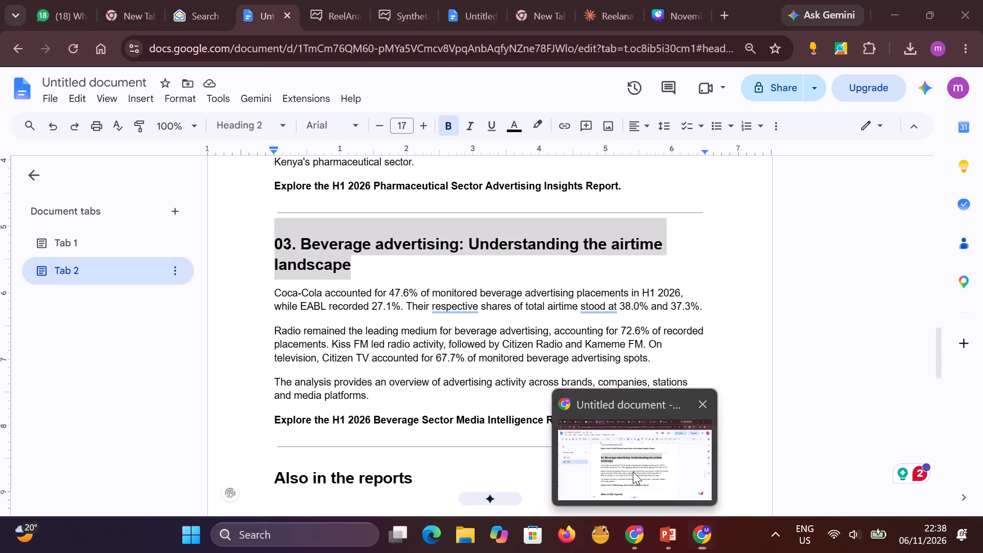
scroll(530, 167, "down", 3)
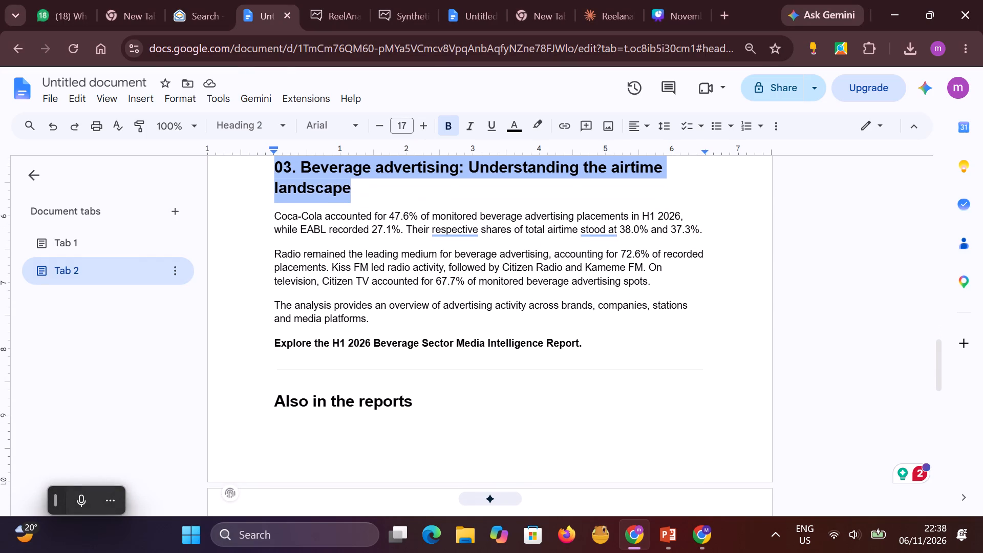
left_click_drag(274, 216, 513, 316)
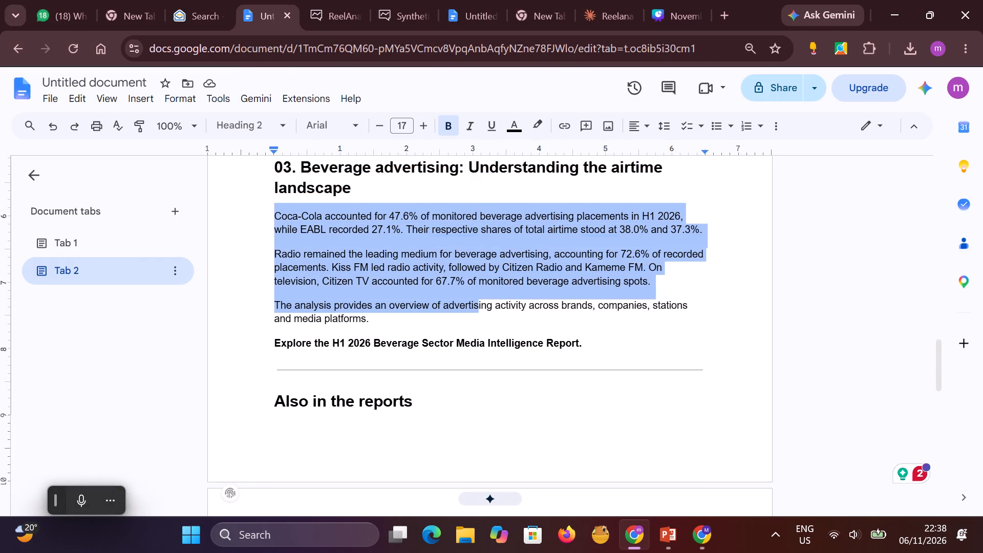
left_click_drag(513, 316, 568, 332)
left_click_drag(568, 332, 584, 344)
scroll(546, 331, "down", 3)
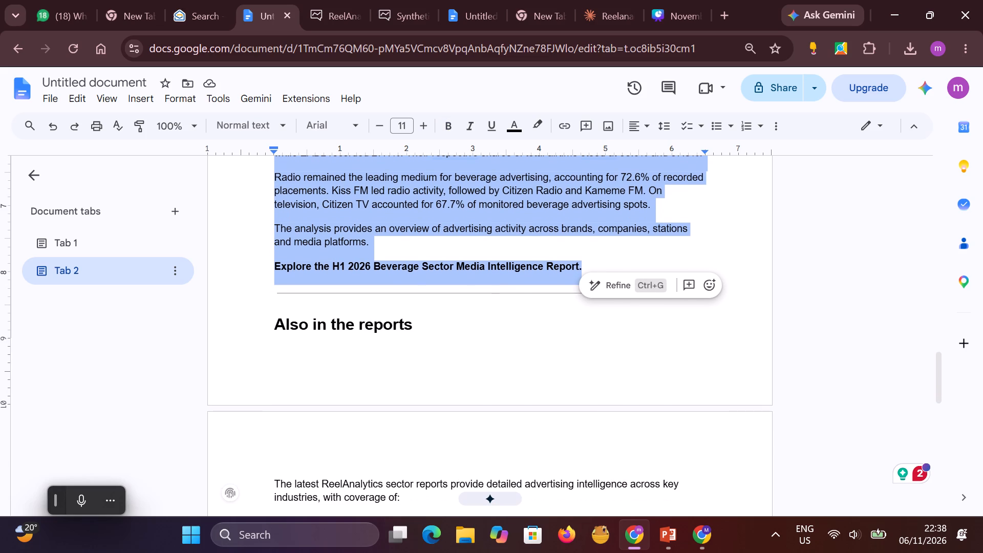
right_click(412, 223)
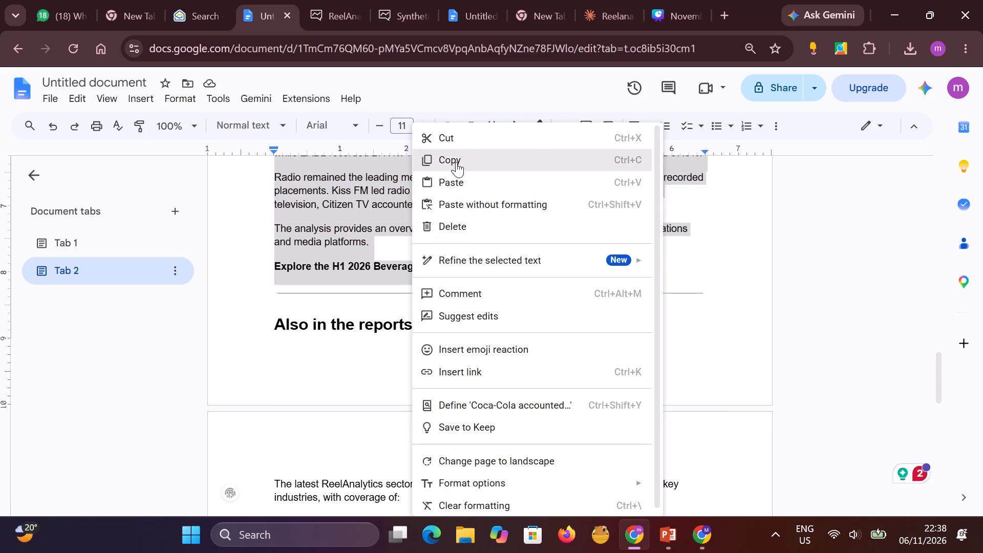
left_click(456, 162)
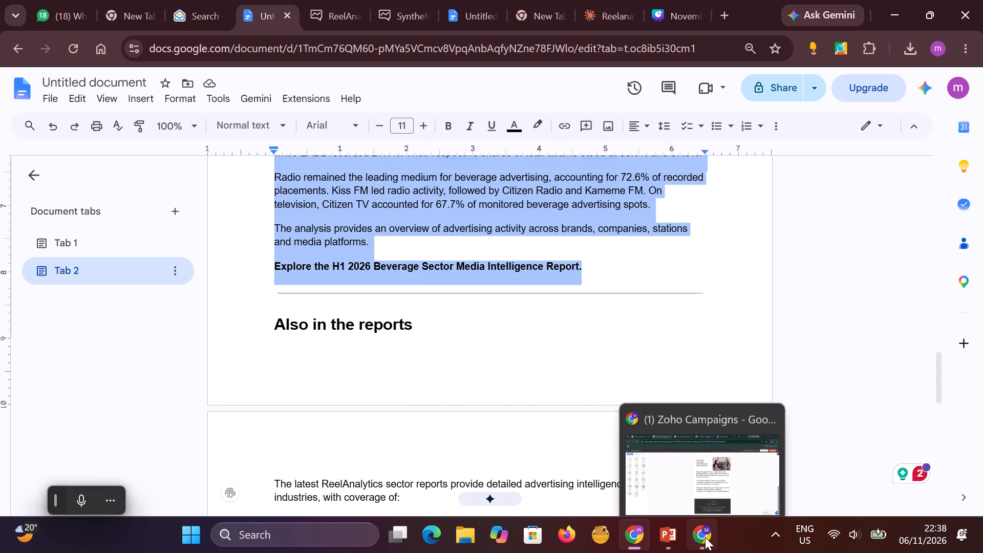
left_click(705, 478)
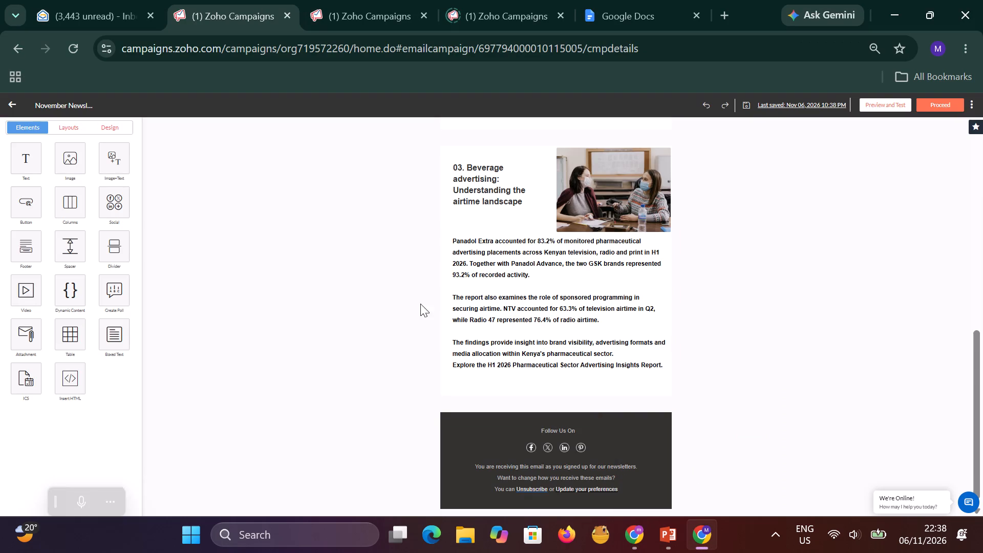
Replace the Panadol Extra text below the section 03 heading with the copied Coca-Cola beverage body text.
double_click(558, 297)
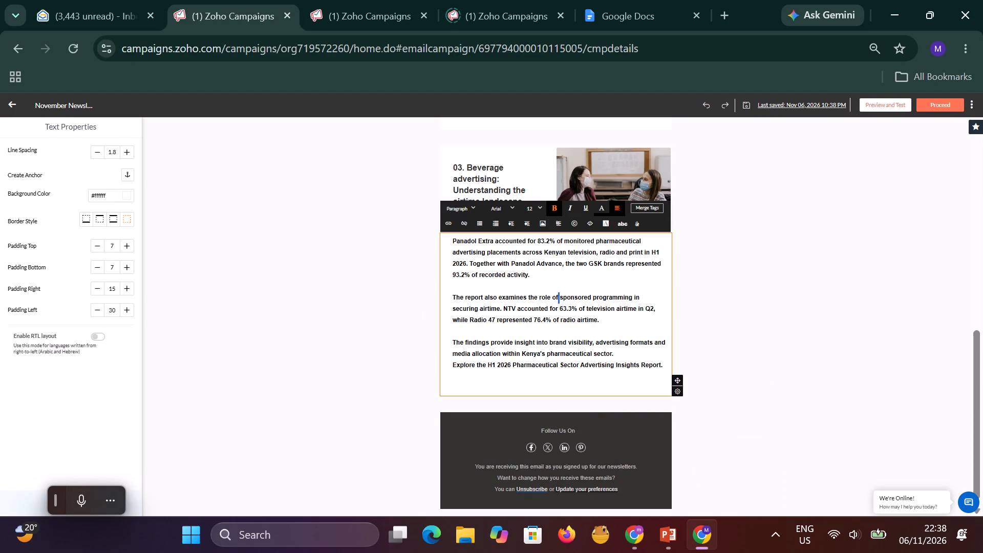
left_click_drag(661, 363, 452, 236)
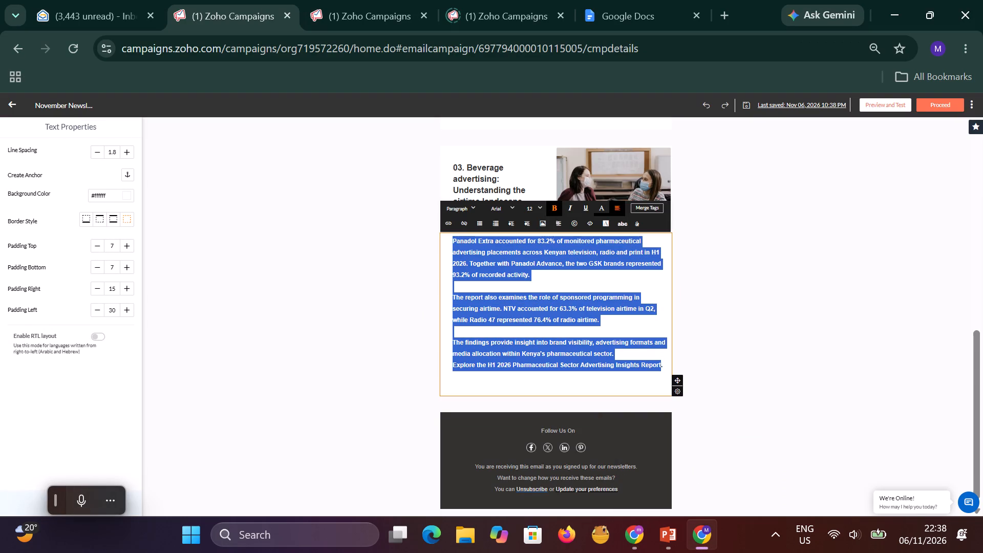
right_click(458, 248)
left_click(511, 246)
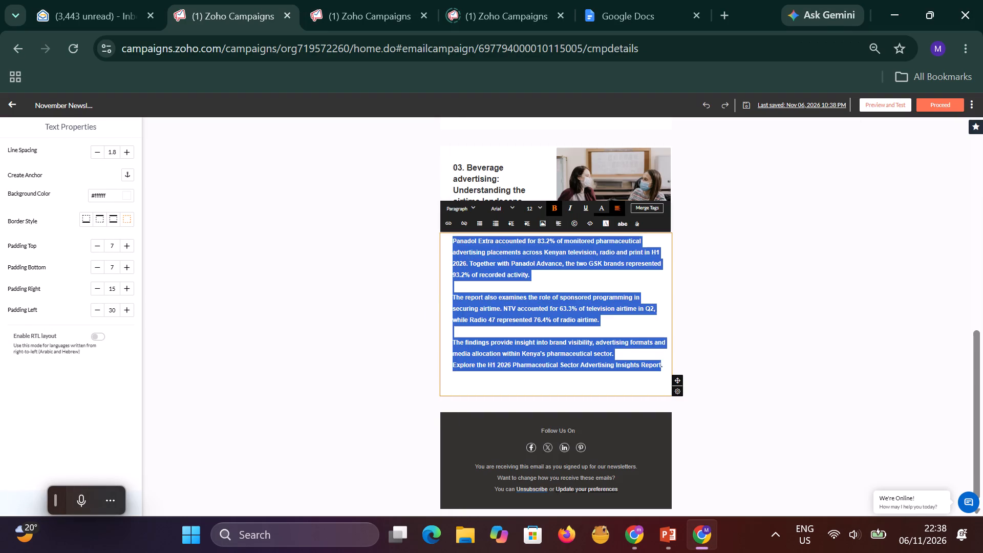
left_click(768, 303)
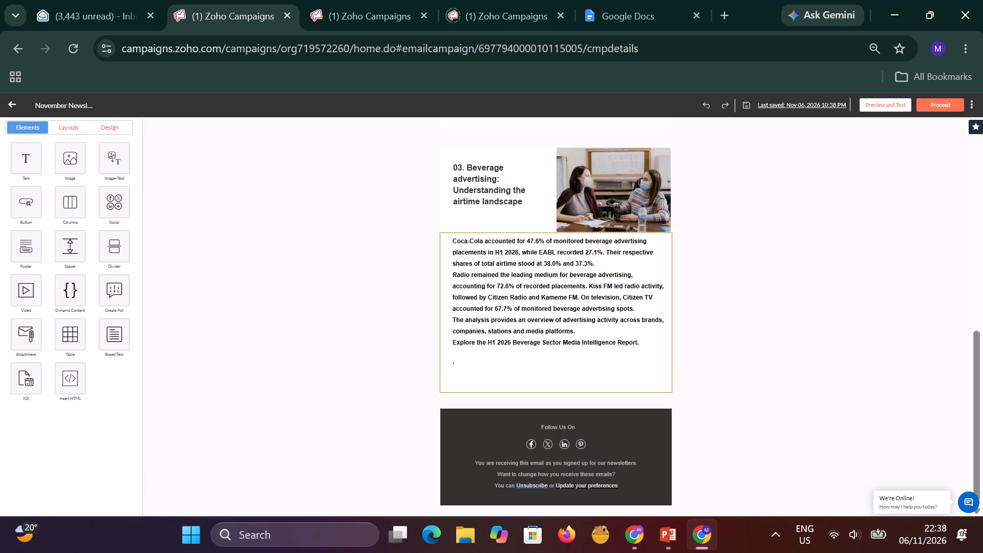
Insert blank lines before the "Radio remained" and "The analysis provides" paragraphs in the section 03 body.
double_click(595, 271)
left_click(600, 264)
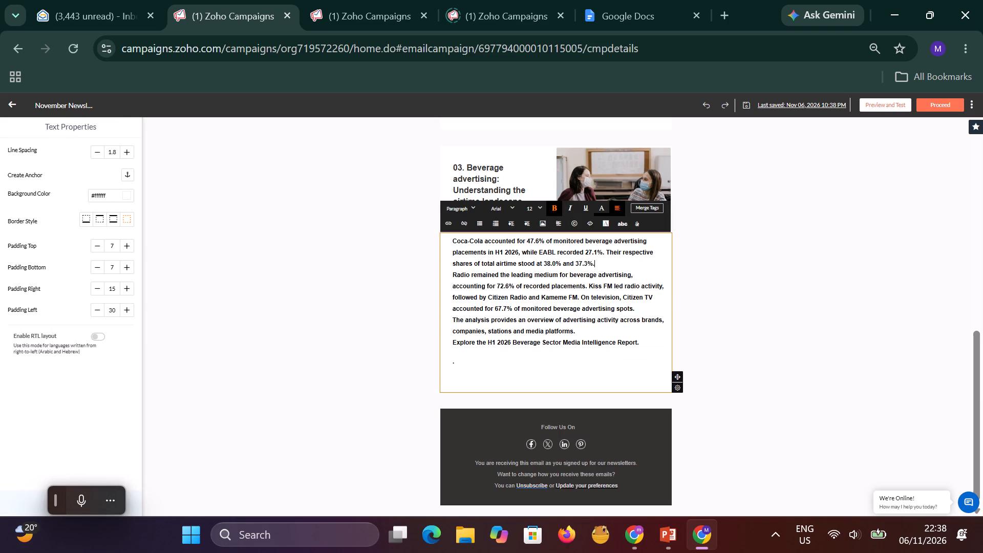
key("Return")
left_click(637, 320)
key("Return")
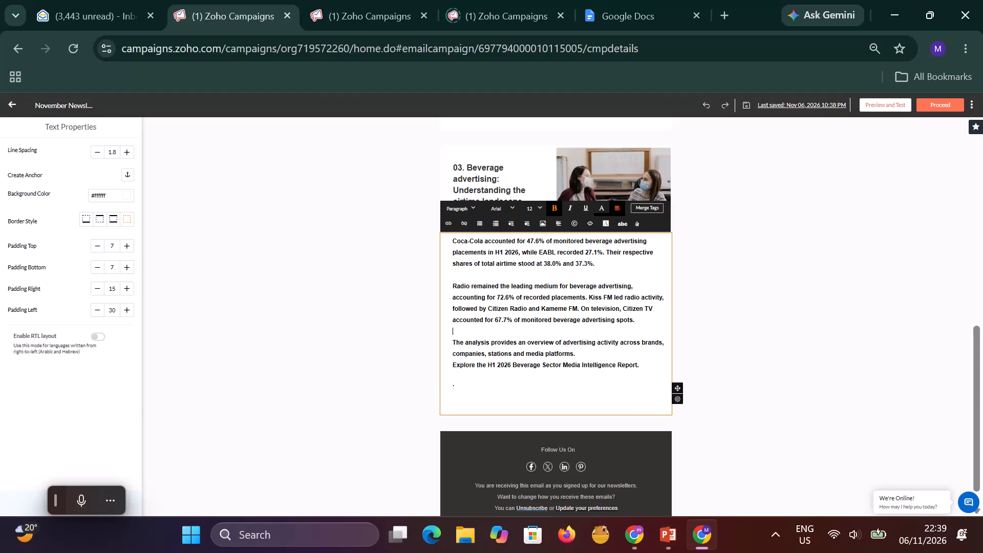
Duplicate the section 03 body text component.
scroll(768, 306, "down", 6)
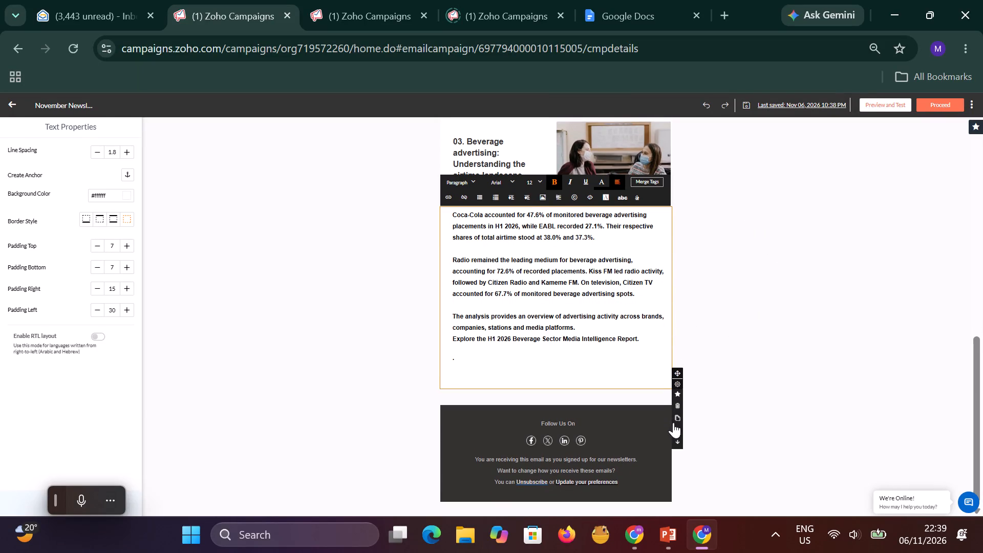
left_click(678, 419)
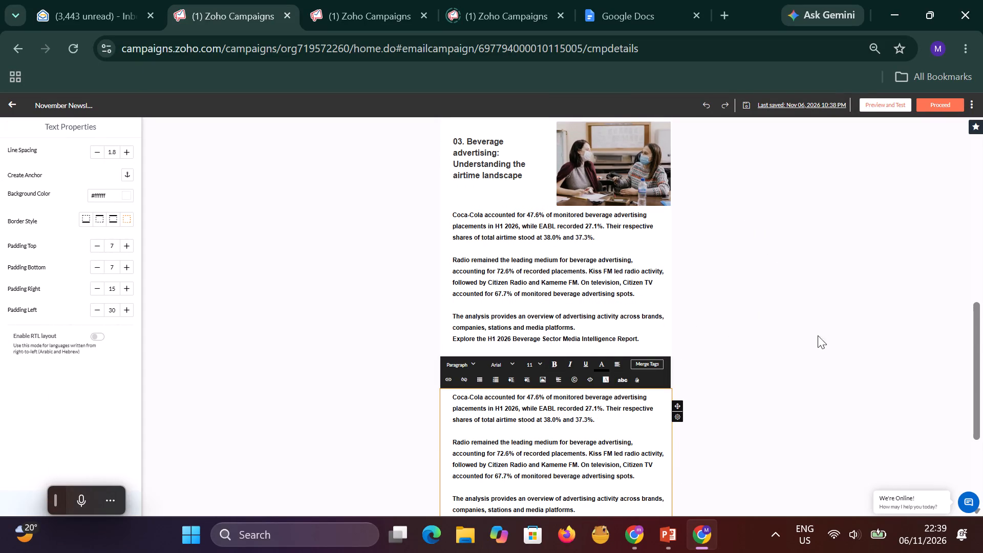
Copy the "Also in the reports" heading through the customised analysis contact line in Google Docs and return to Zoho Campaigns.
scroll(729, 342, "down", 10)
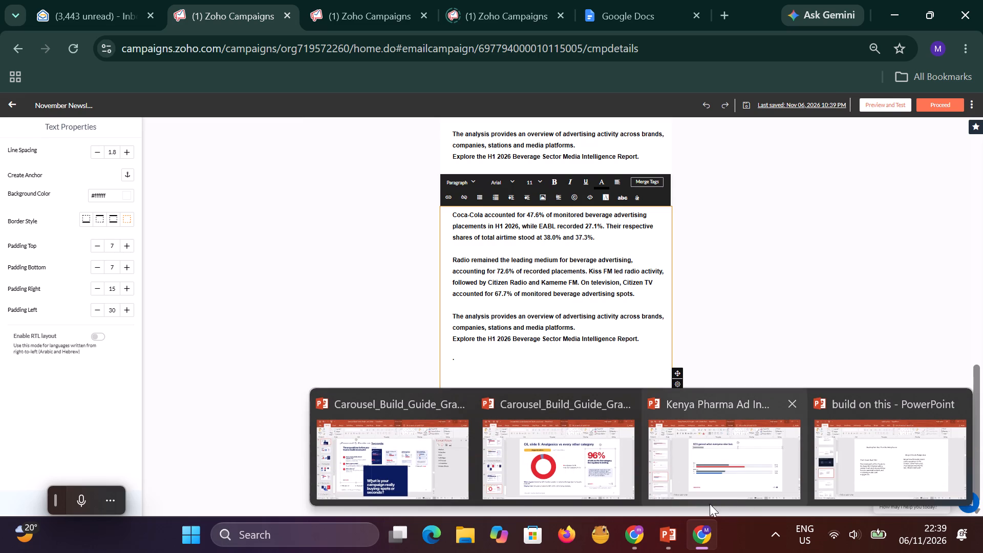
left_click(641, 531)
scroll(505, 321, "down", 7)
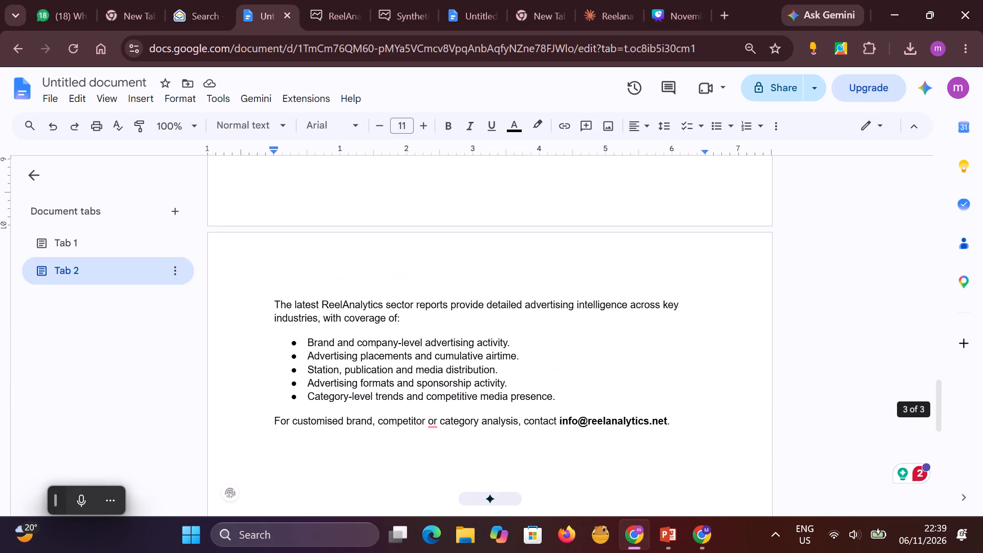
scroll(383, 269, "up", 2)
left_click_drag(276, 196, 298, 245)
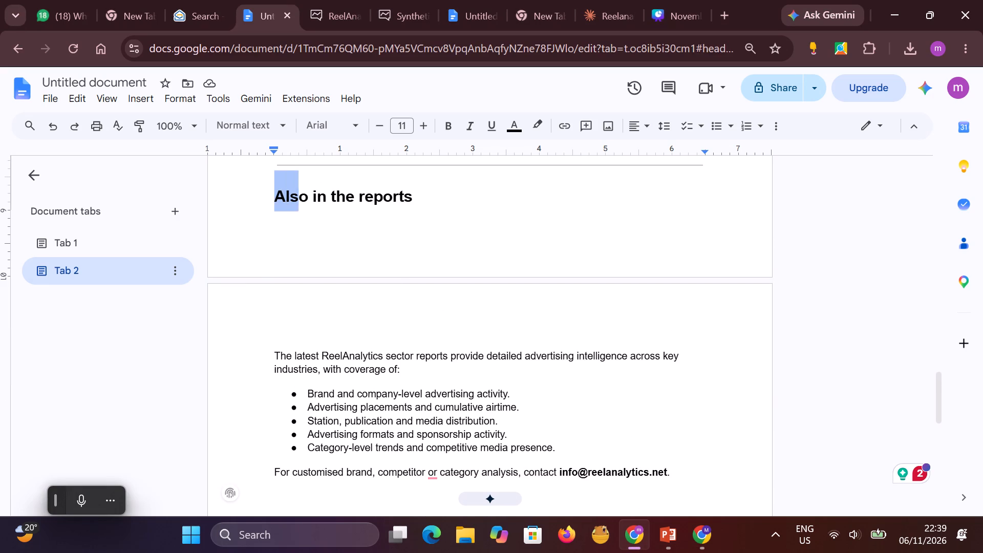
left_click_drag(298, 245, 677, 352)
scroll(324, 338, "down", 4)
scroll(393, 346, "down", 2)
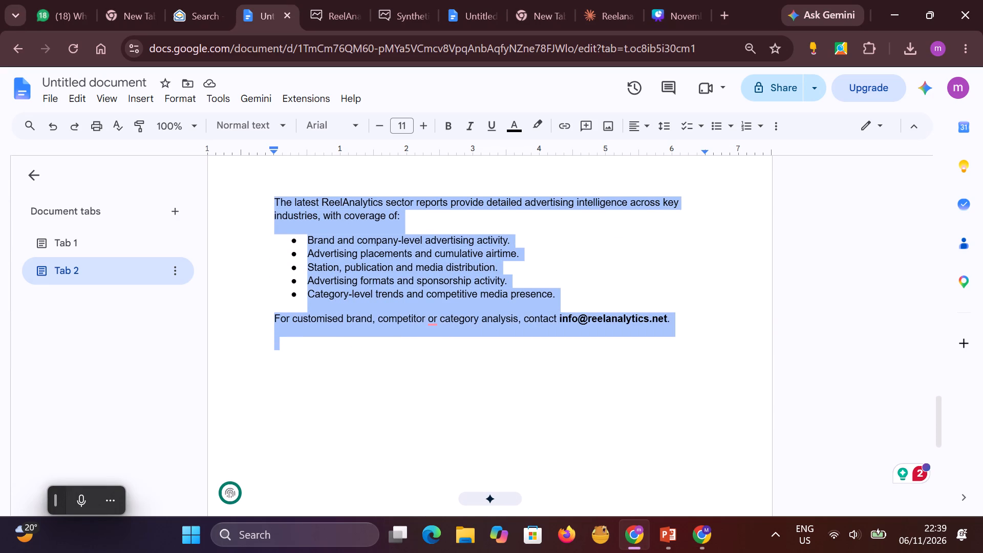
left_click_drag(677, 352, 677, 352)
right_click(527, 280)
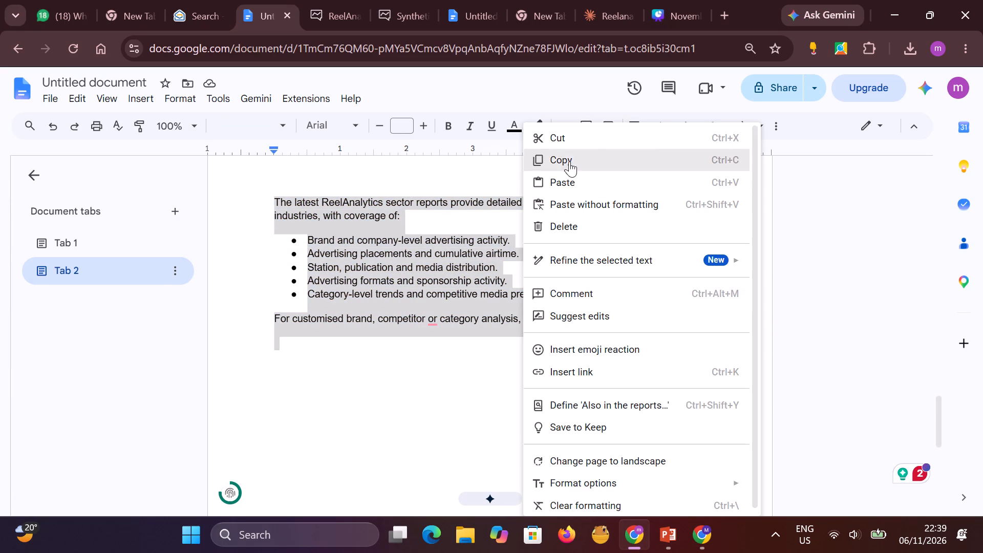
left_click(570, 161)
left_click(701, 539)
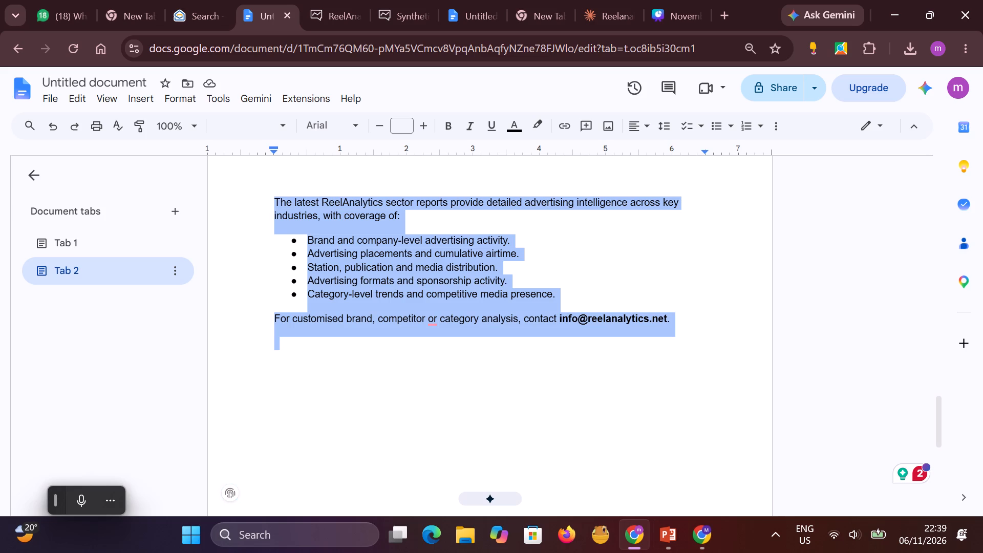
left_click(698, 532)
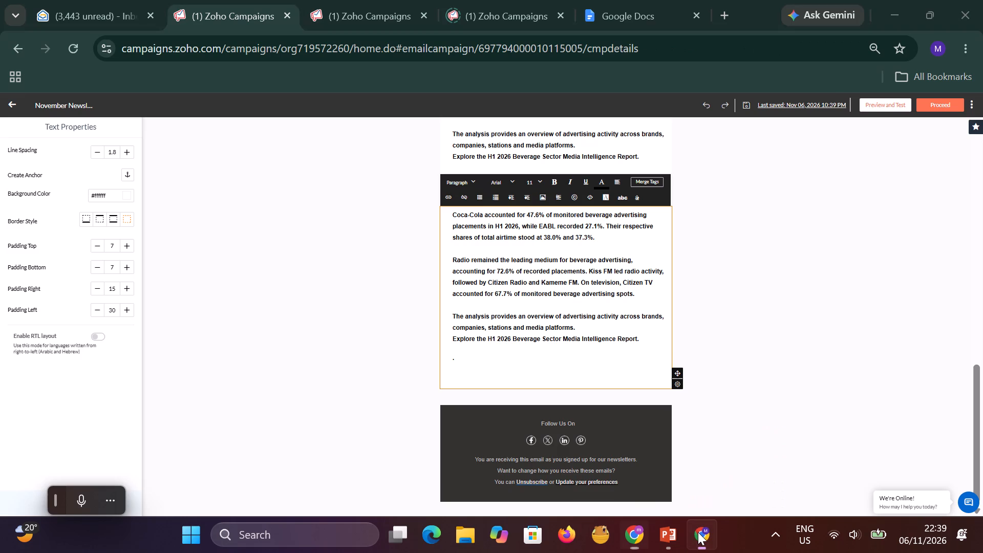
Replace the duplicated beverage text above the footer with the copied "Also in the reports" section.
left_click(542, 317)
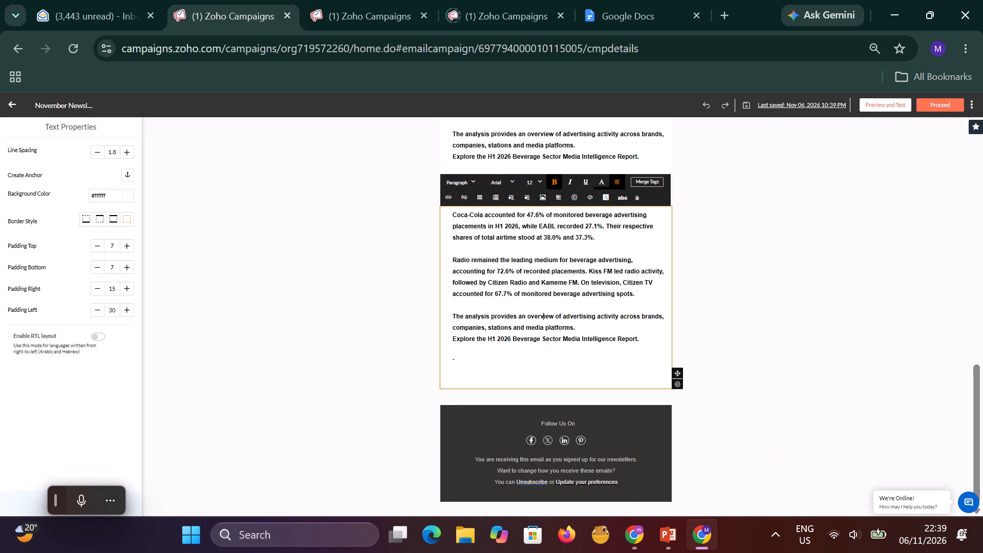
left_click_drag(643, 337, 453, 209)
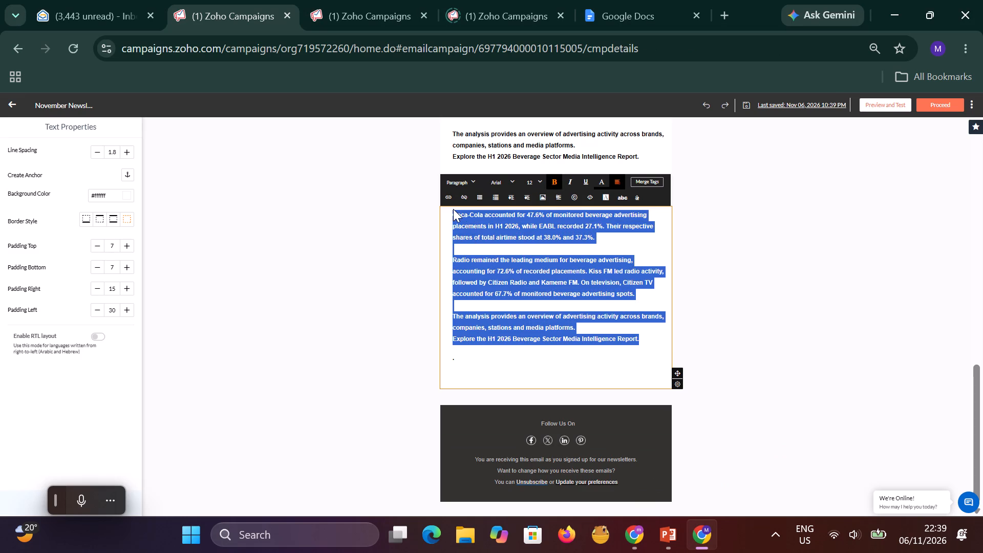
key("ctrl+v")
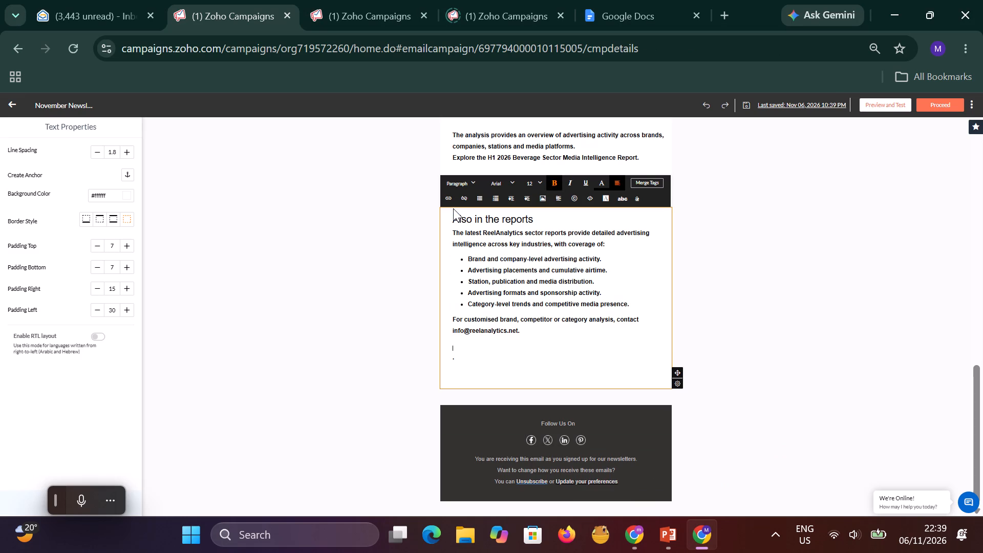
left_click(778, 254)
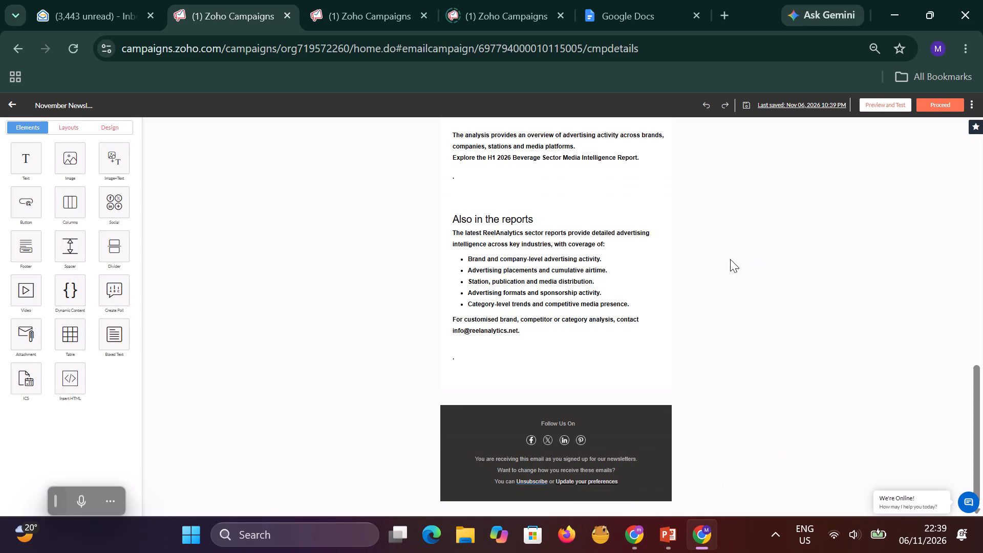
Remove the stray period and blank line after "Explore the H1 2026 Beverage Sector Media Intelligence Report." in section 03.
left_click(521, 206)
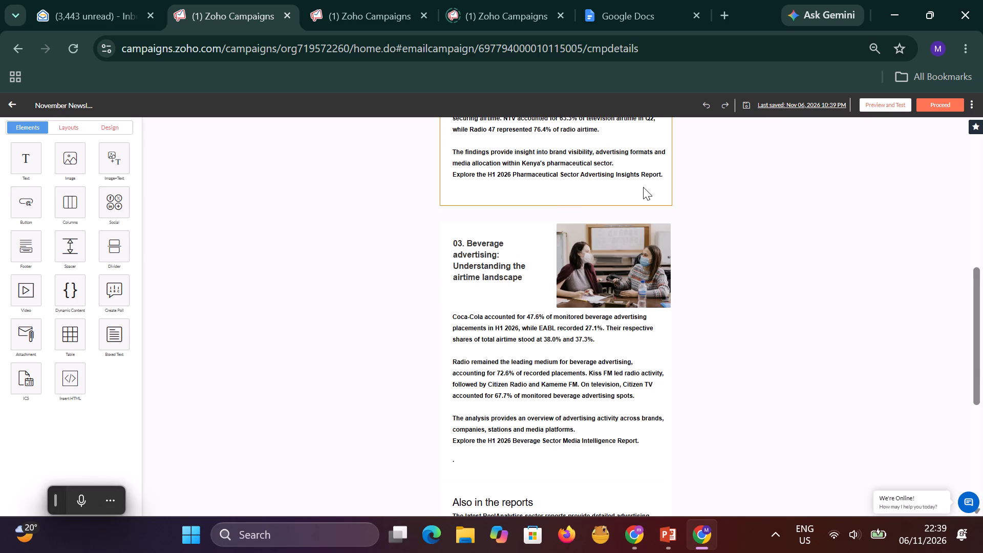
scroll(575, 308, "down", 6)
left_click(570, 273)
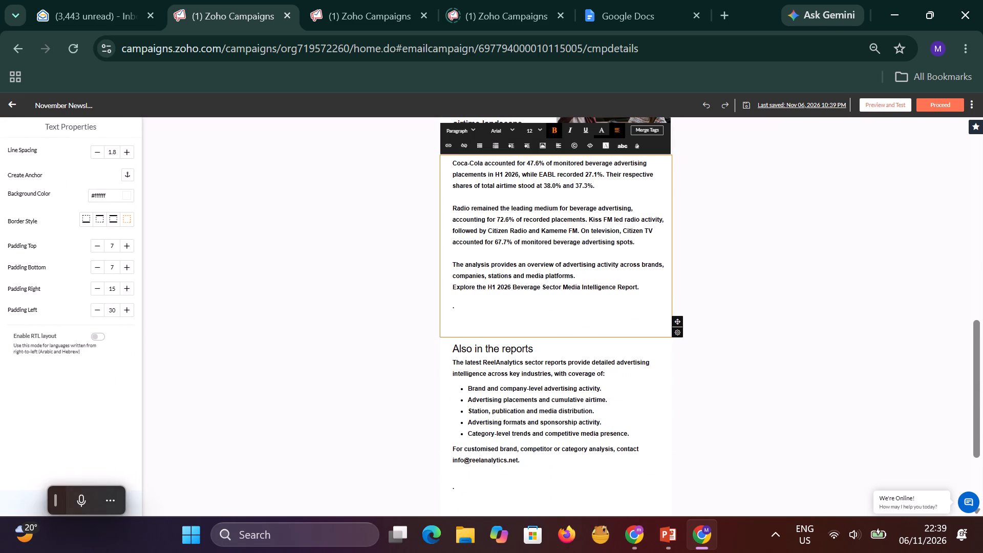
left_click(643, 291)
key("Delete")
key("Delete")
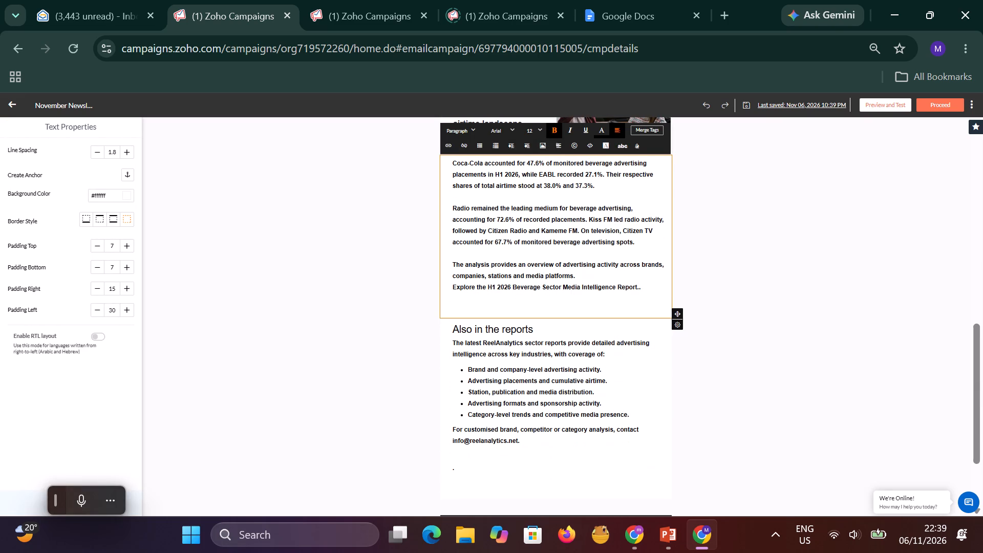
key("Delete")
left_click(764, 304)
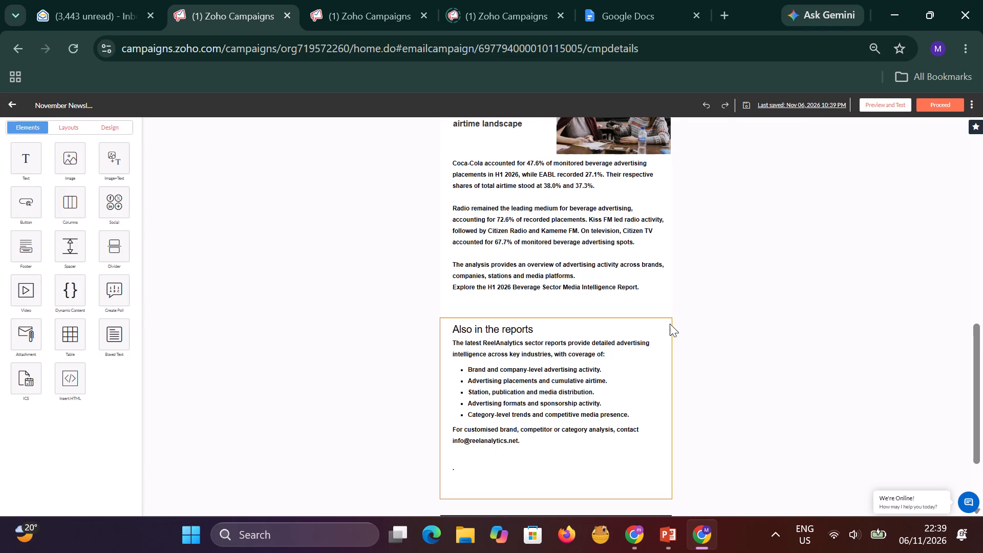
Review the newsletter's layout, from the Zylker header and intro block through sections 02, 03 and "Also in the reports".
left_click(764, 326)
scroll(767, 308, "up", 14)
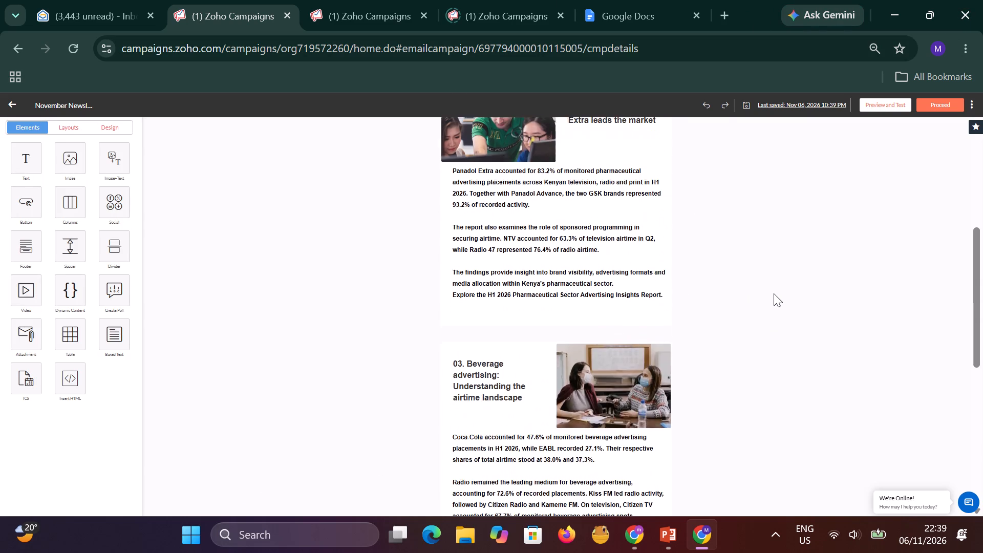
scroll(774, 293, "up", 4)
scroll(774, 293, "down", 5)
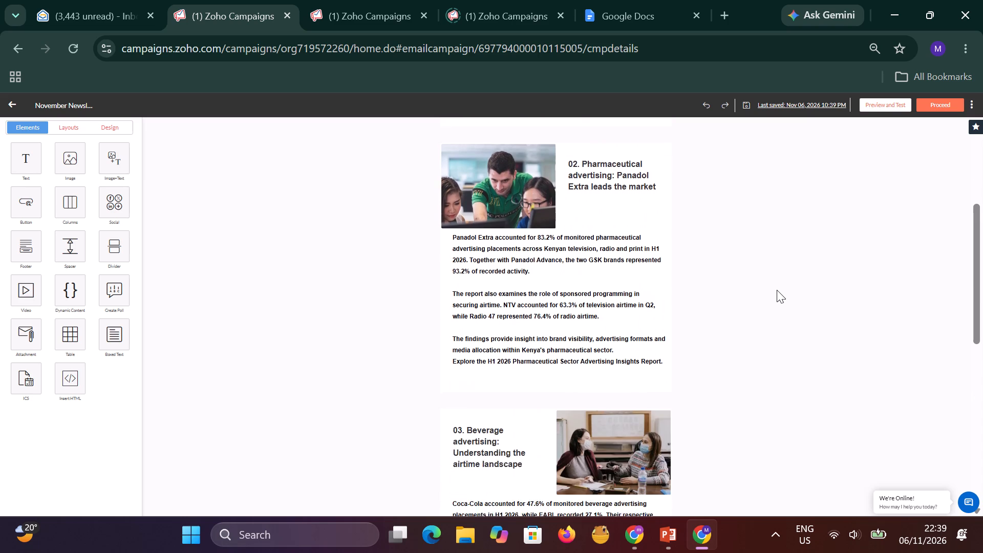
scroll(777, 290, "down", 15)
scroll(777, 288, "up", 8)
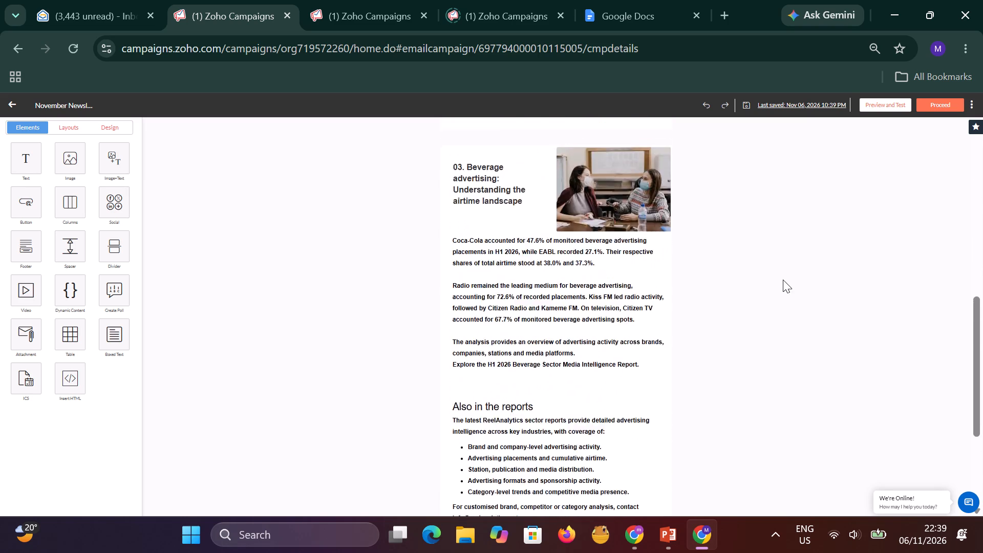
scroll(783, 280, "up", 13)
scroll(602, 261, "up", 3)
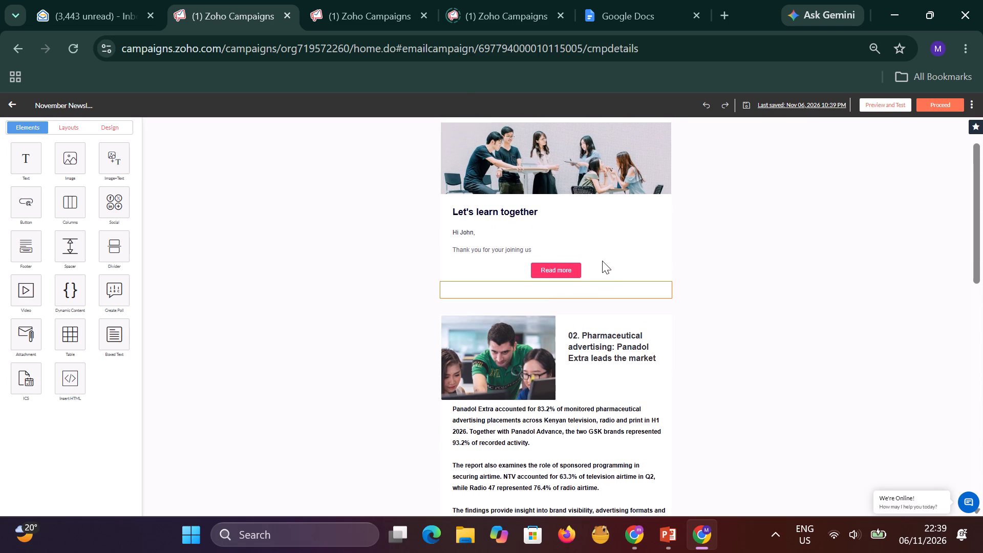
scroll(602, 261, "up", 2)
scroll(536, 393, "down", 2)
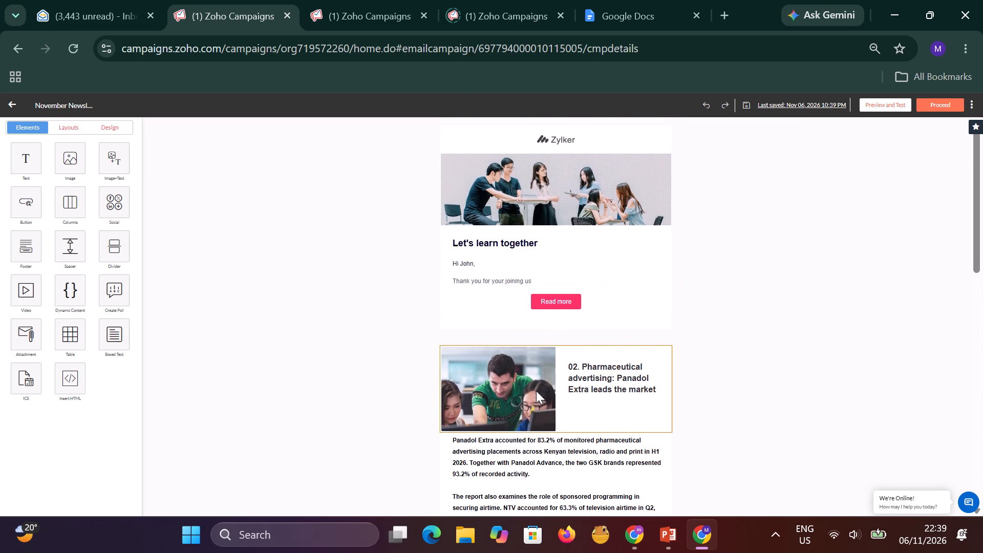
scroll(536, 391, "down", 1)
left_click(552, 349)
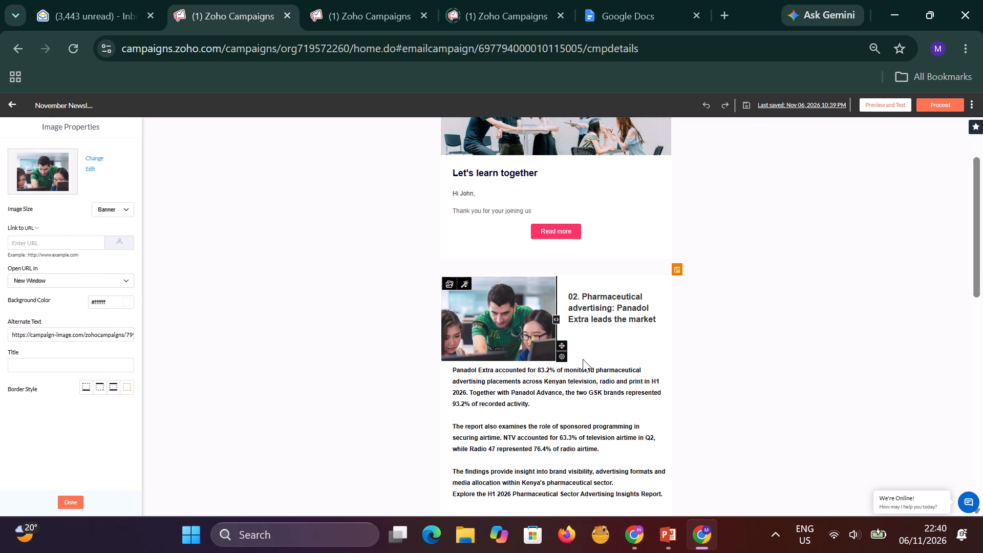
left_click(742, 325)
scroll(701, 250, "down", 3)
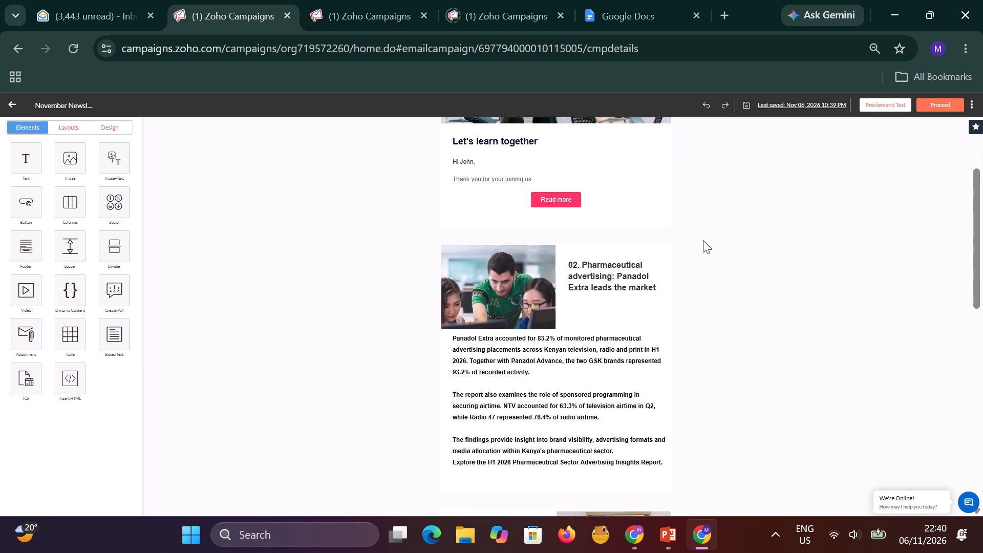
scroll(703, 240, "down", 16)
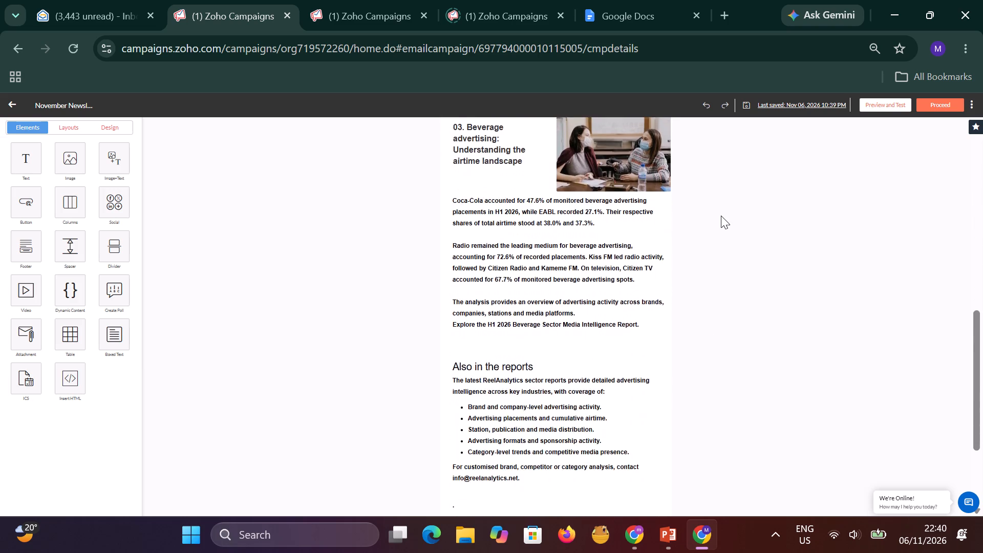
scroll(721, 216, "down", 2)
scroll(721, 216, "up", 19)
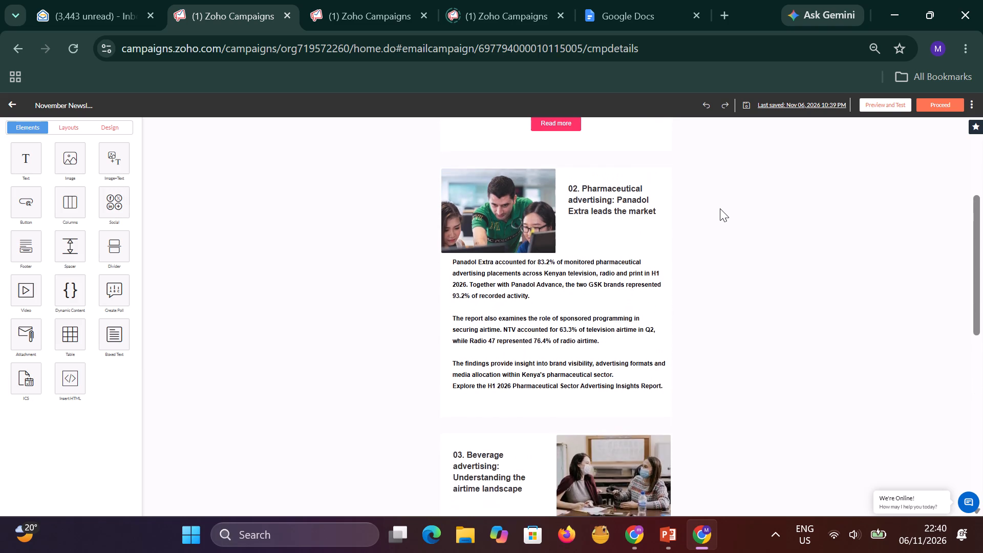
scroll(720, 208, "up", 5)
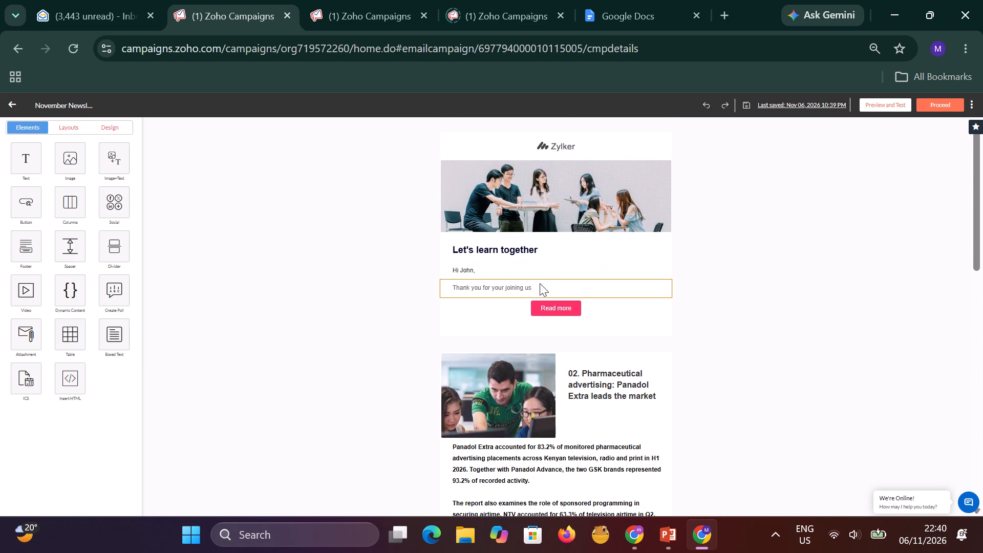
scroll(599, 321, "down", 1)
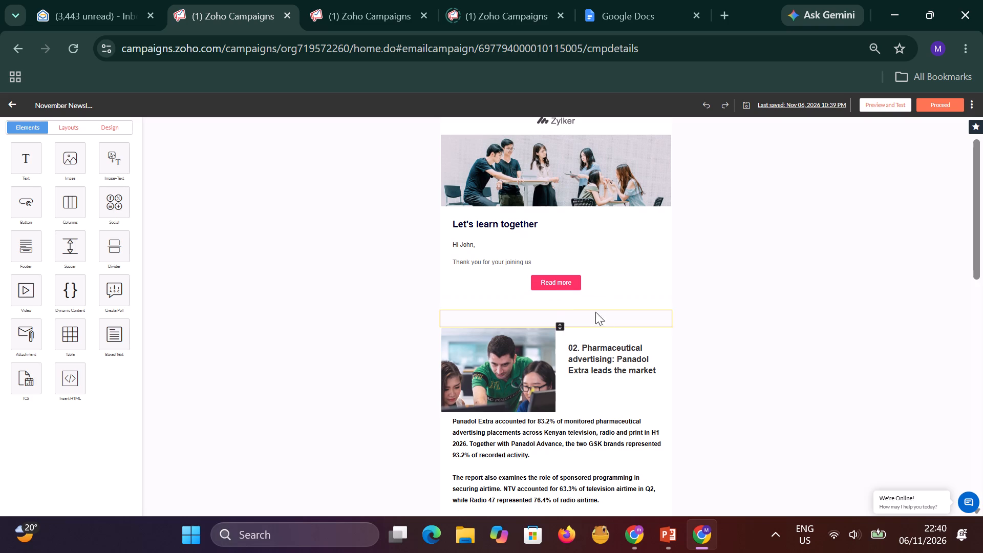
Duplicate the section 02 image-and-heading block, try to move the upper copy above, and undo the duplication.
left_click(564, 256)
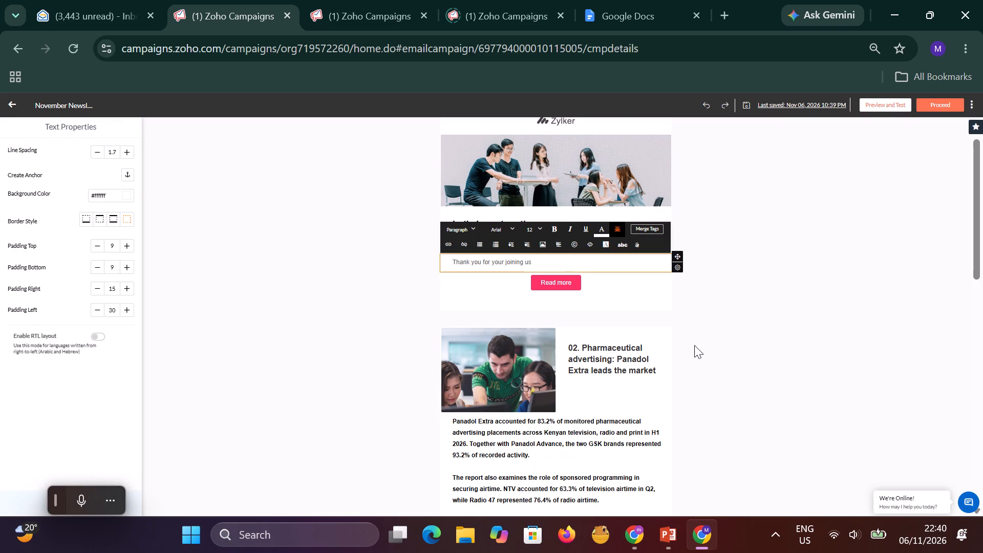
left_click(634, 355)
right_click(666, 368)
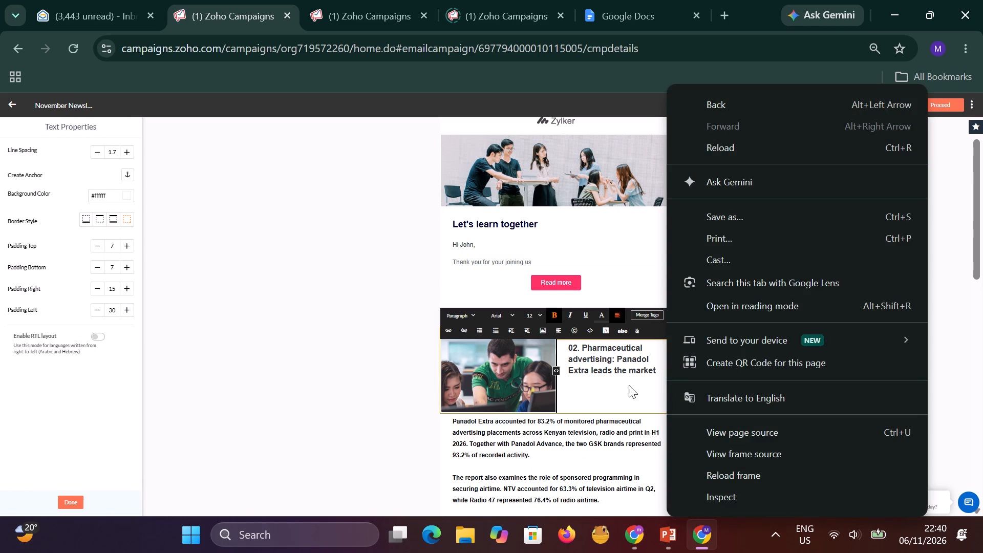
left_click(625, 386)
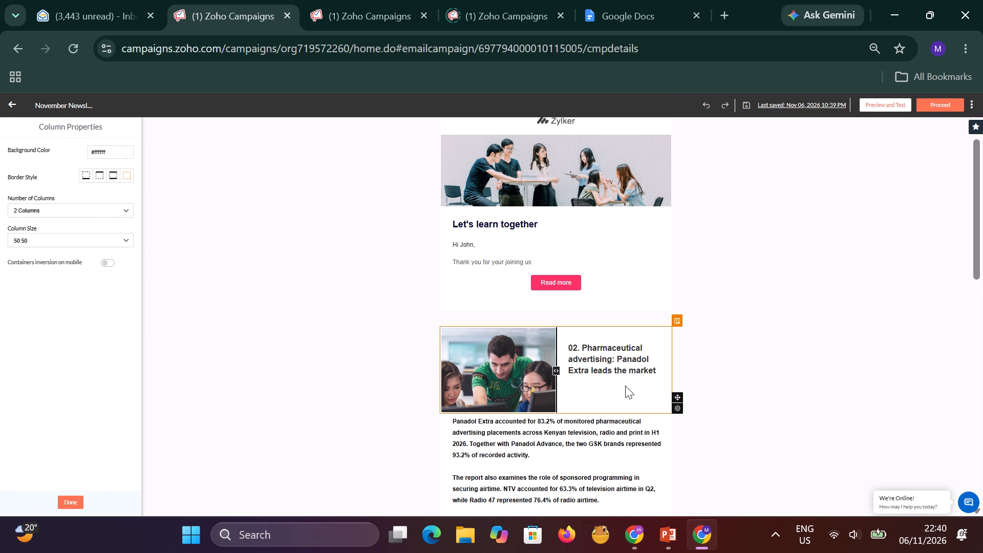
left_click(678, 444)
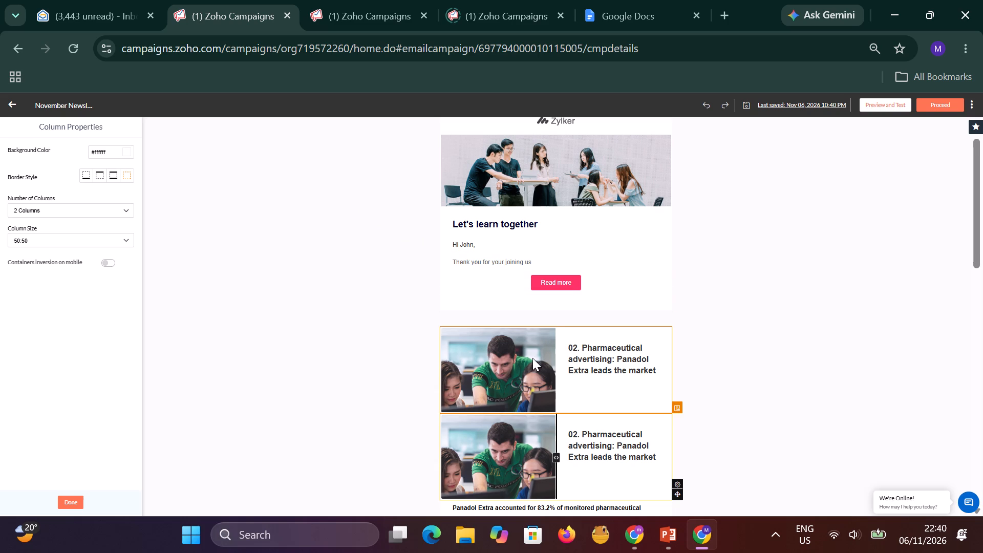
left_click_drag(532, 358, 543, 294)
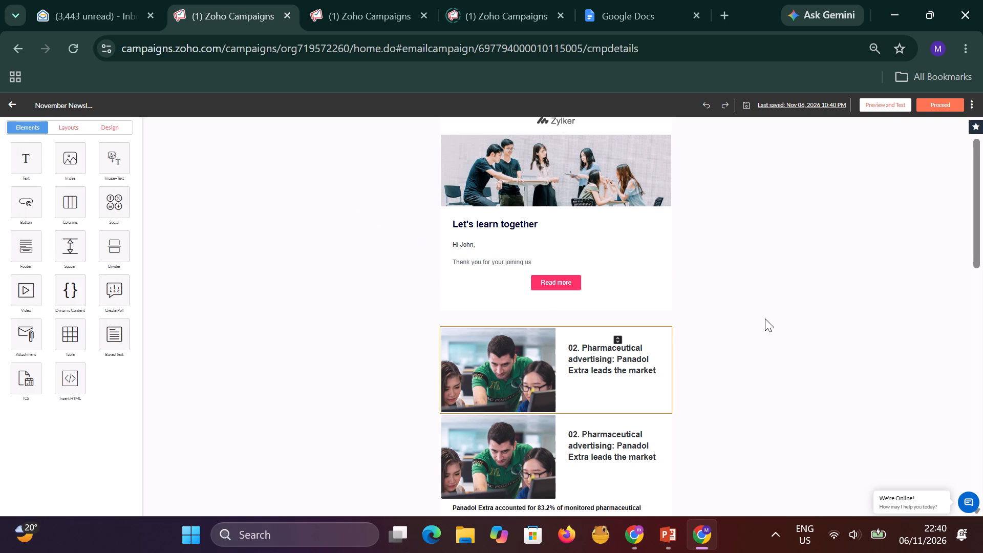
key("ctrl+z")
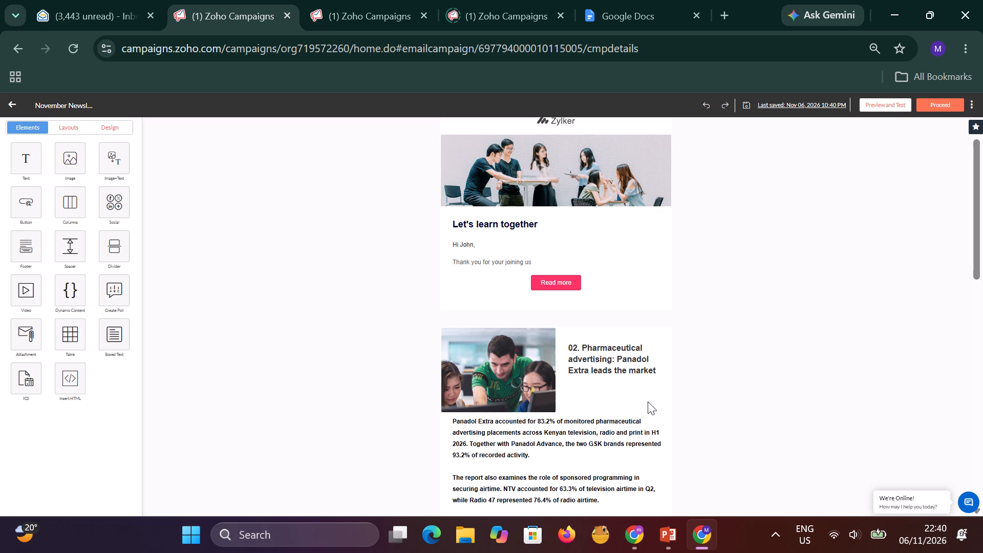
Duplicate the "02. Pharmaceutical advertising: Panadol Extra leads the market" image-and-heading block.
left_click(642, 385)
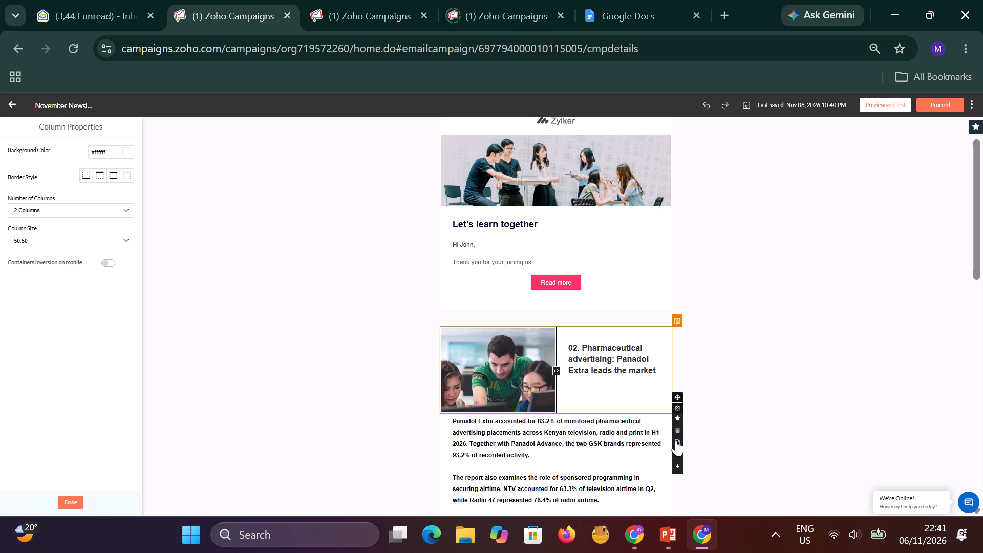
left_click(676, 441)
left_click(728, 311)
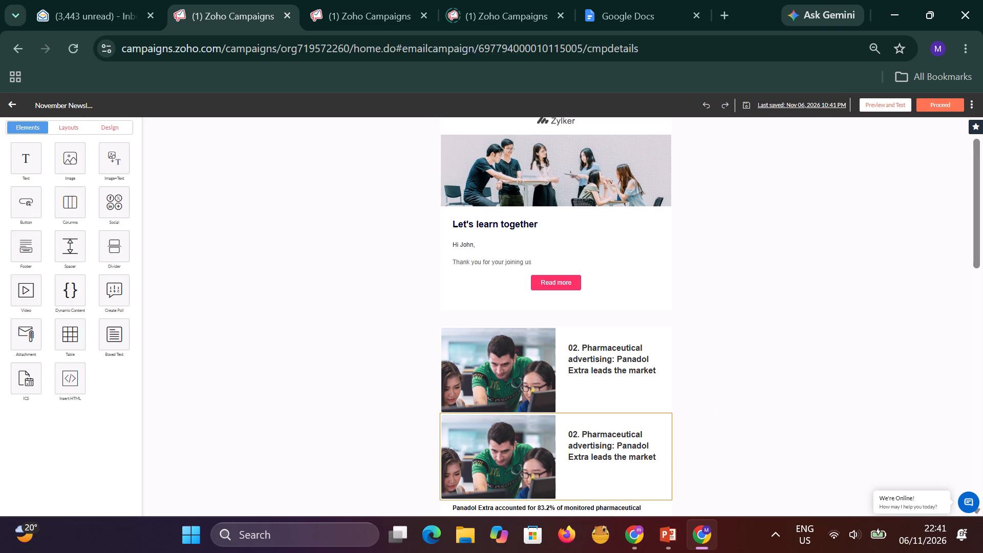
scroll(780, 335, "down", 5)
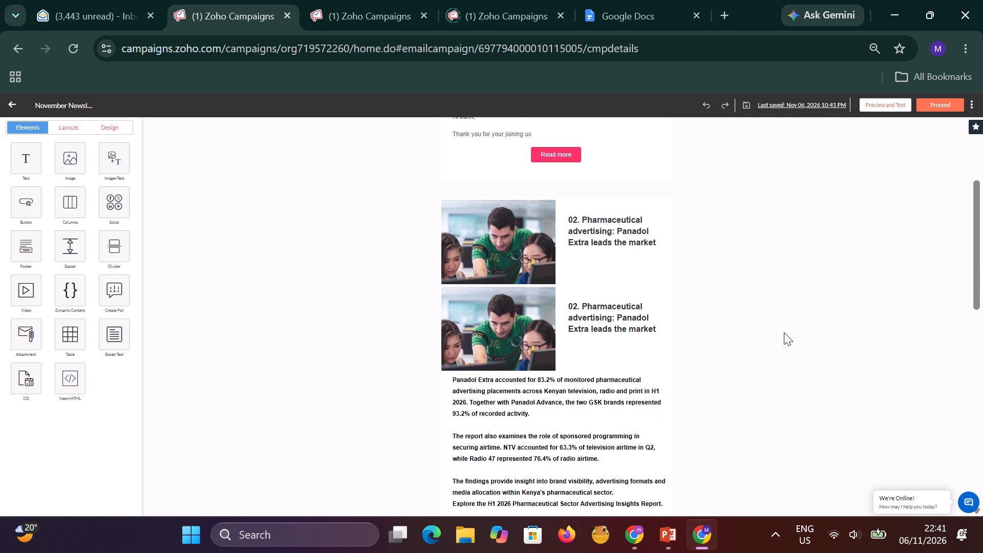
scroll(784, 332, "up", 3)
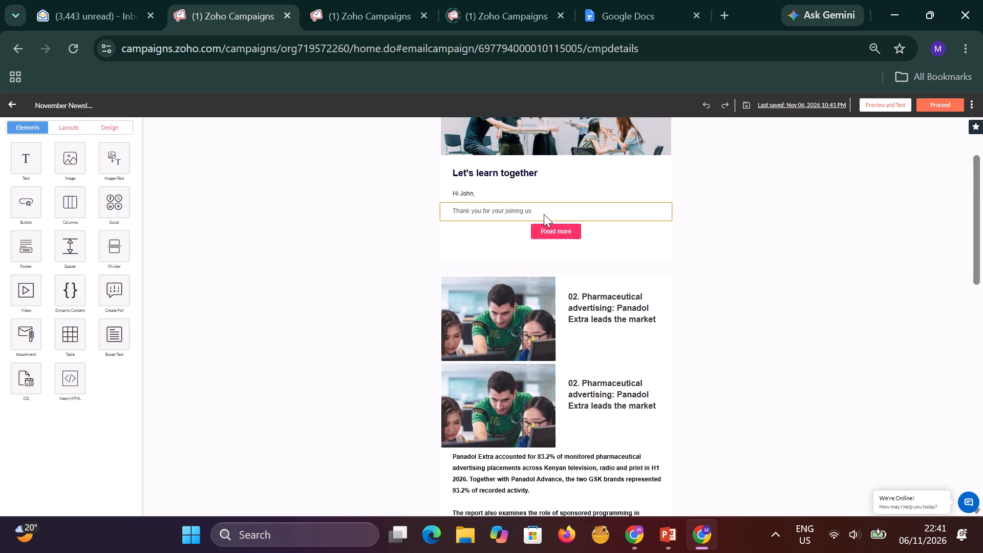
Move the "Thank you for your joining us" text from the intro to between the two section 02 image-and-heading blocks.
left_click_drag(544, 214, 542, 243)
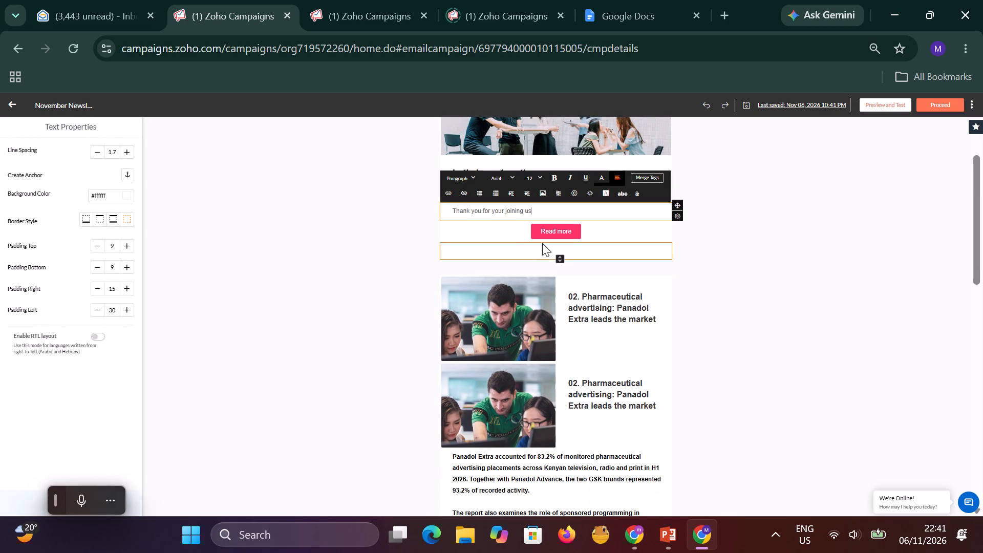
left_click_drag(542, 243, 547, 235)
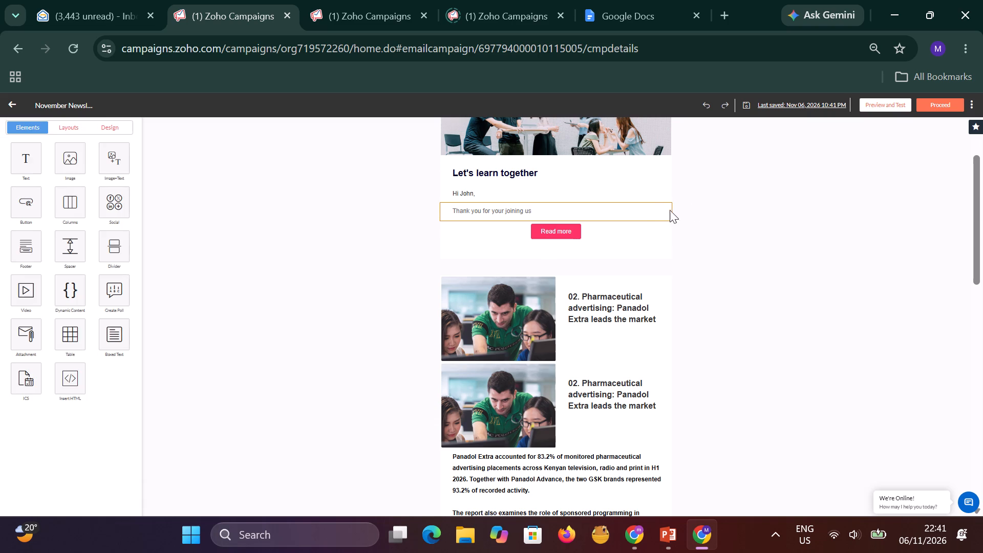
left_click(659, 208)
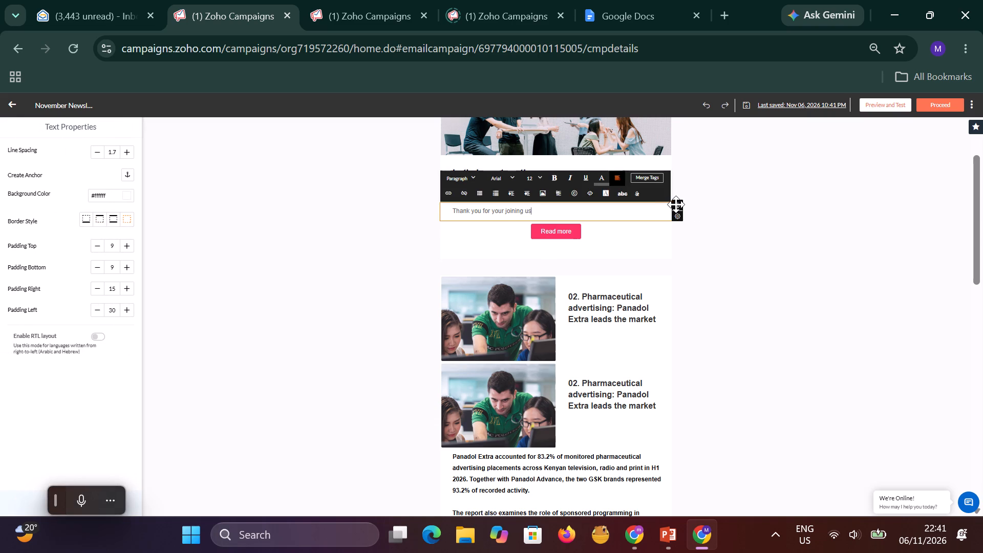
left_click_drag(676, 204, 655, 343)
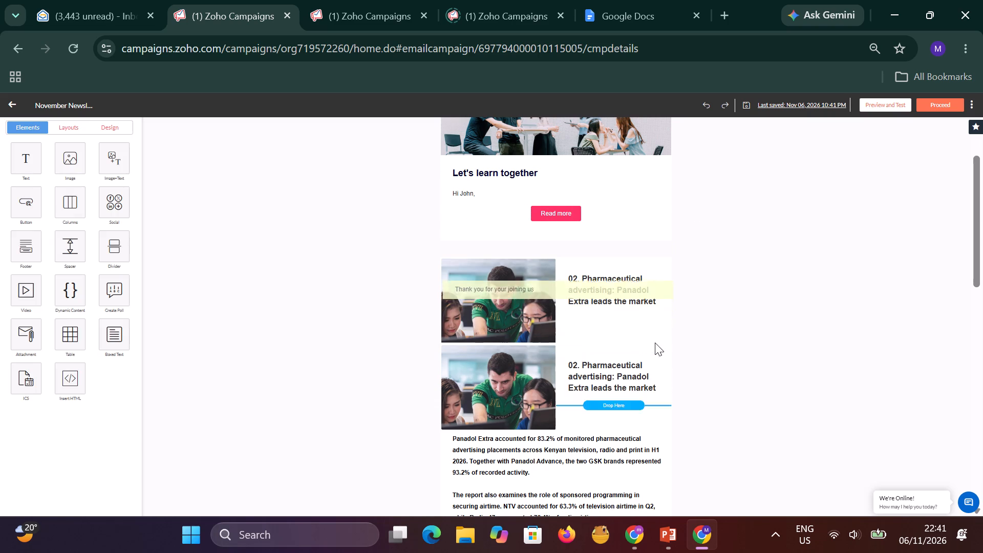
left_click_drag(655, 343, 538, 341)
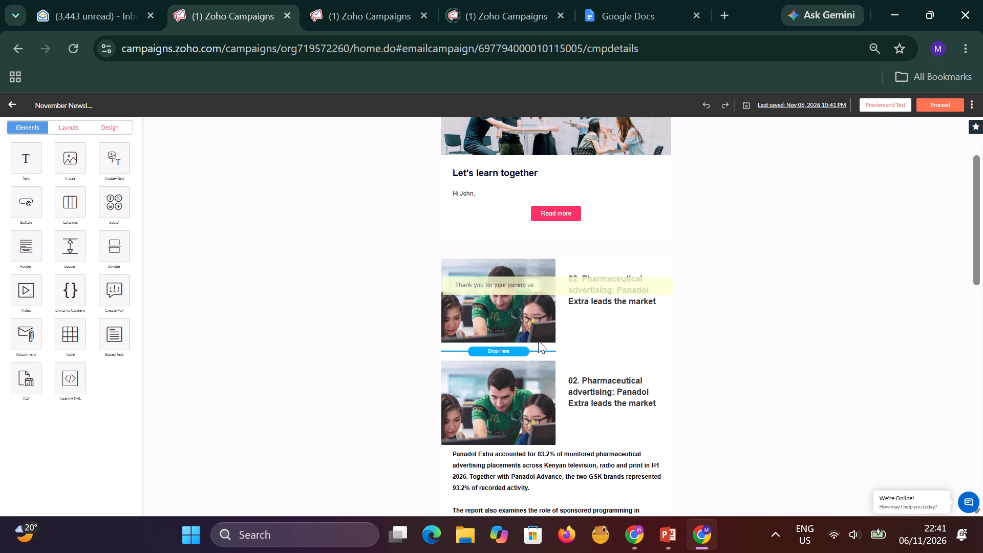
left_click_drag(538, 341, 554, 338)
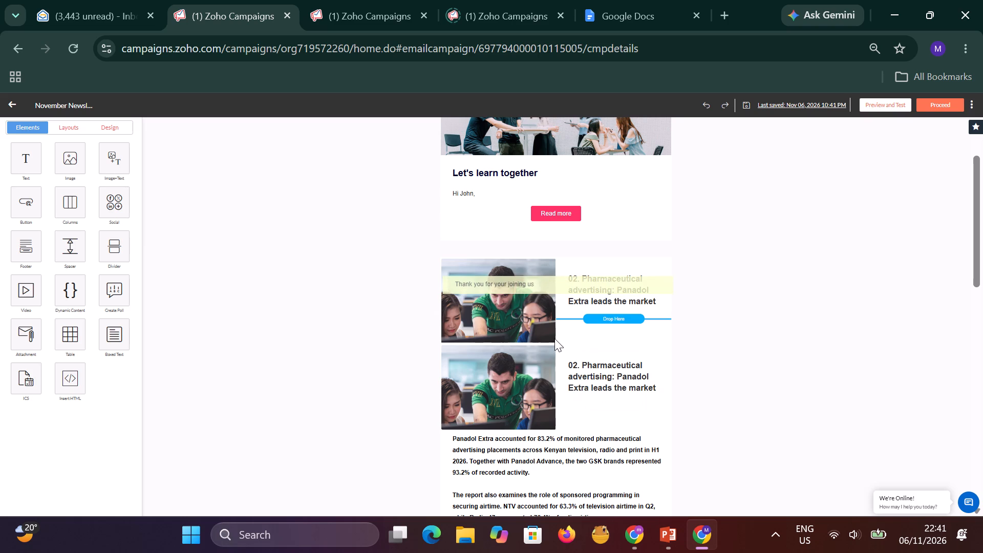
left_click_drag(554, 338, 556, 338)
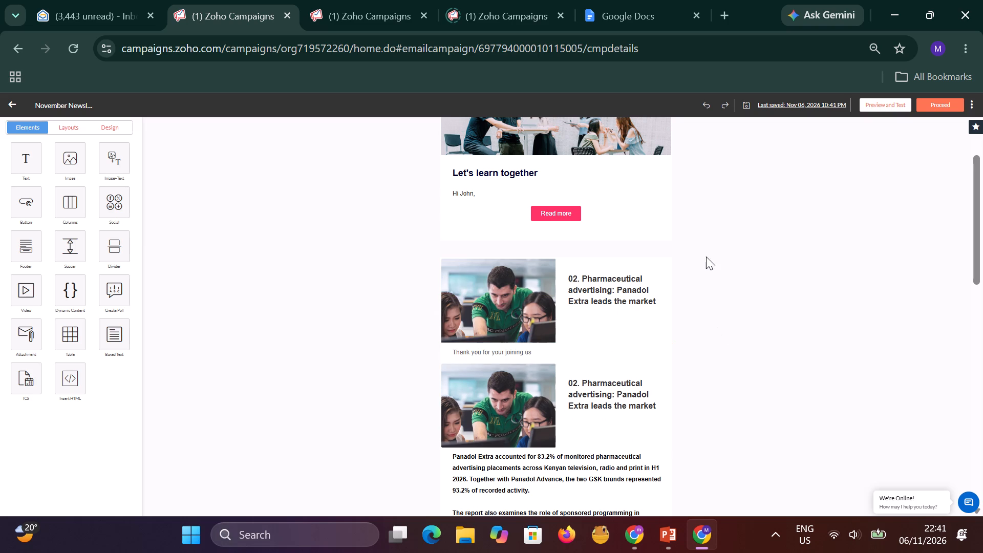
Copy the heading "01. Synthetic data: Understanding its place in consumer research" in Google Docs and return to Zoho Campaigns.
left_click(638, 535)
scroll(555, 331, "up", 13)
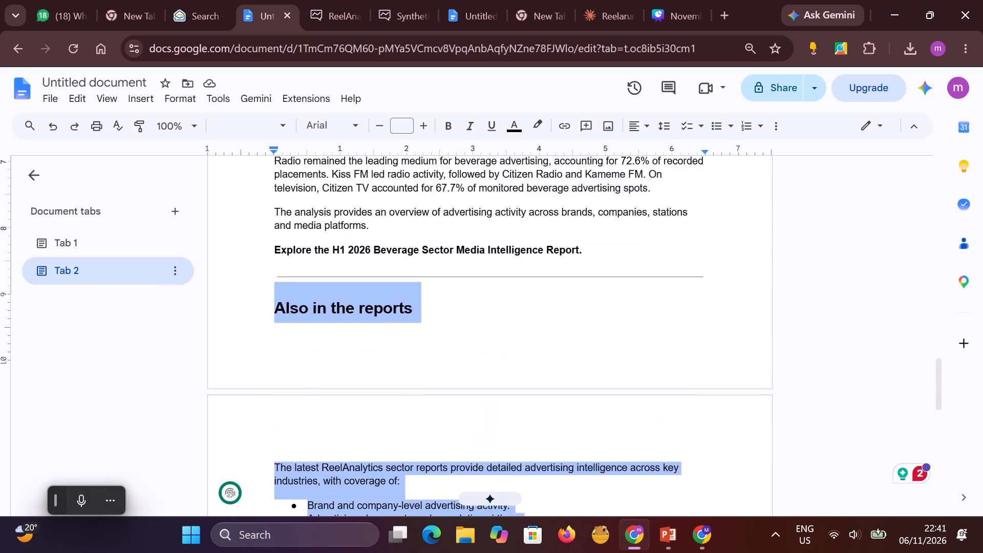
scroll(563, 329, "up", 20)
scroll(563, 329, "up", 20)
scroll(563, 329, "up", 7)
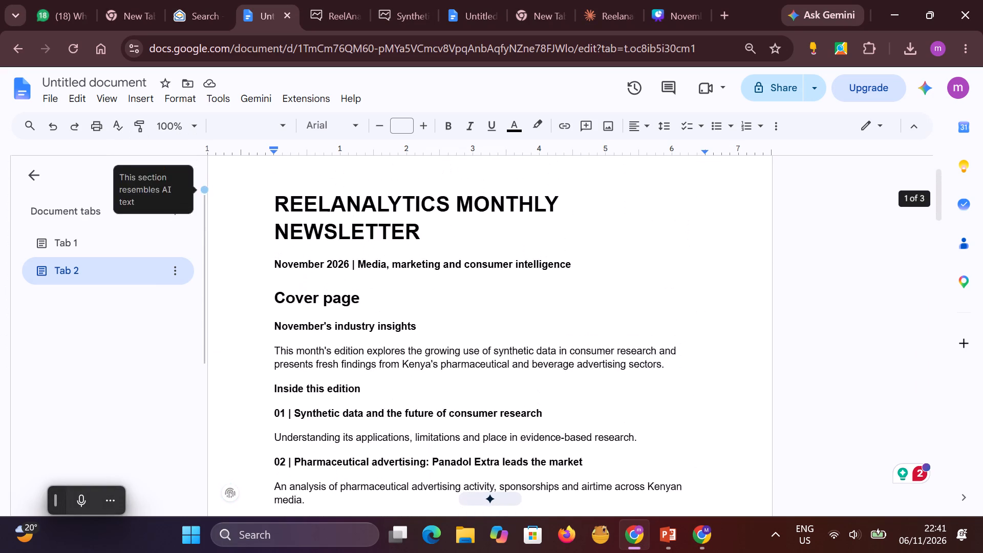
scroll(565, 326, "down", 15)
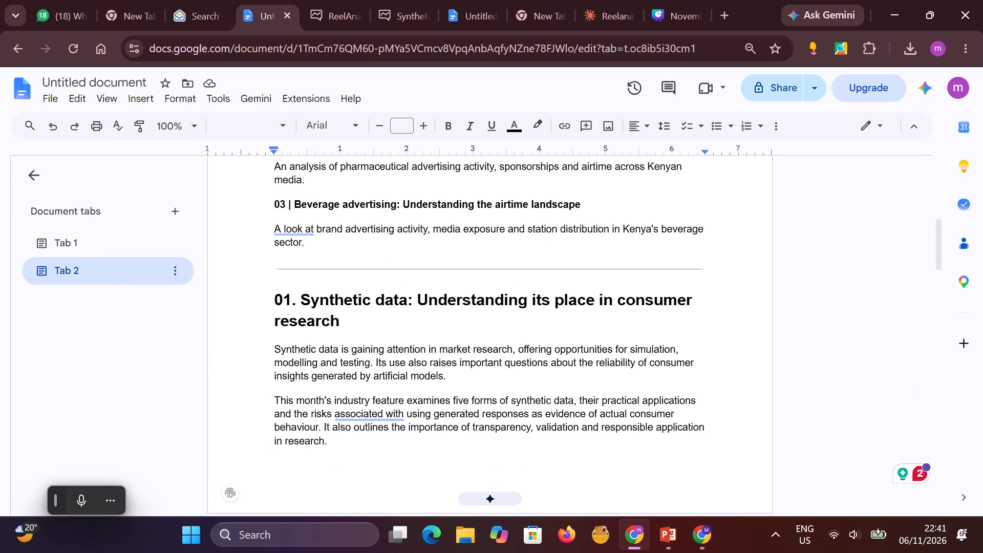
left_click_drag(349, 325, 269, 301)
right_click(282, 301)
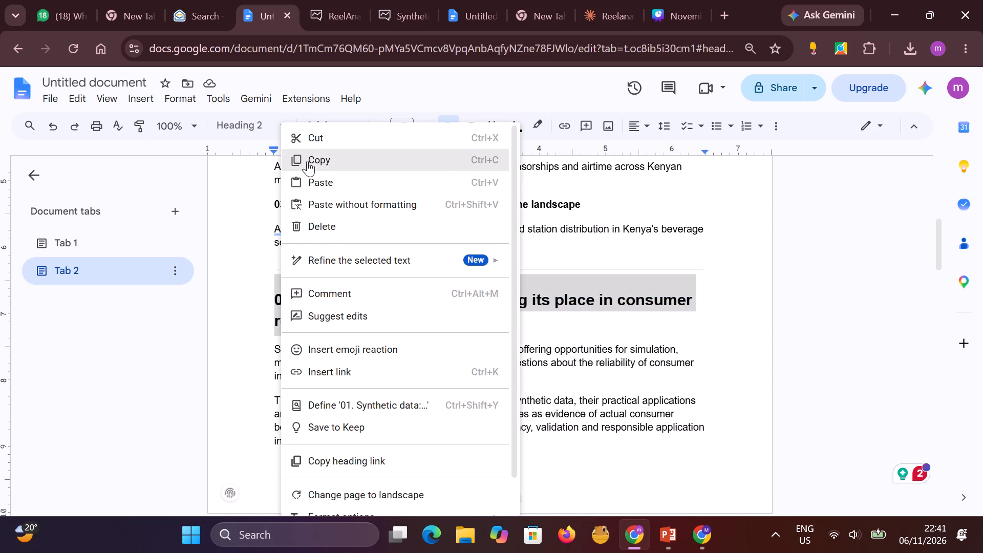
left_click(316, 156)
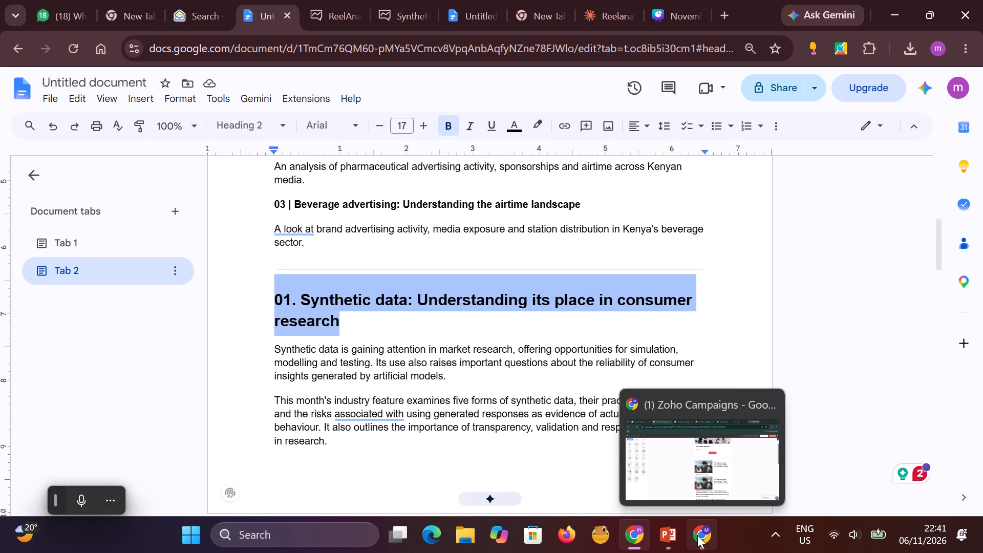
left_click(697, 535)
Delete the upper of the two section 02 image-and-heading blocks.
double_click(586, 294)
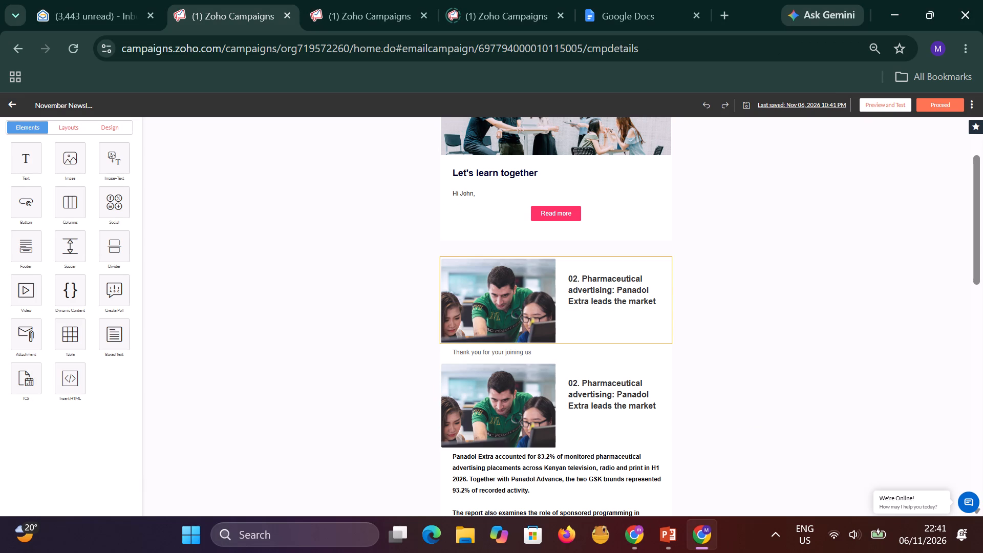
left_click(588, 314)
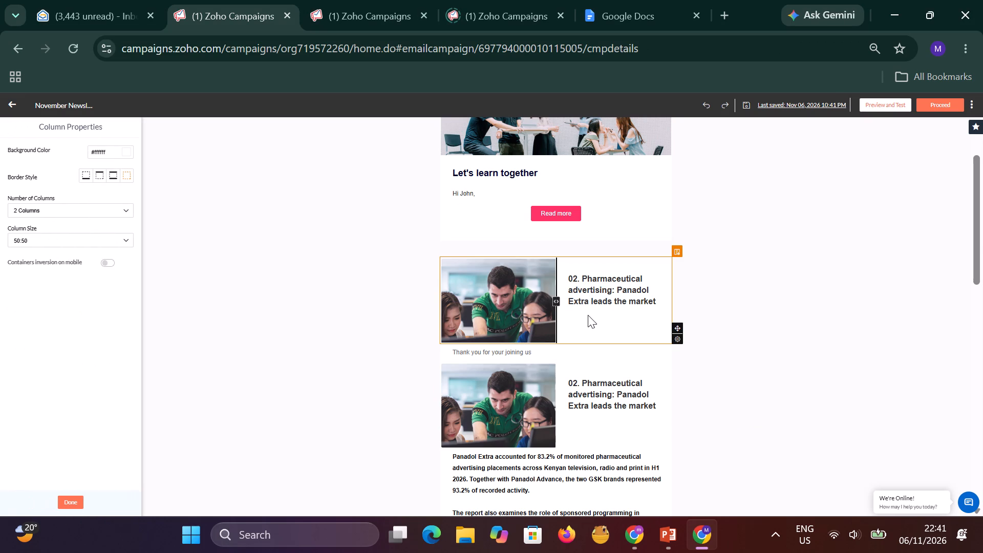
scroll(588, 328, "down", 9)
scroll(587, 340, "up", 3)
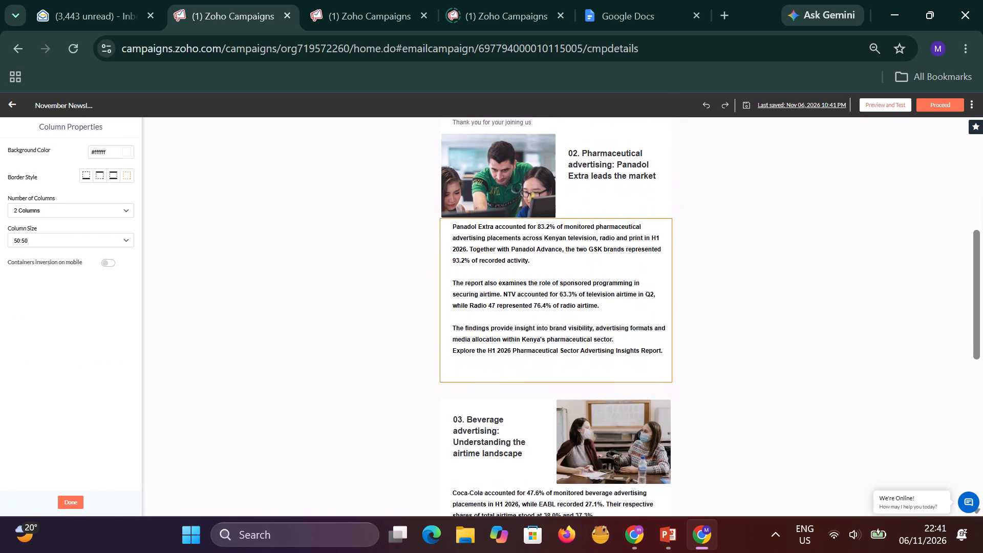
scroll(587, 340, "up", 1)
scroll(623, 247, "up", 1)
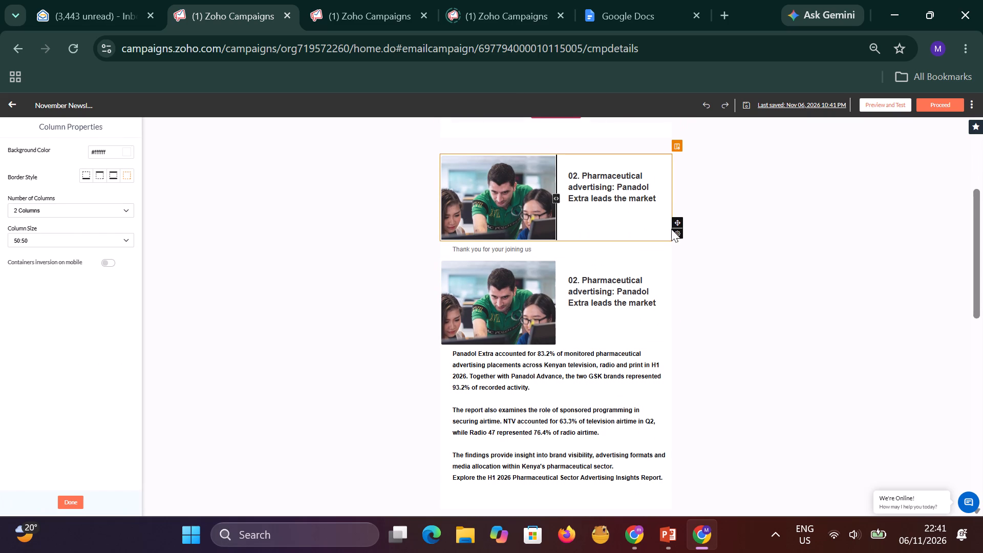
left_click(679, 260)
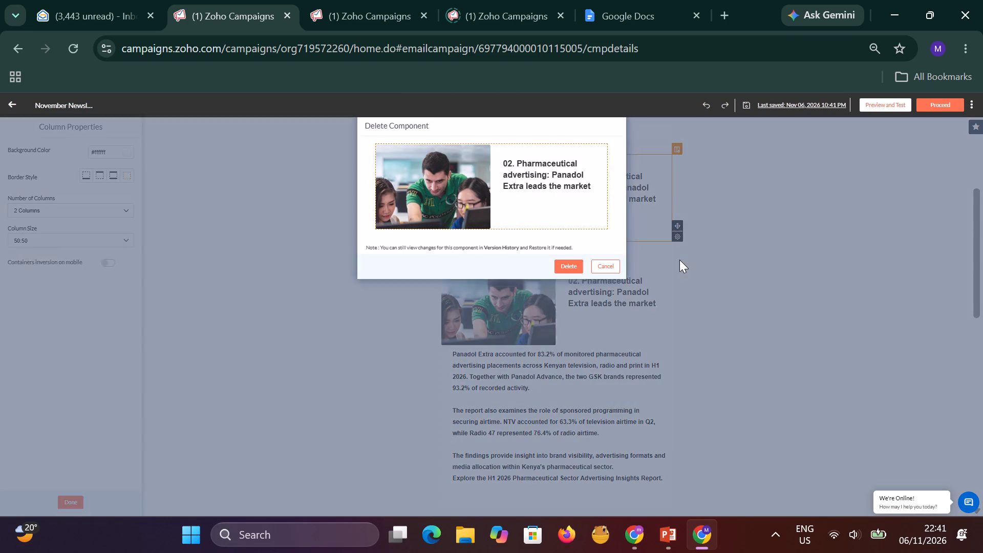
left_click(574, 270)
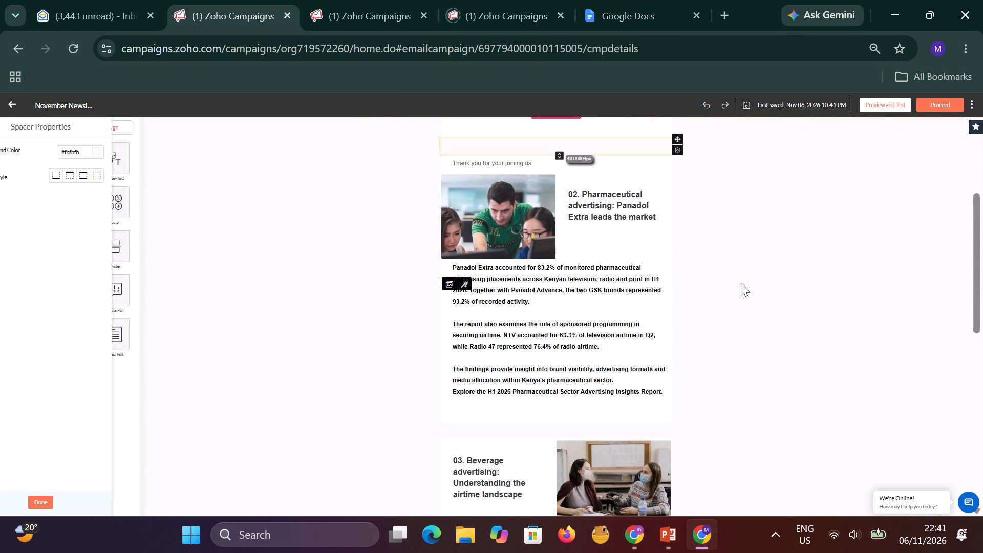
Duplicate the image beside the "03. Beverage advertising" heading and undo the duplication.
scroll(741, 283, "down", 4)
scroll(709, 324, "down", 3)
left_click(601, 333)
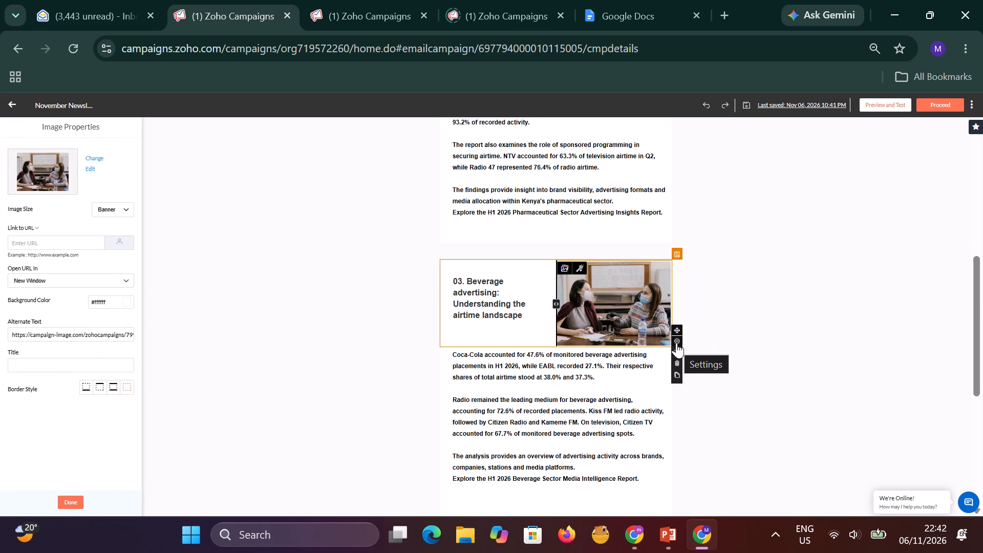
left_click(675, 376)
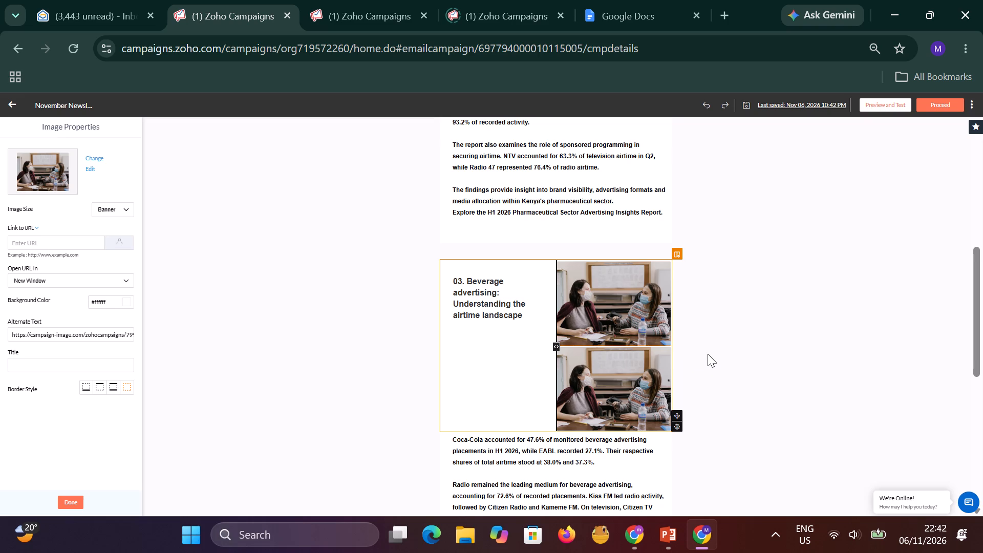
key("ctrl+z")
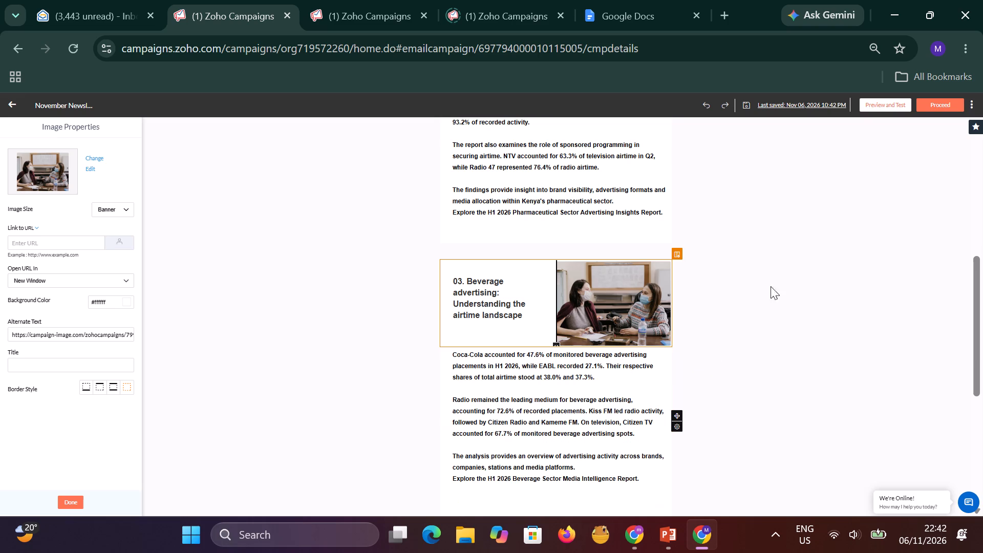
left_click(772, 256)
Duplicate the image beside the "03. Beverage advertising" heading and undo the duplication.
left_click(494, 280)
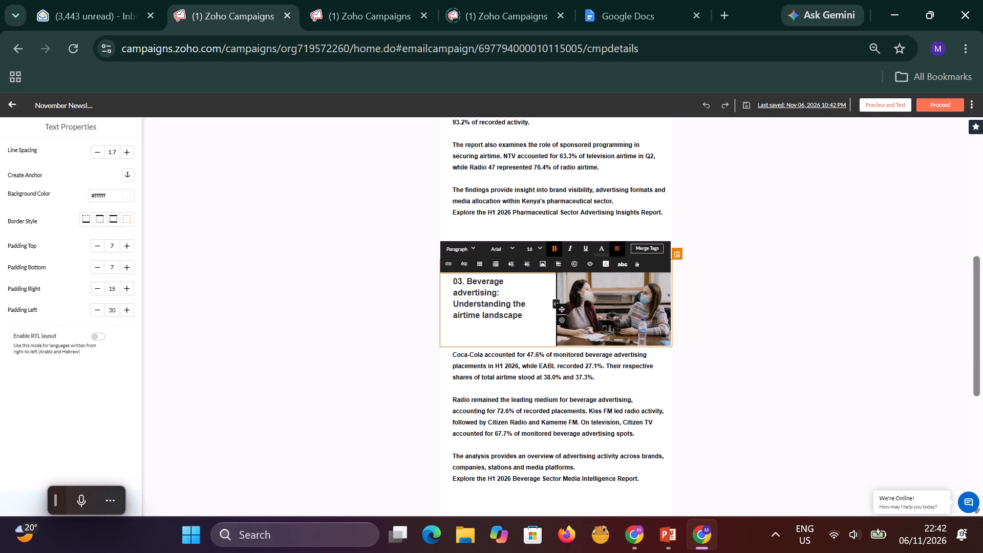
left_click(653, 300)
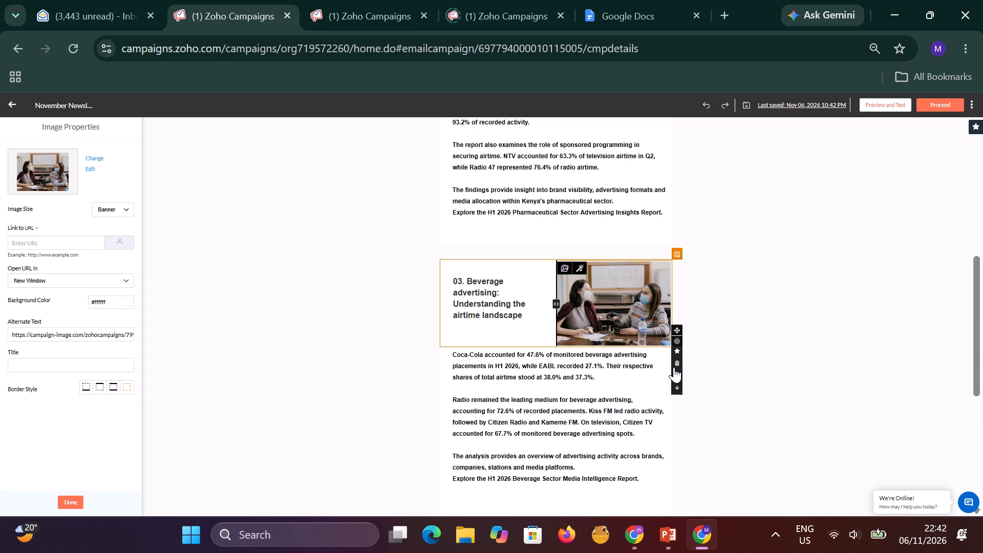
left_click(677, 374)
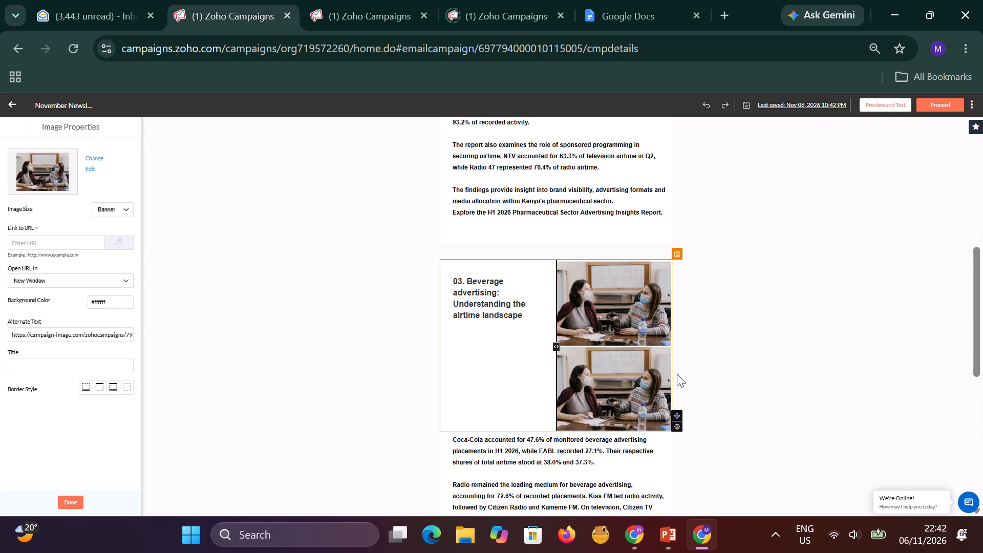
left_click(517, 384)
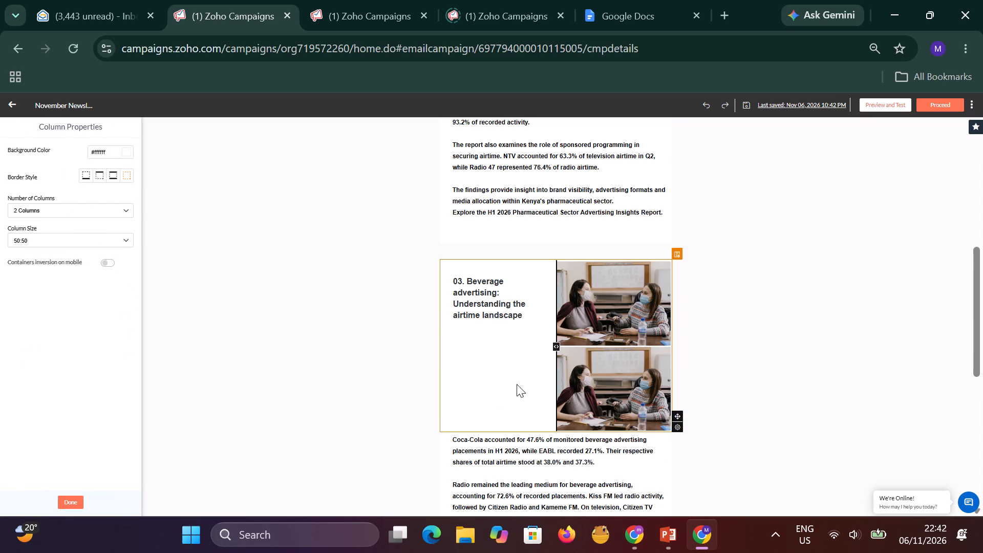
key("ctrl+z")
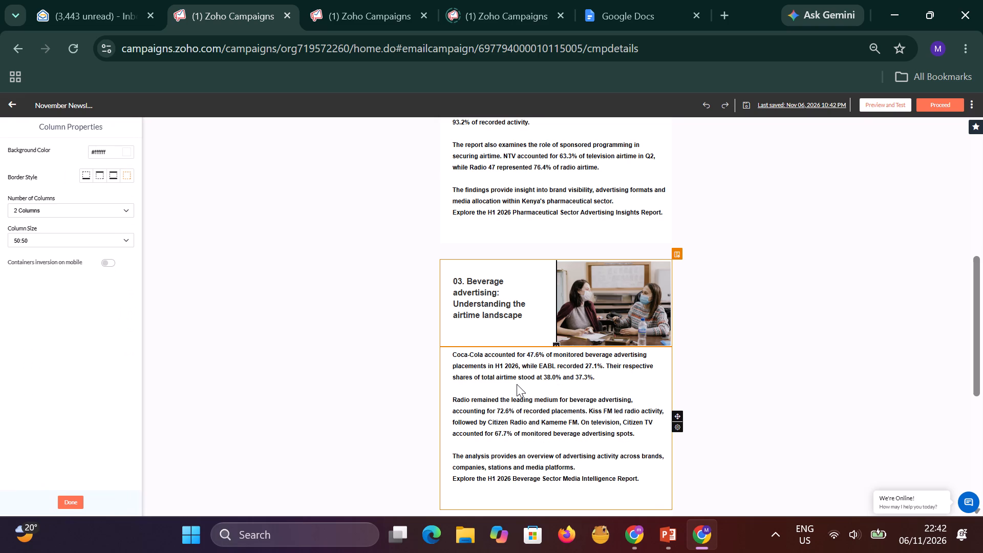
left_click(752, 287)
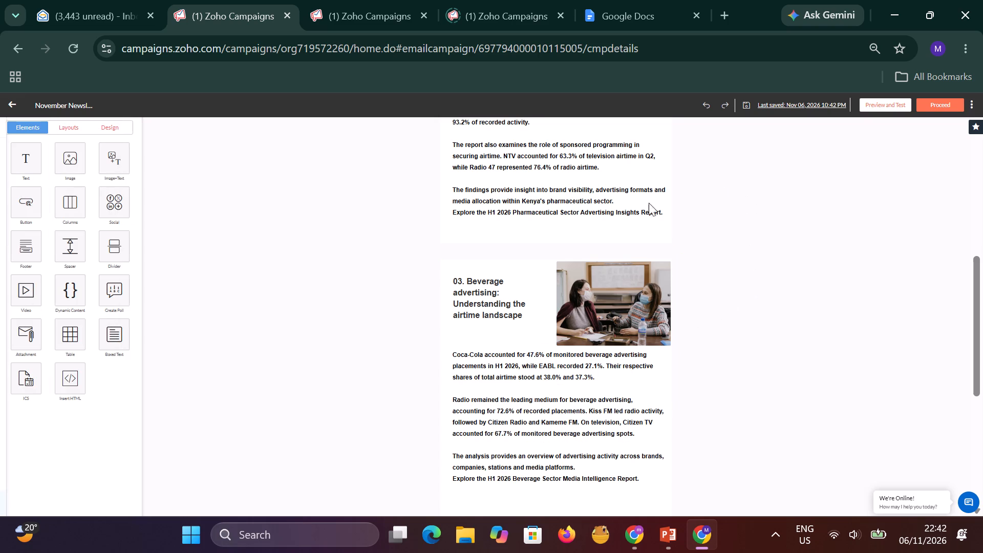
Duplicate the whole two-column block holding the "03. Beverage advertising" heading and its image.
left_click(550, 299)
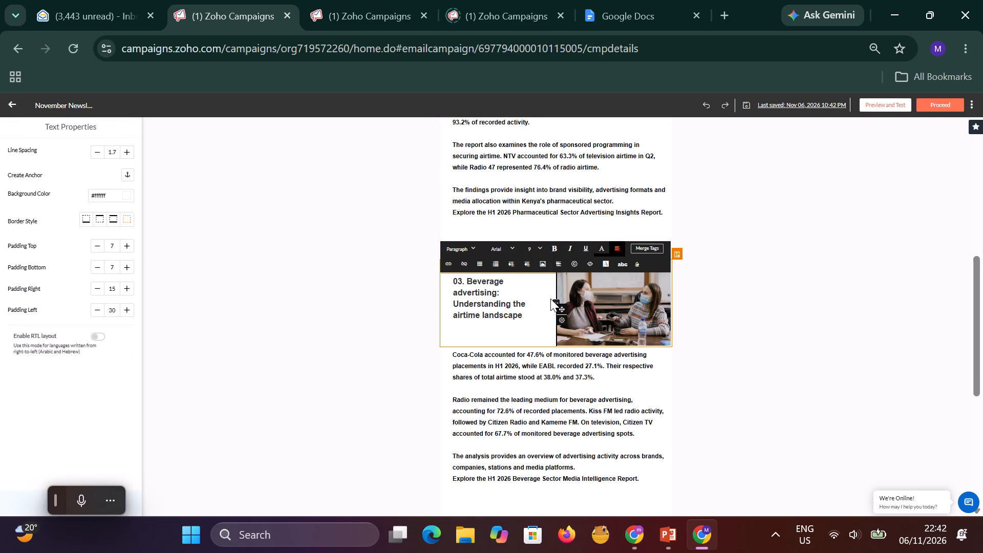
left_click(758, 316)
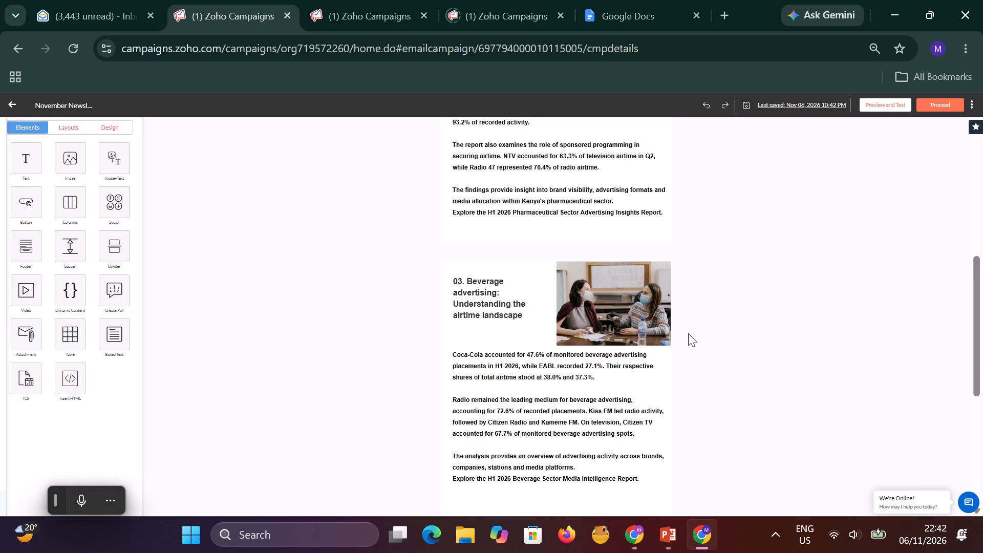
left_click(672, 343)
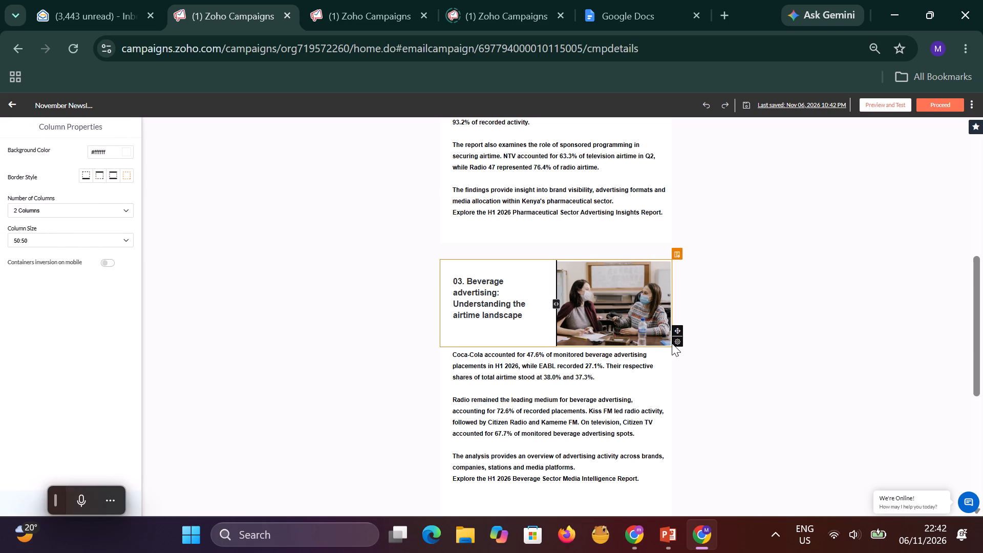
left_click(755, 291)
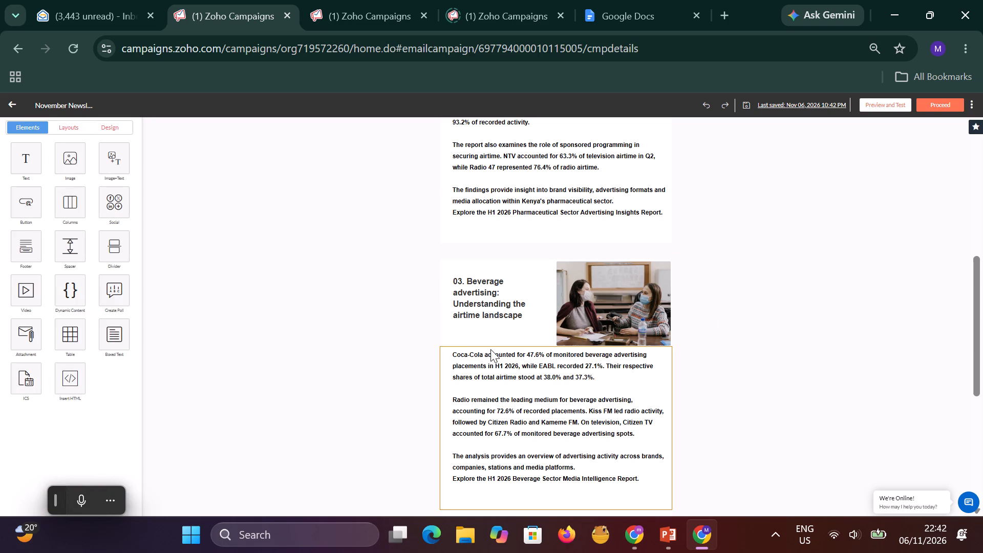
left_click(447, 334)
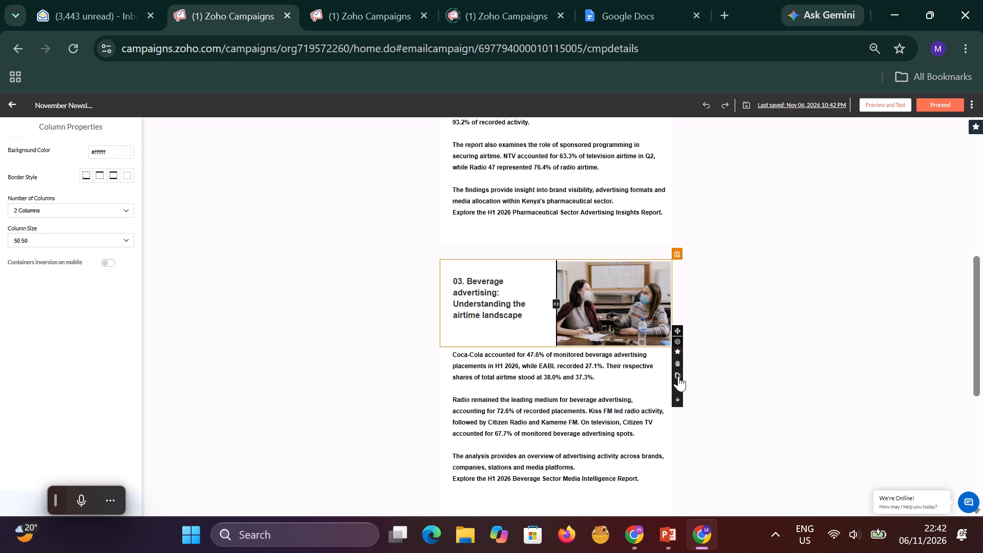
left_click(678, 376)
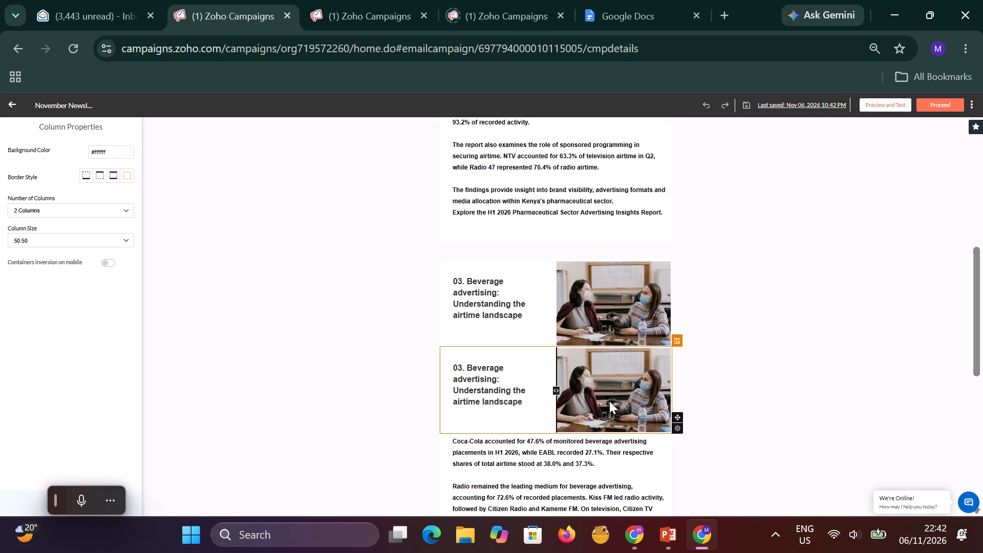
Move the duplicated section 03 heading-and-image block above the "Thank you for your joining us" text.
left_click_drag(677, 415, 683, 329)
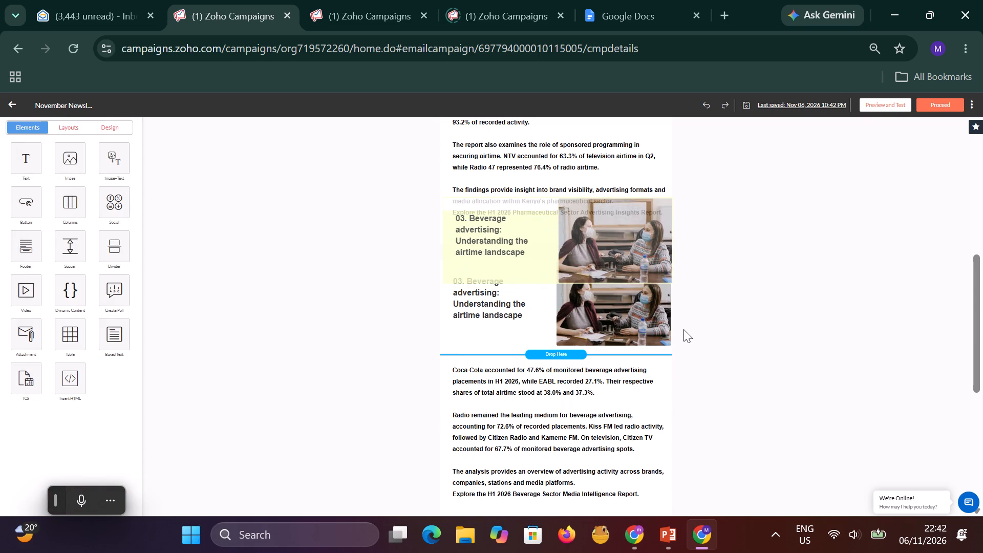
left_click_drag(683, 329, 682, 59)
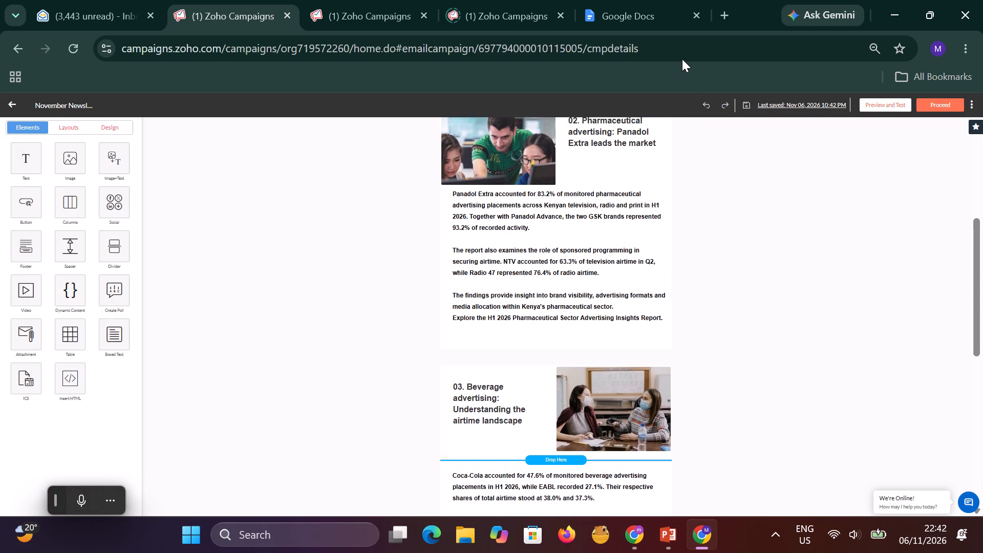
left_click_drag(682, 59, 686, 81)
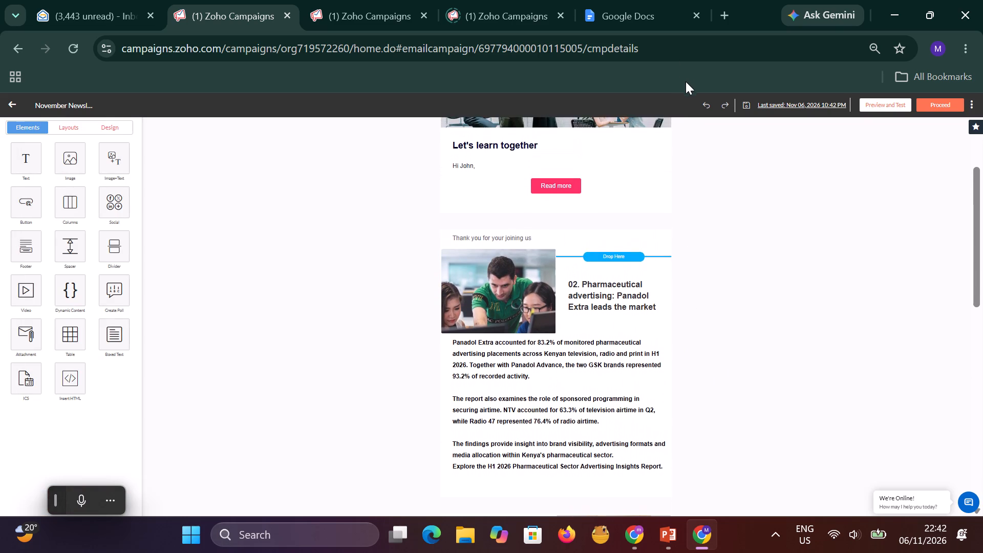
left_click_drag(686, 81, 574, 276)
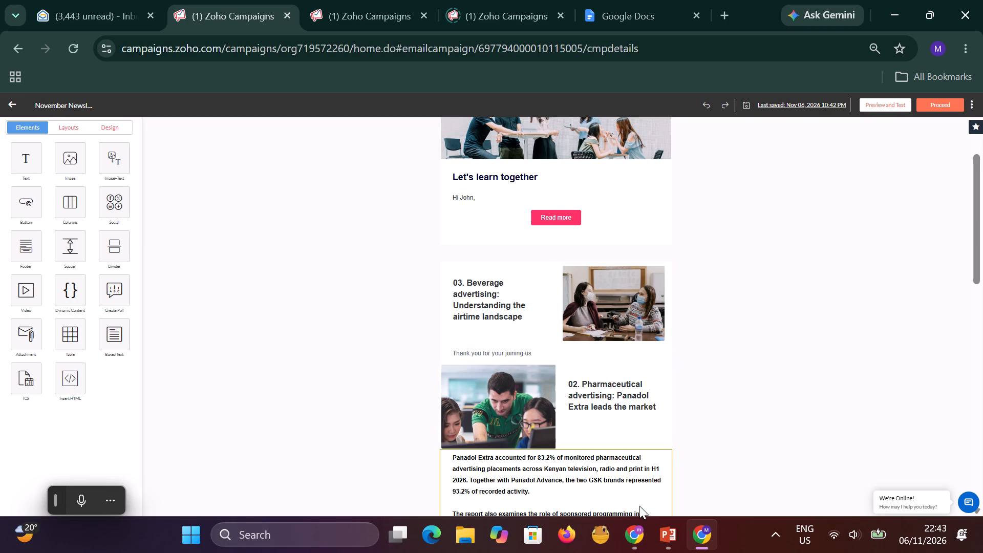
Switch to Google Docs and select the section 01 body text from "Synthetic data is gaining attention" through "Read the full feature".
left_click(638, 539)
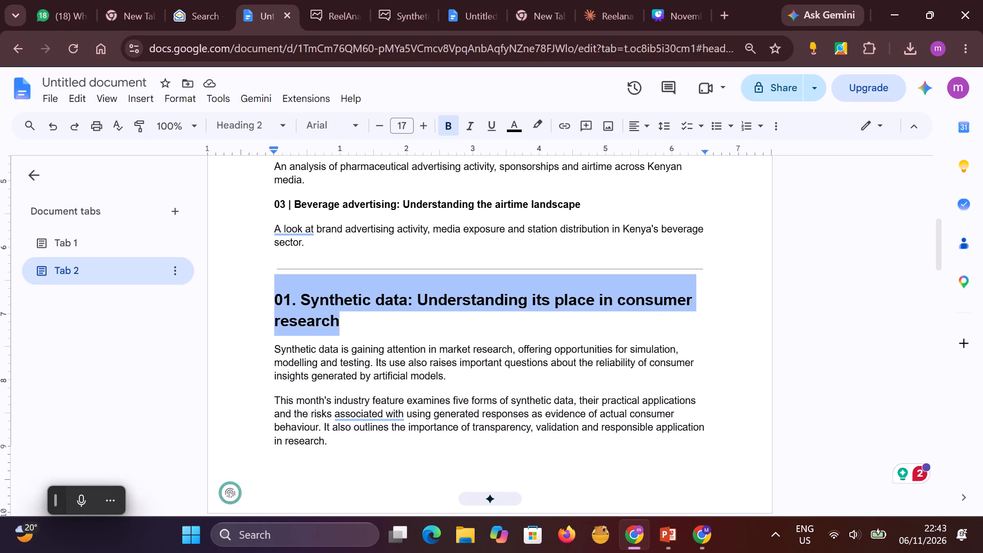
left_click_drag(276, 349, 344, 450)
scroll(303, 432, "down", 8)
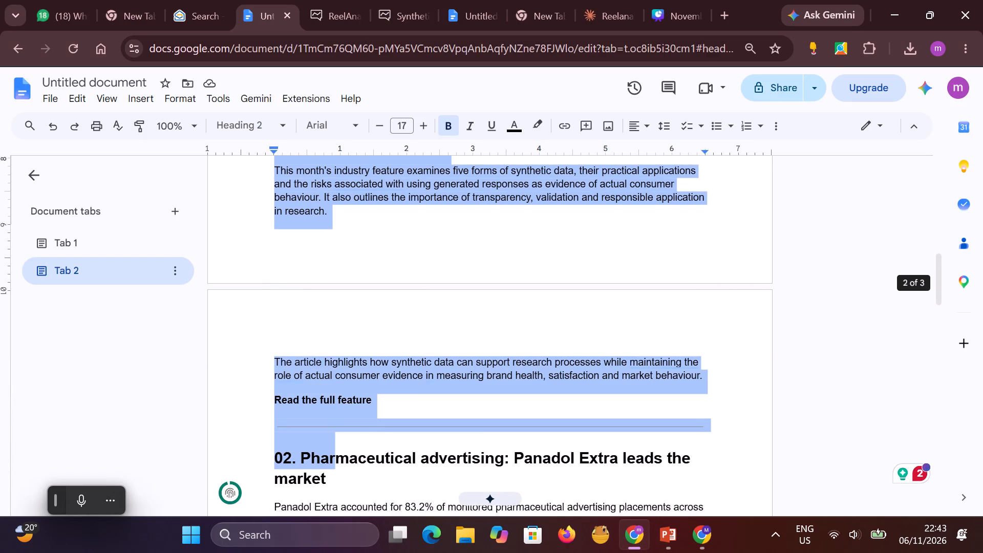
left_click_drag(344, 450, 386, 401)
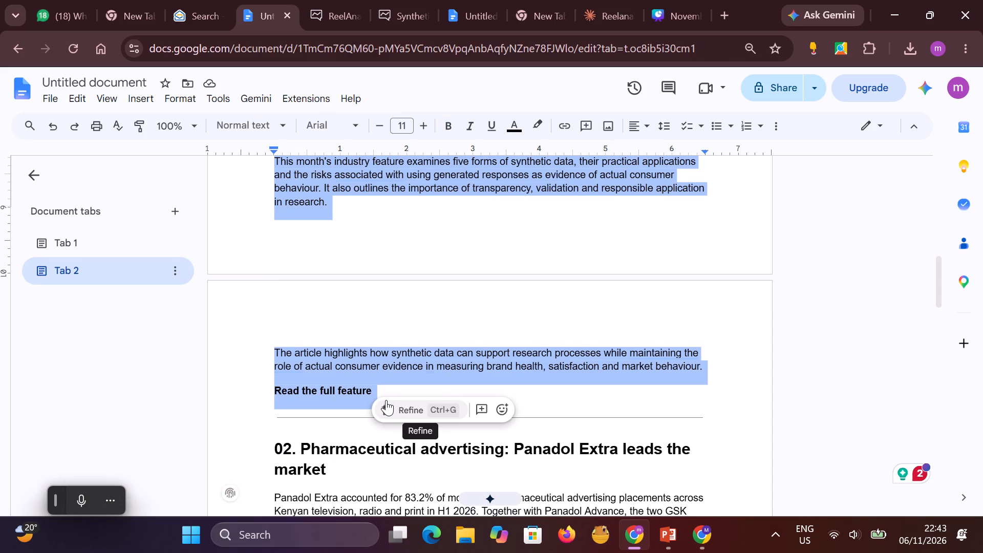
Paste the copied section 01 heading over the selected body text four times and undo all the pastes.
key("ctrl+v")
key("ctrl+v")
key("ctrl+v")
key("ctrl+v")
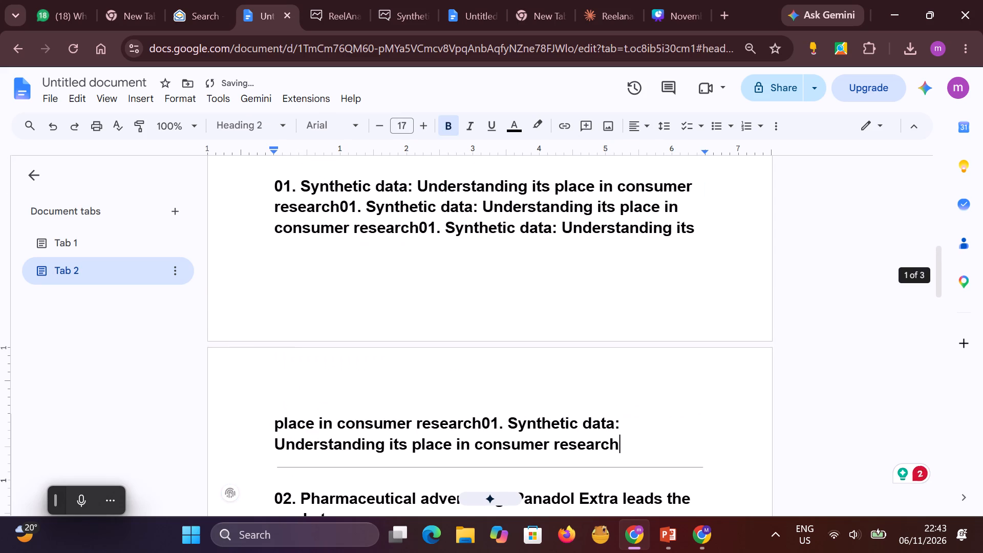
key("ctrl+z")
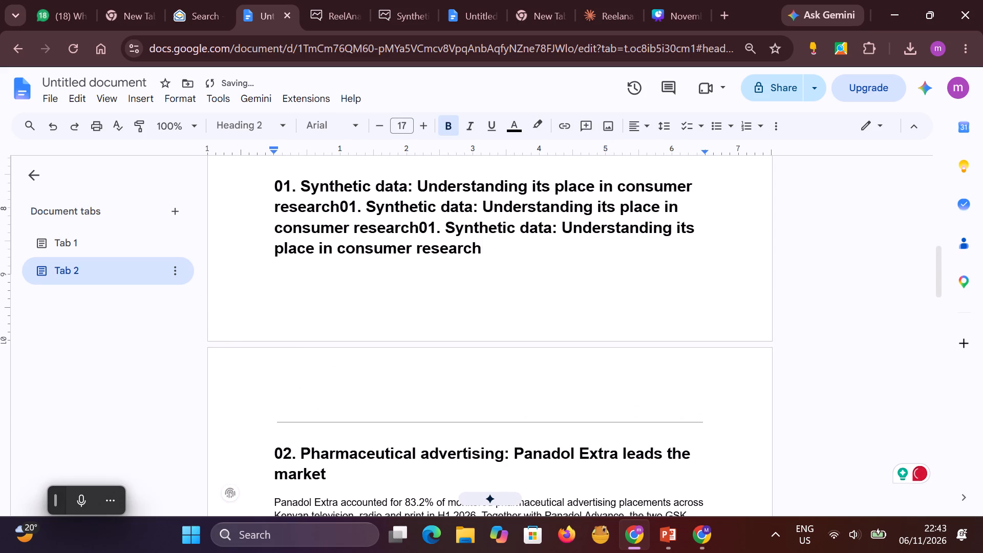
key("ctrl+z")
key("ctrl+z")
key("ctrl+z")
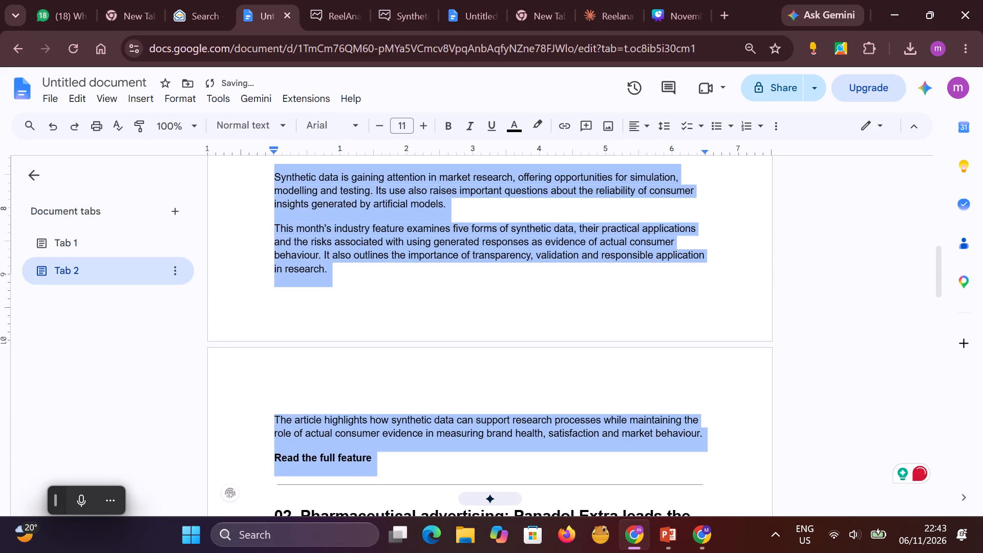
Copy the selected section 01 body text and return to Zoho Campaigns.
key("ctrl+c")
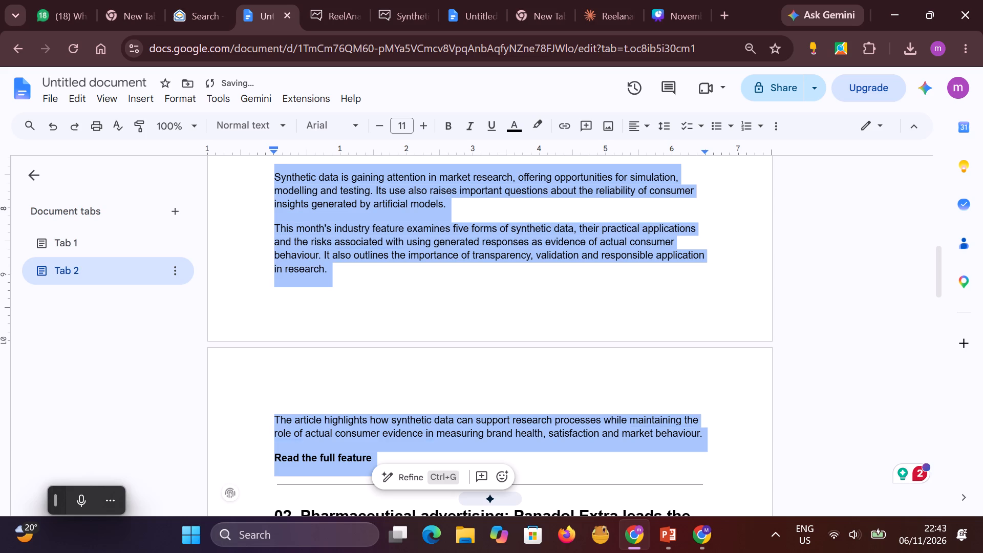
scroll(613, 417, "down", 2)
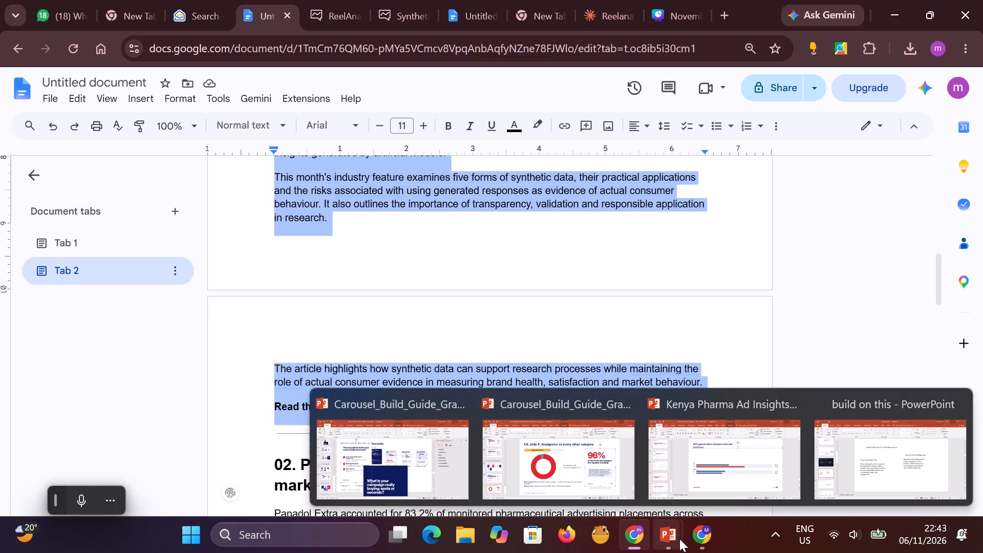
left_click(699, 534)
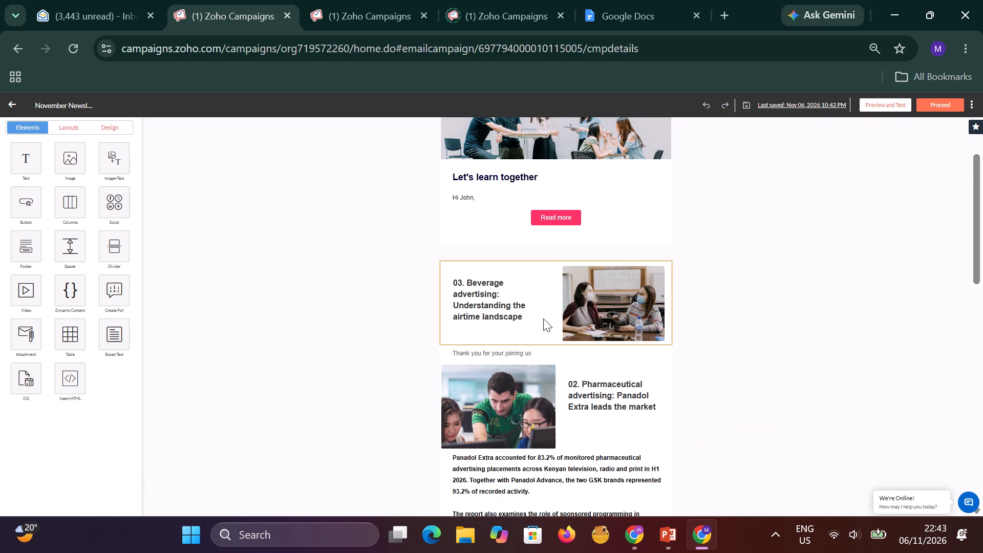
Replace the "Thank you for your joining us" text with the copied section 01 body text.
scroll(543, 318, "up", 7)
scroll(545, 318, "down", 4)
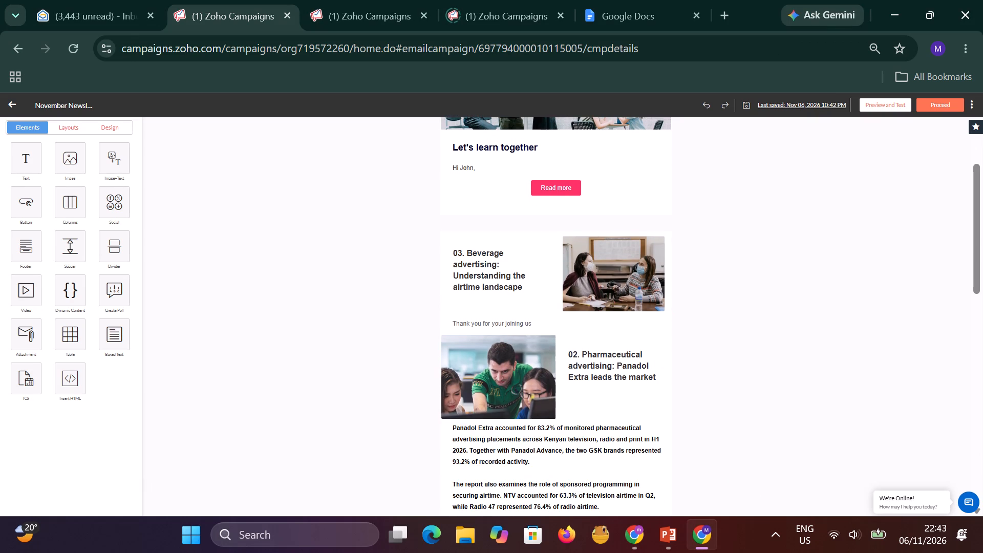
double_click(511, 325)
left_click(528, 324)
left_click(543, 323)
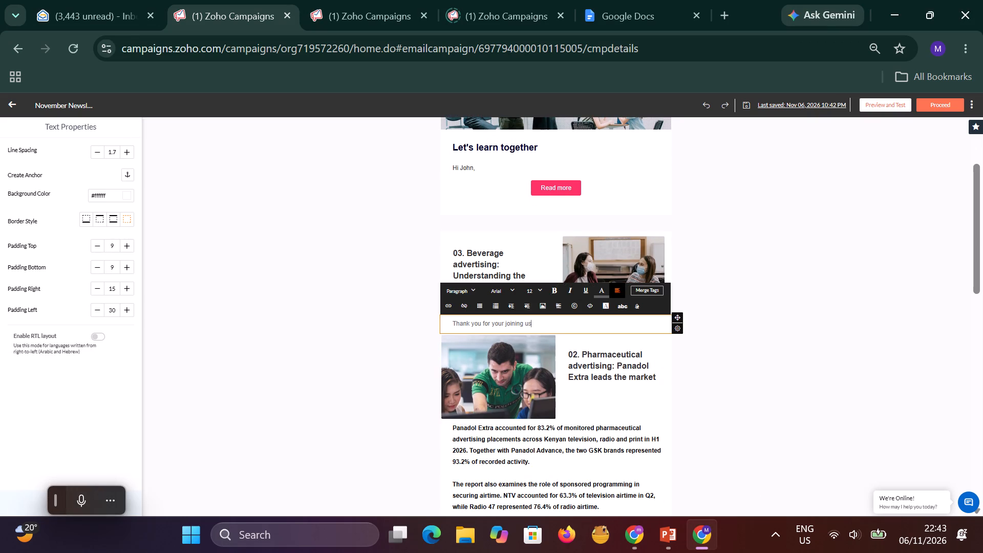
left_click_drag(546, 322, 453, 324)
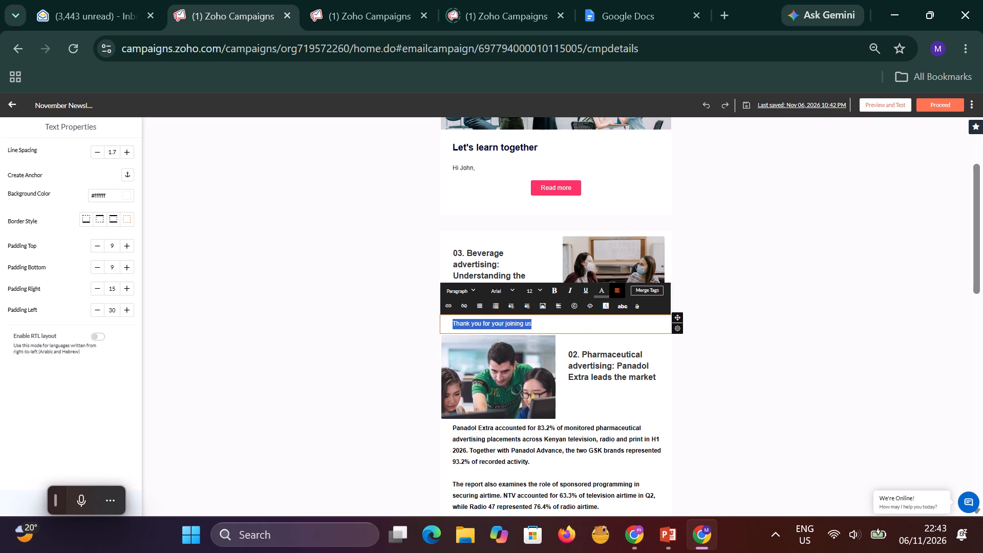
key("ctrl+v")
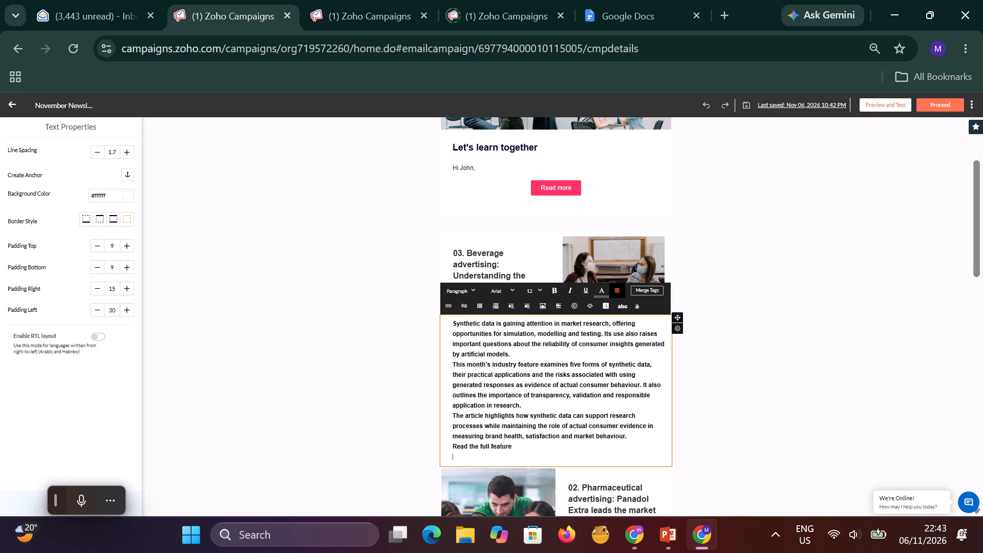
left_click(811, 389)
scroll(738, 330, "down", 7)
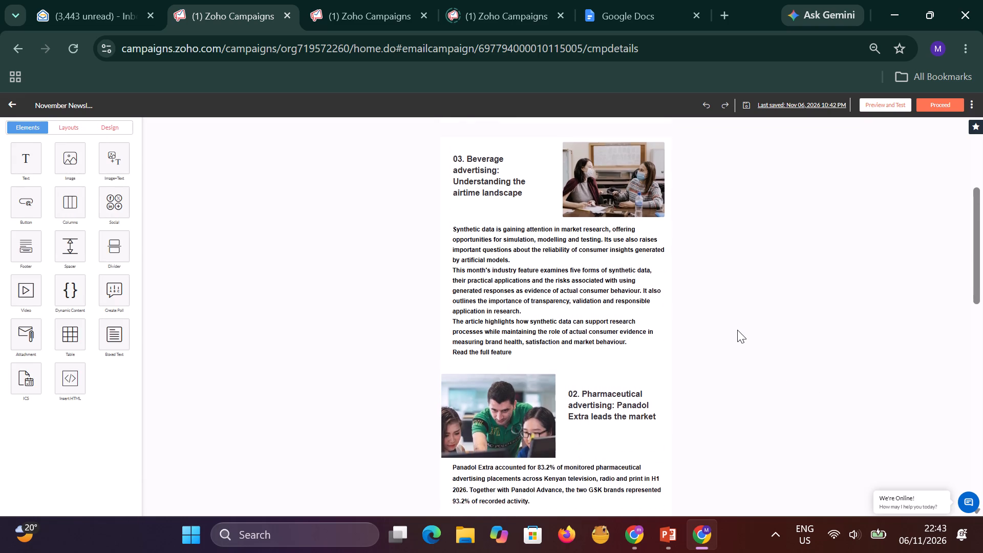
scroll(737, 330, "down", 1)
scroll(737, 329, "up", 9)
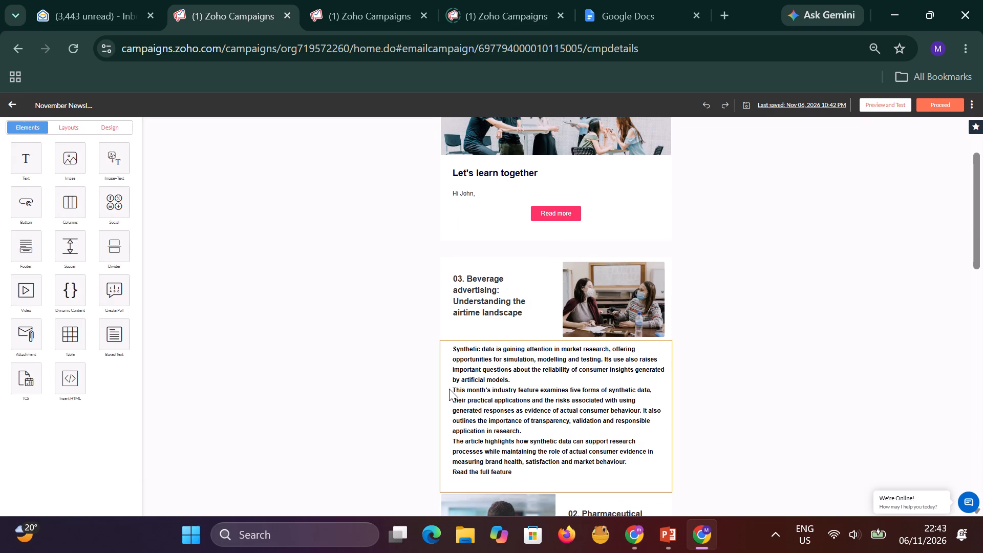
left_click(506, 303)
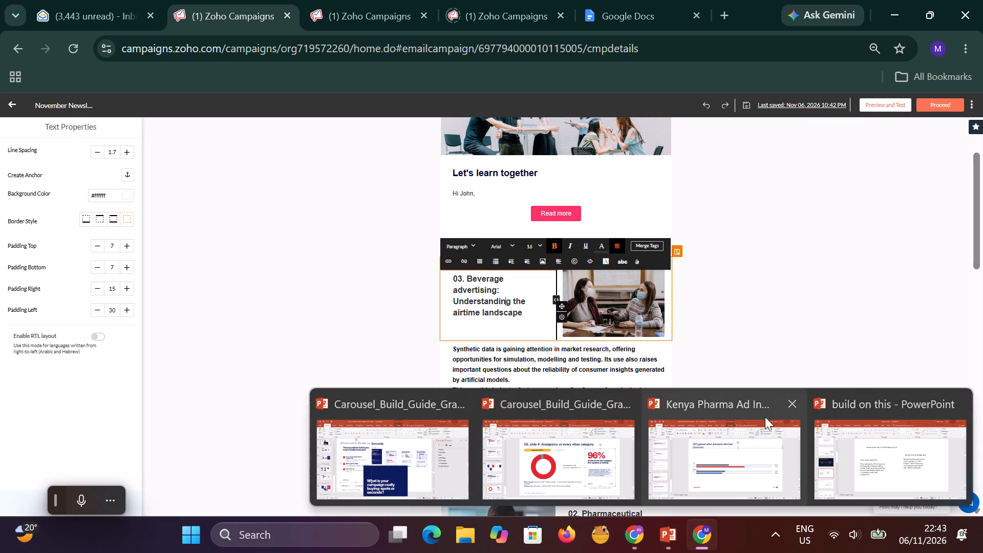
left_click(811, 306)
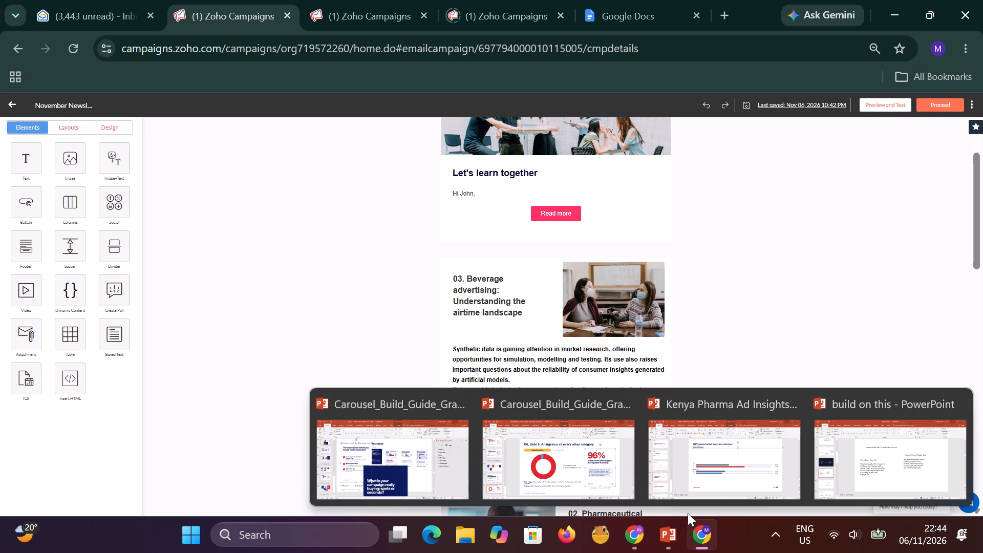
Copy the heading "01. Synthetic data: Understanding its place in consumer research" from the Google Docs document and return to Zoho Campaigns.
left_click(637, 543)
scroll(549, 352, "up", 13)
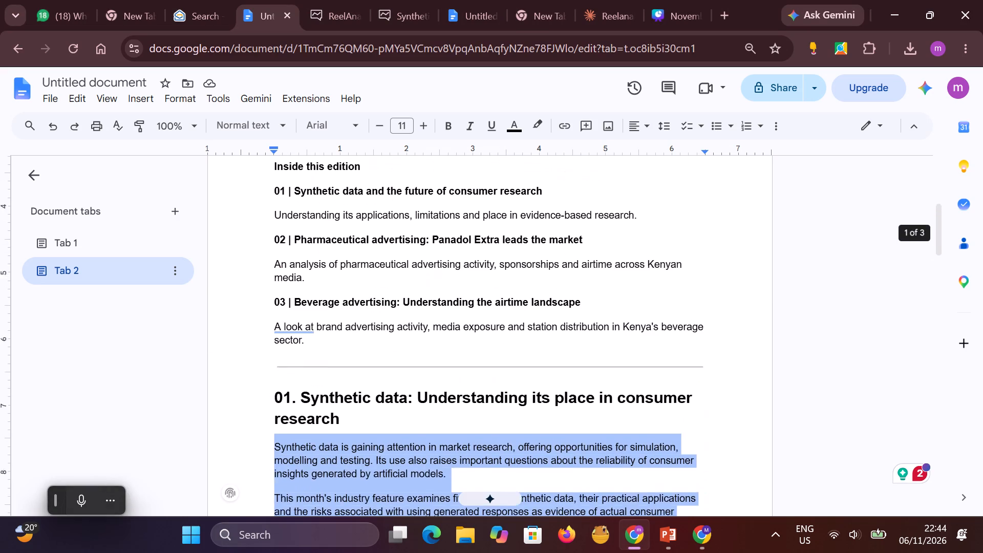
left_click_drag(346, 427, 286, 420)
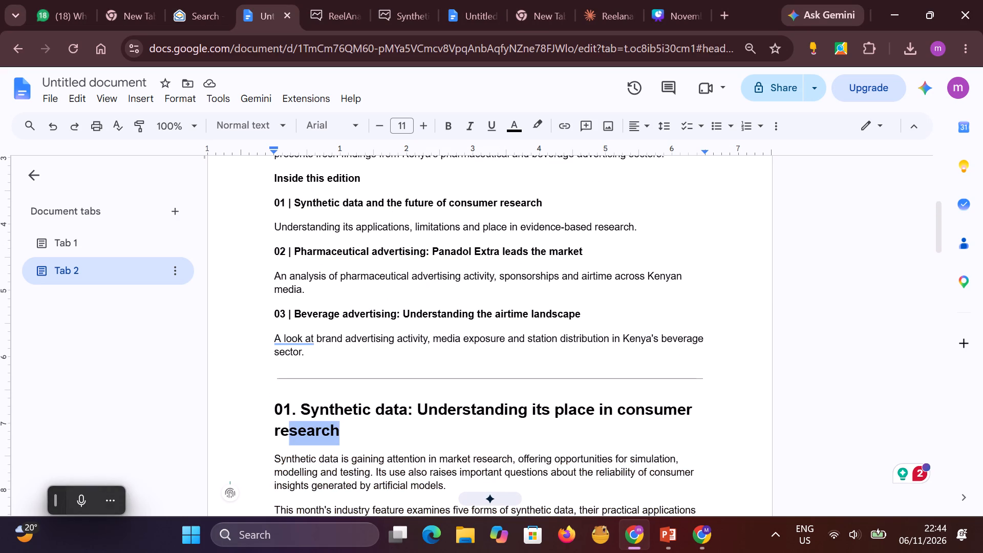
left_click_drag(286, 420, 276, 407)
right_click(276, 406)
right_click(276, 406)
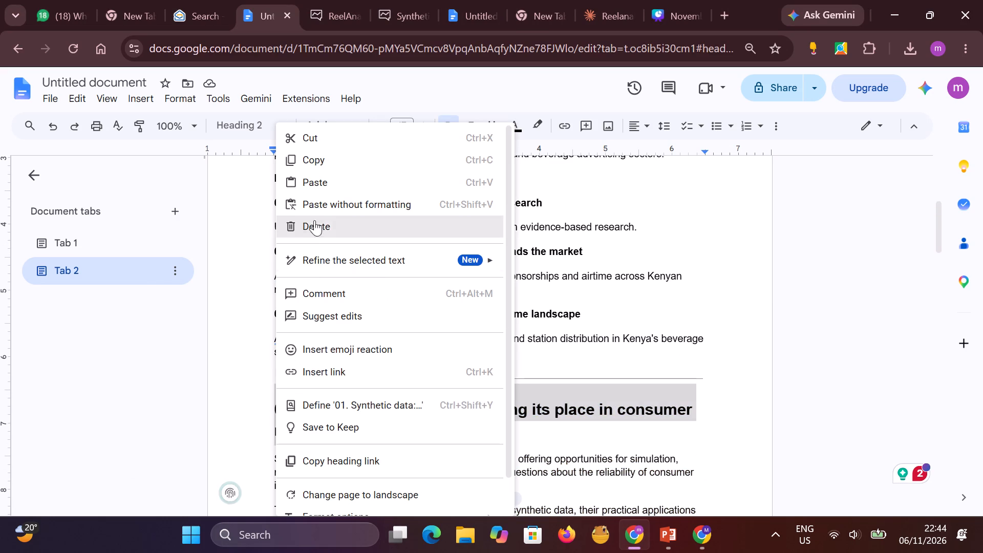
left_click(328, 166)
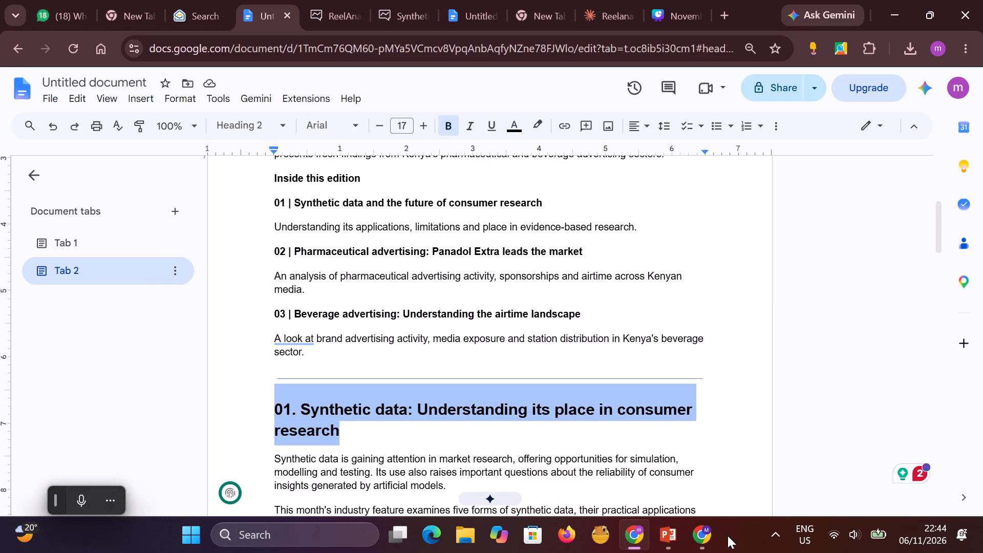
left_click(709, 536)
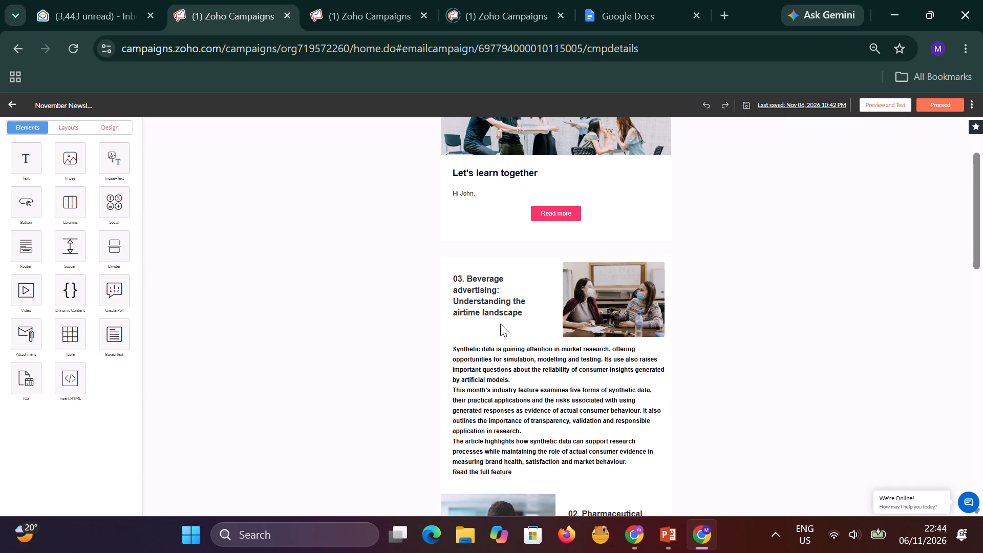
Replace the first section's "03. Beverage advertising" heading, above the synthetic data text, with the copied section 01 heading.
scroll(502, 296, "up", 10)
double_click(491, 370)
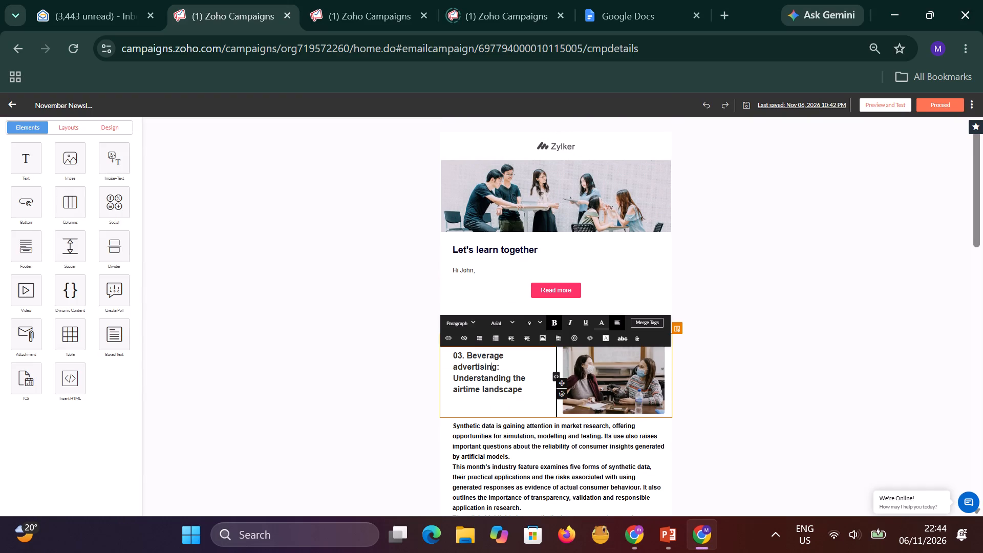
left_click(515, 387)
left_click_drag(530, 389, 451, 356)
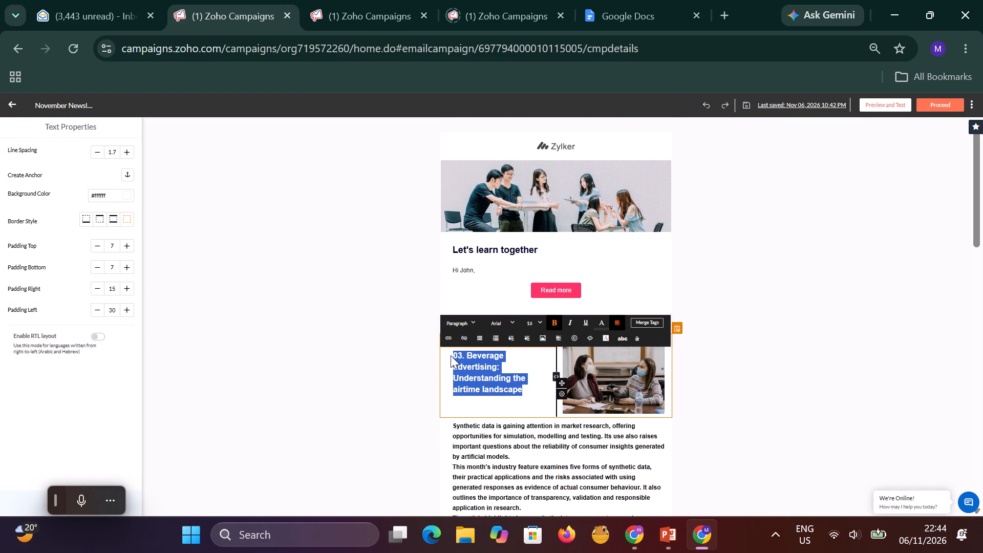
key("ctrl+v")
left_click_drag(747, 377, 748, 372)
Replace the section 02 pharmaceutical image with the white pills picture "Kenya_Pharmace..." from My Files.
scroll(745, 374, "down", 11)
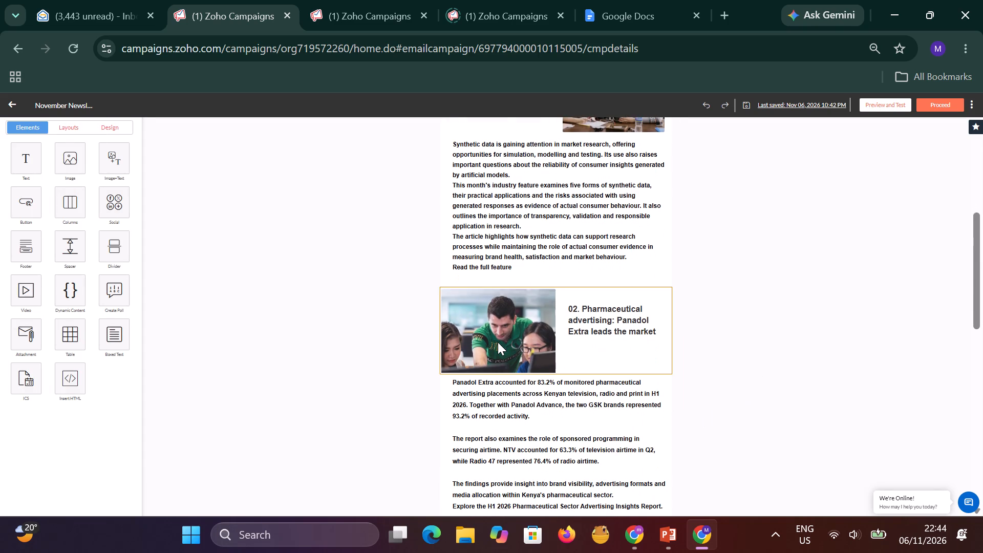
left_click(498, 342)
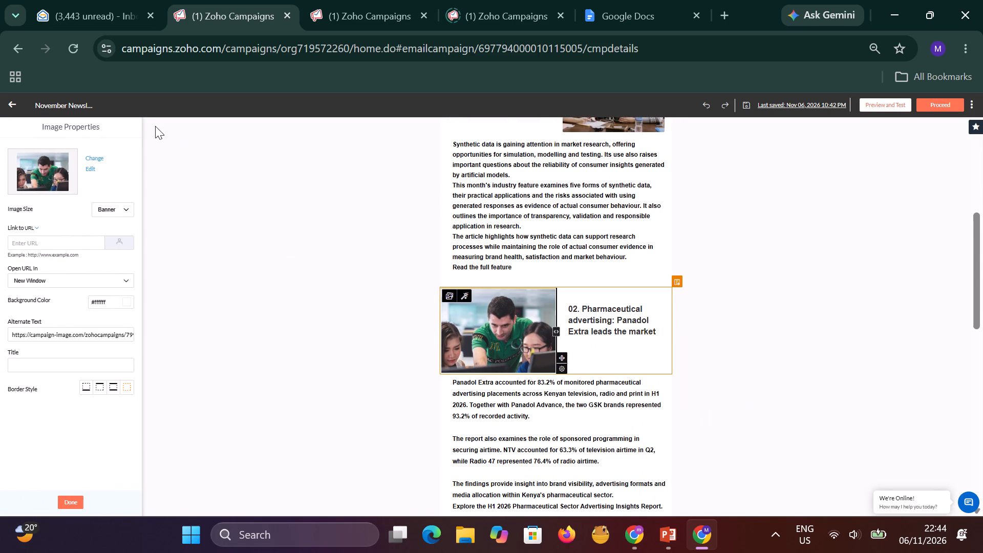
right_click(504, 333)
left_click(446, 291)
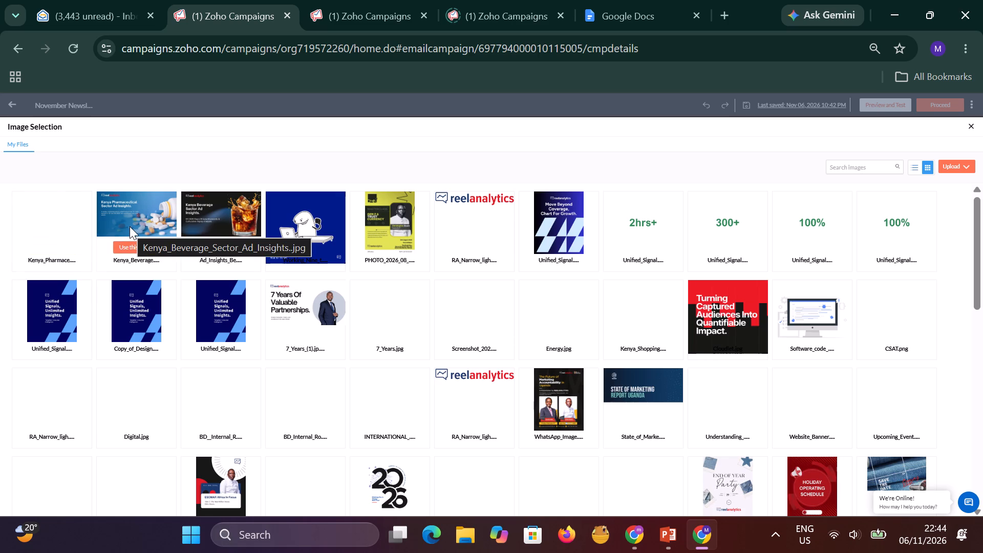
left_click(56, 235)
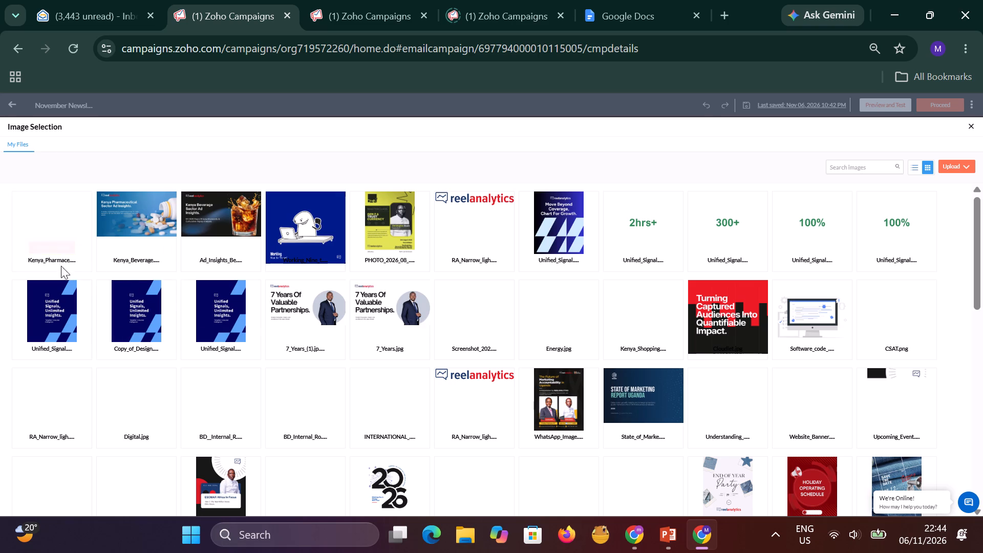
left_click(50, 242)
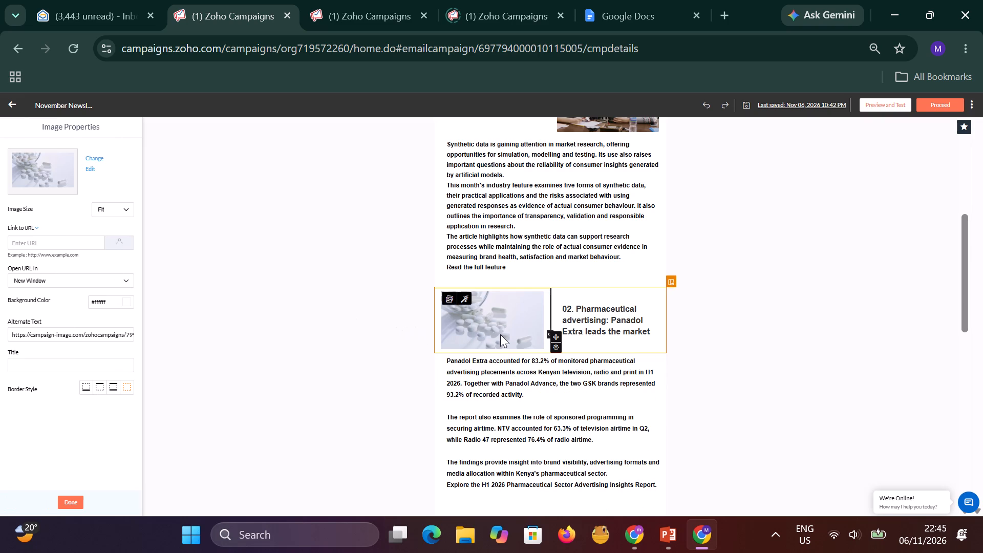
left_click(725, 303)
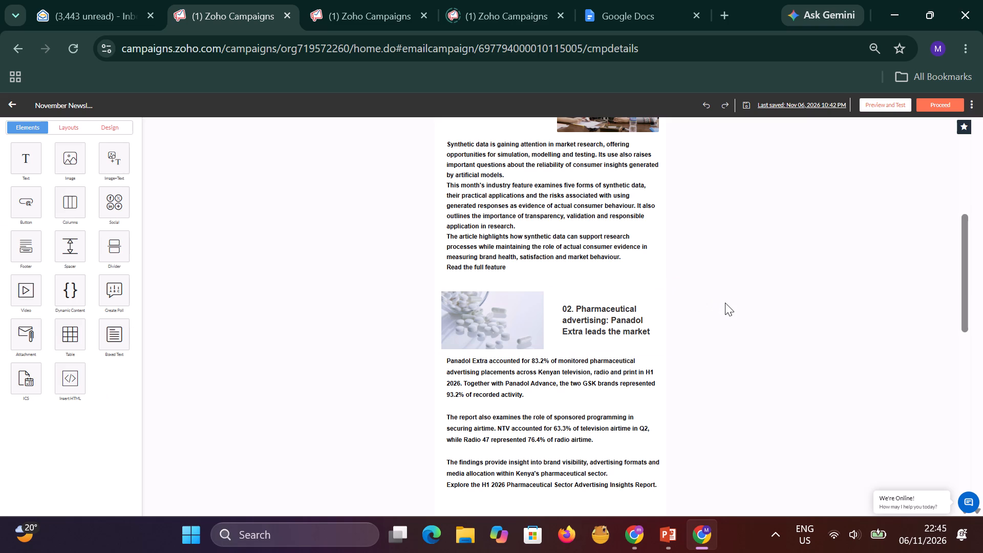
Set the background colour of the section 02 heading text block to light blue #c7dfff.
left_click(611, 320)
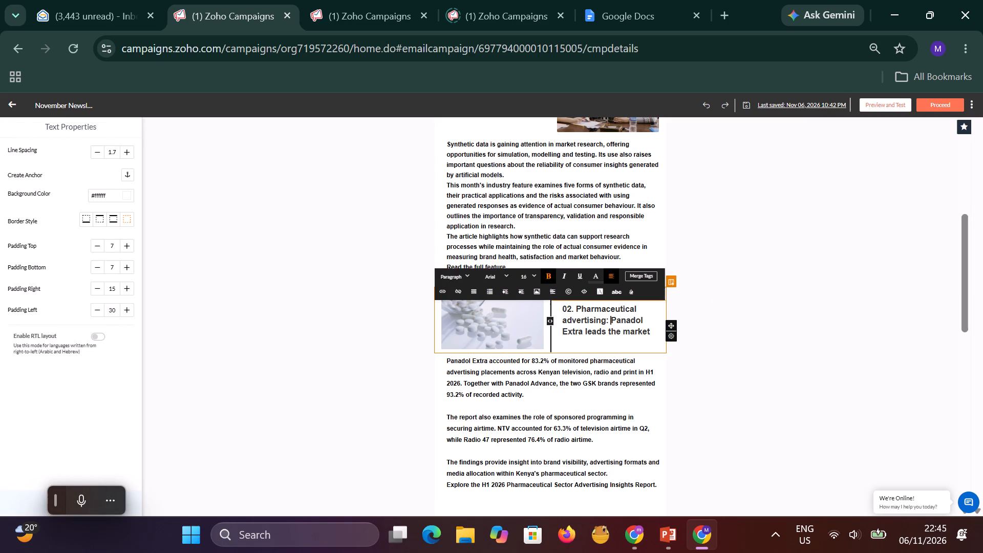
left_click(707, 295)
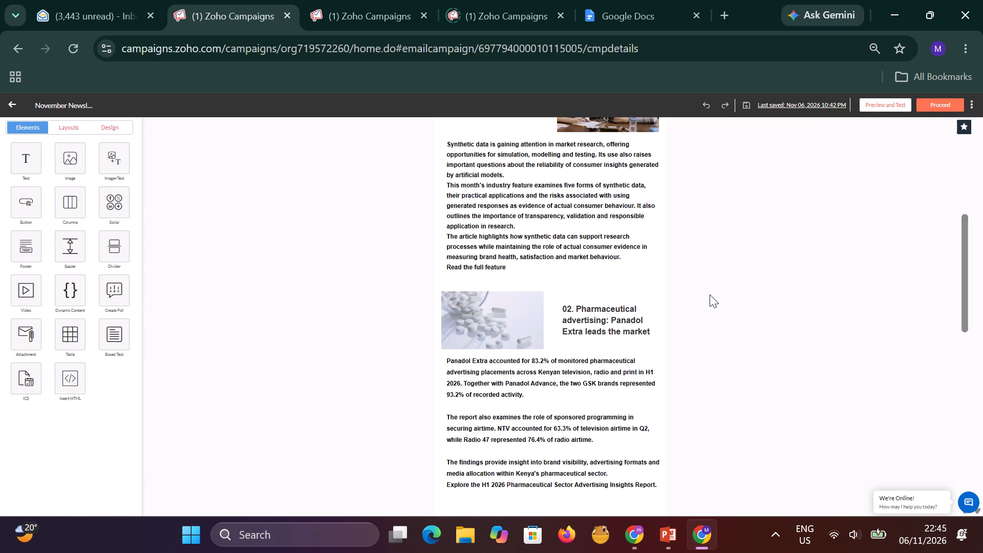
left_click(622, 321)
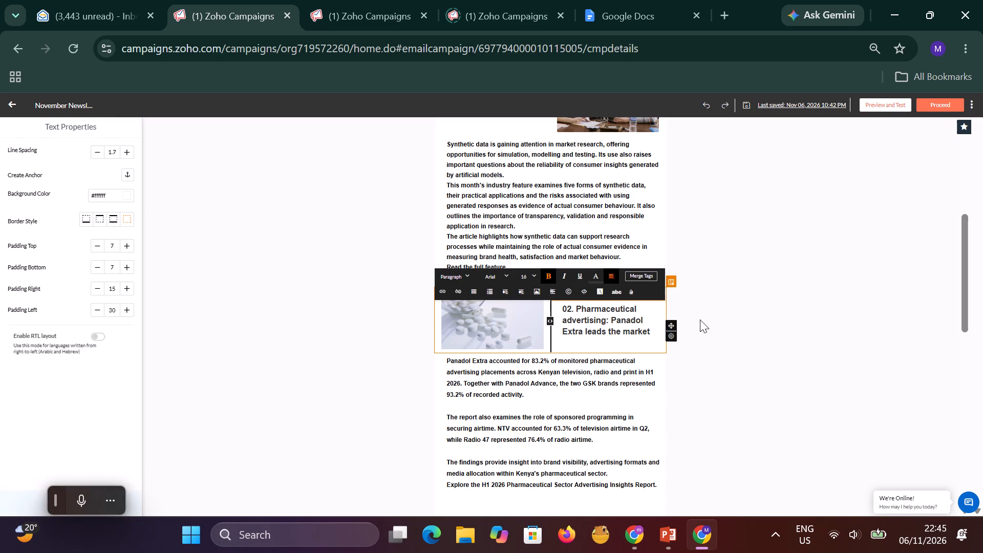
left_click(710, 320)
left_click(635, 317)
left_click(125, 190)
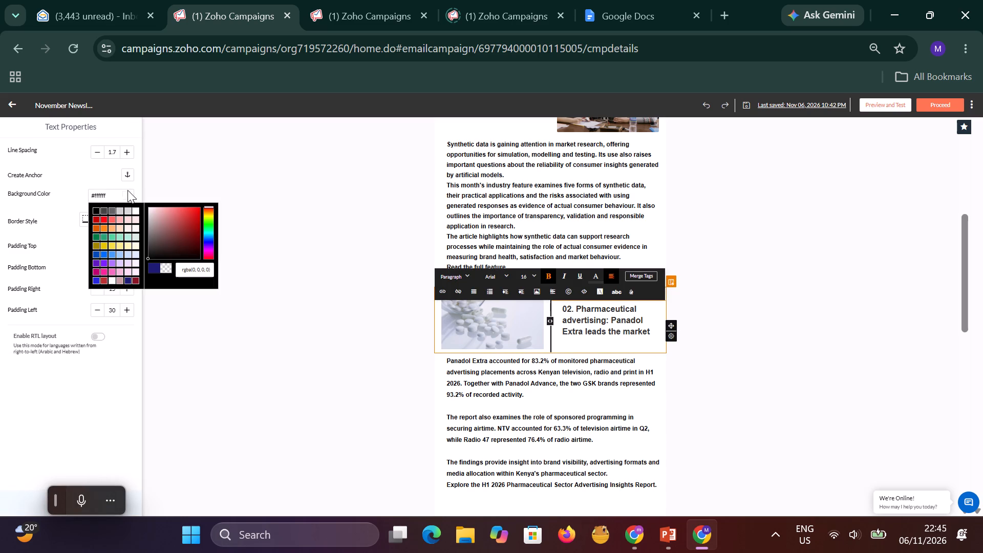
left_click(134, 254)
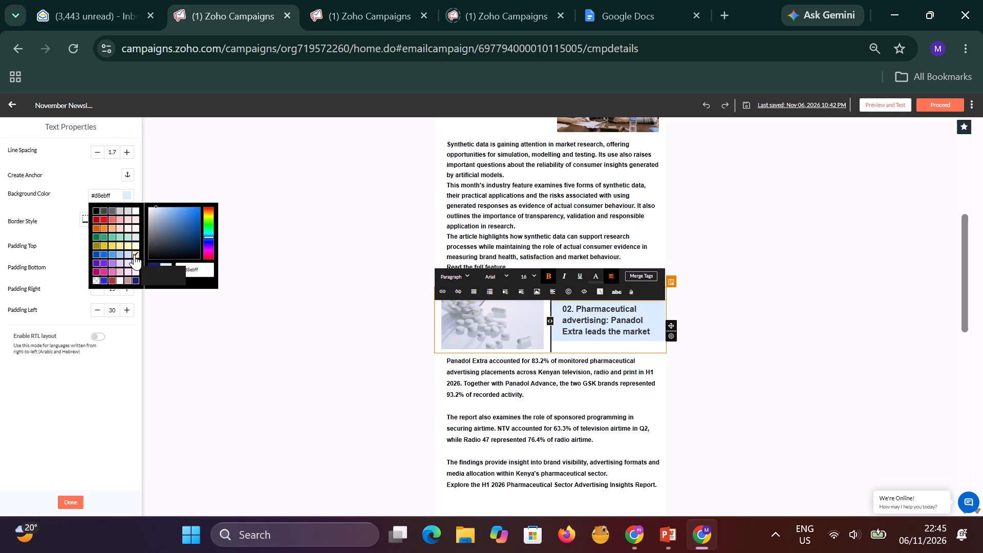
left_click(127, 256)
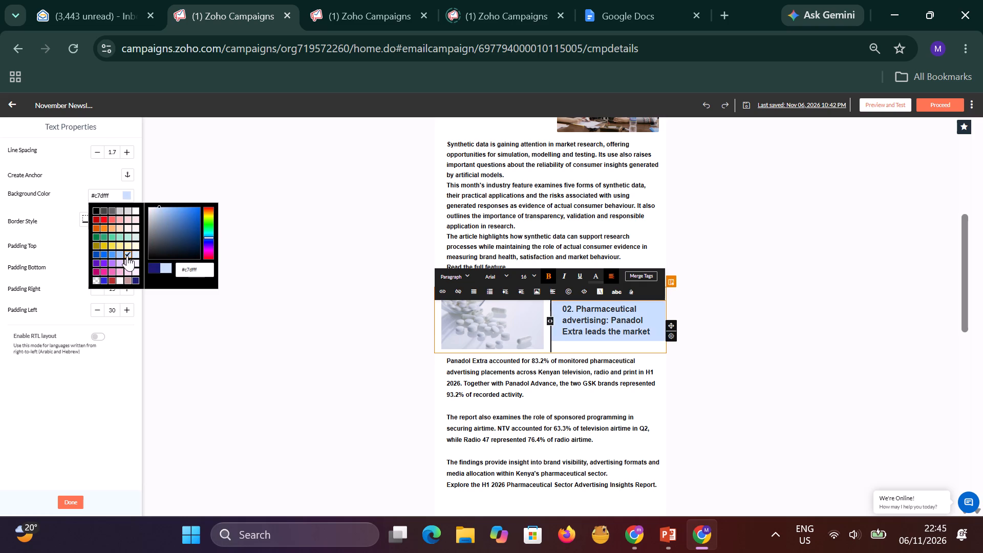
Set the background colour of the section 02 two-column block to #c7dfff.
left_click(576, 351)
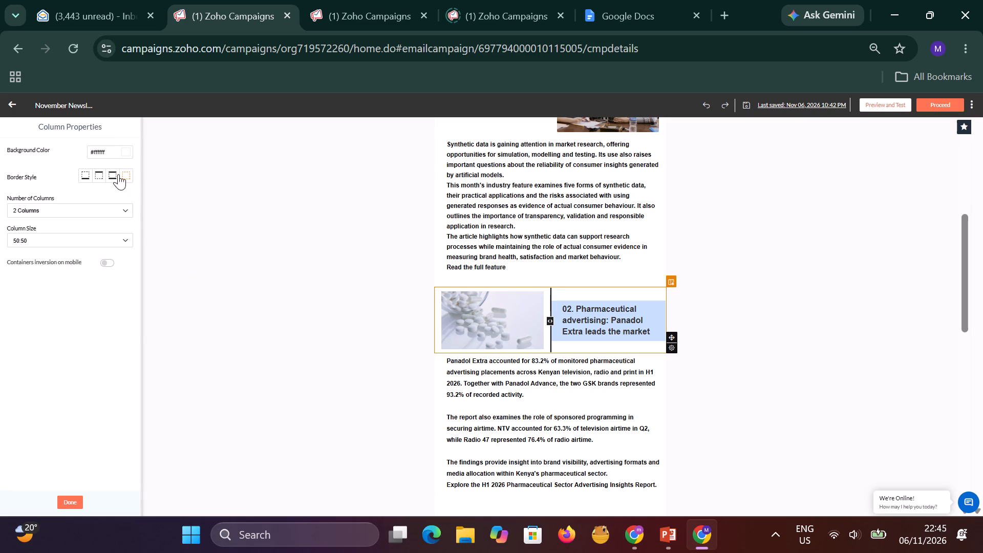
left_click(127, 147)
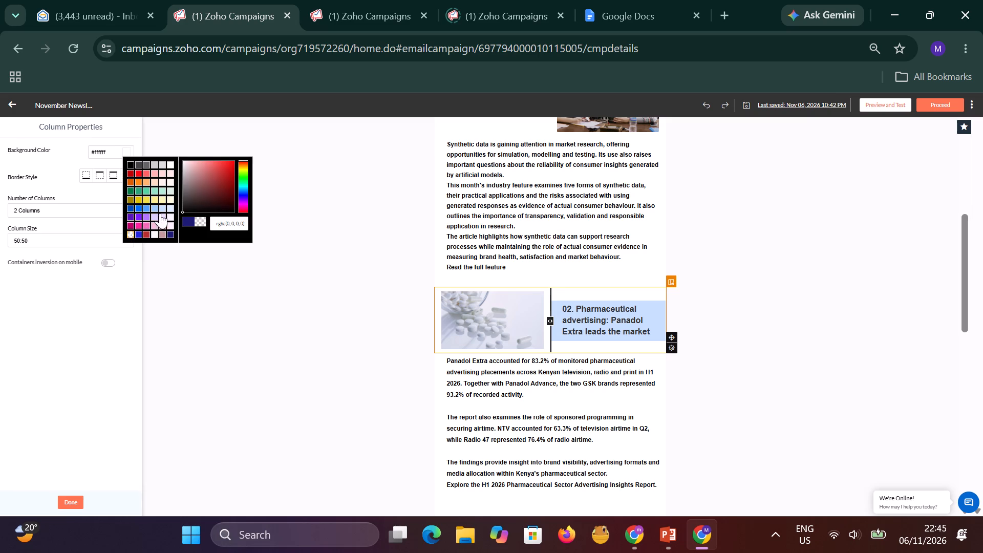
left_click(161, 210)
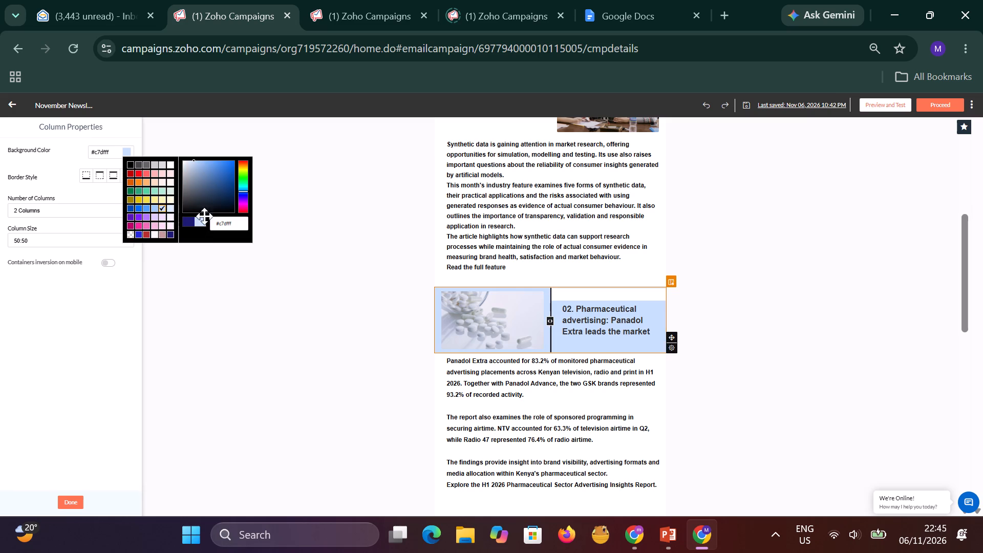
Set the background of the spacer above the section 02 heading to the same light blue as its column.
left_click(640, 293)
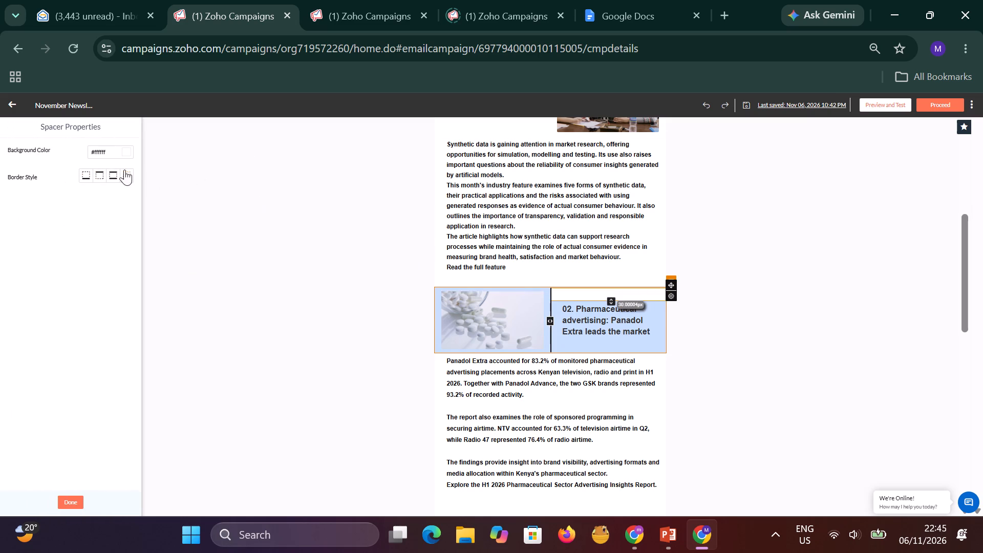
left_click(129, 154)
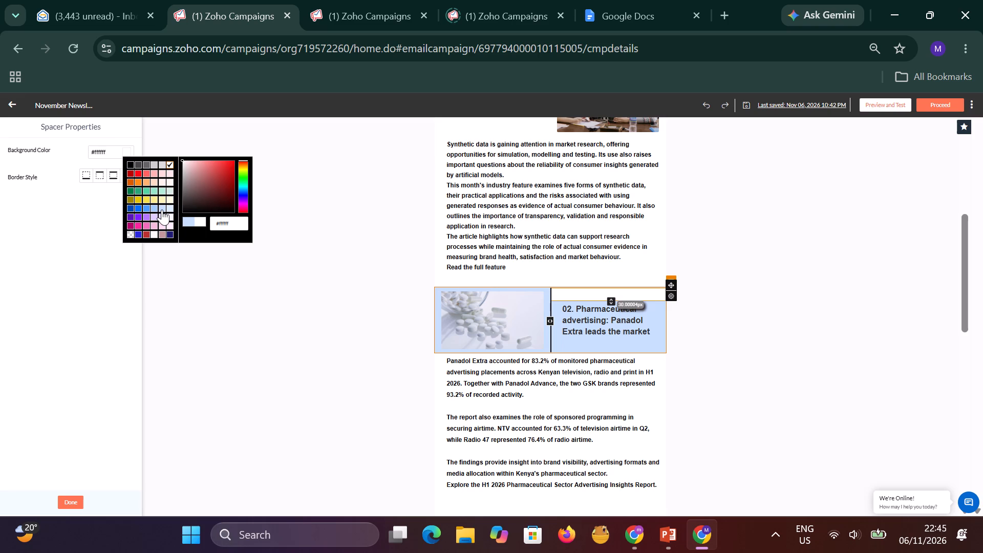
left_click(162, 209)
left_click(747, 326)
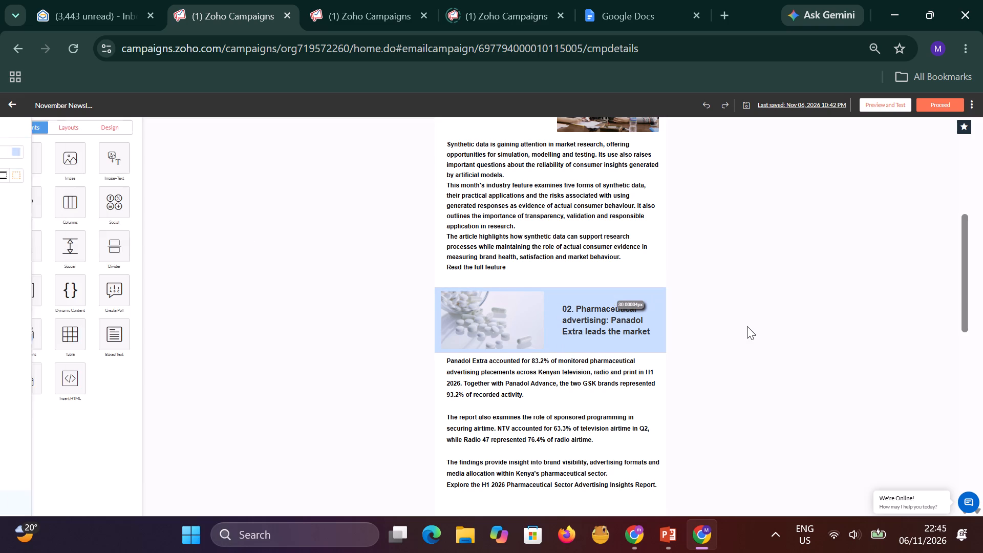
left_click(748, 322)
left_click(599, 322)
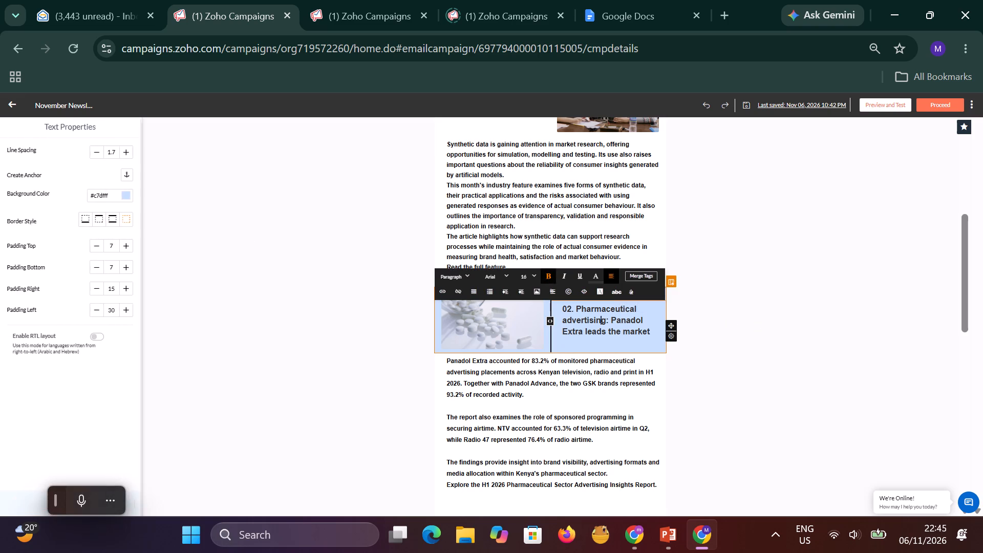
left_click(770, 317)
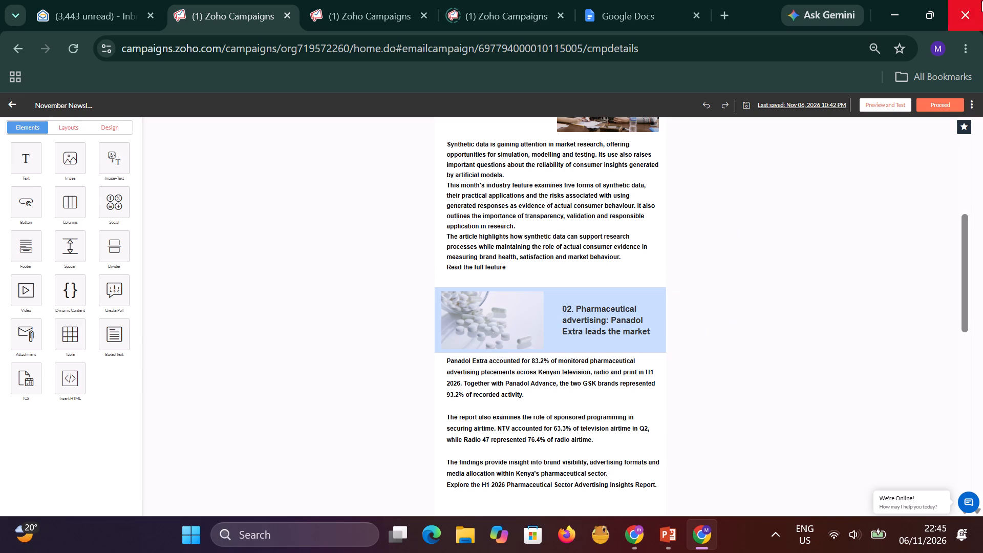
Replace the section 03 beverage advertising image with the Kenya Beverage Sector Ad Insights picture "Ad_Insights_Be..." from My Files.
scroll(804, 195, "up", 3)
scroll(688, 229, "up", 2)
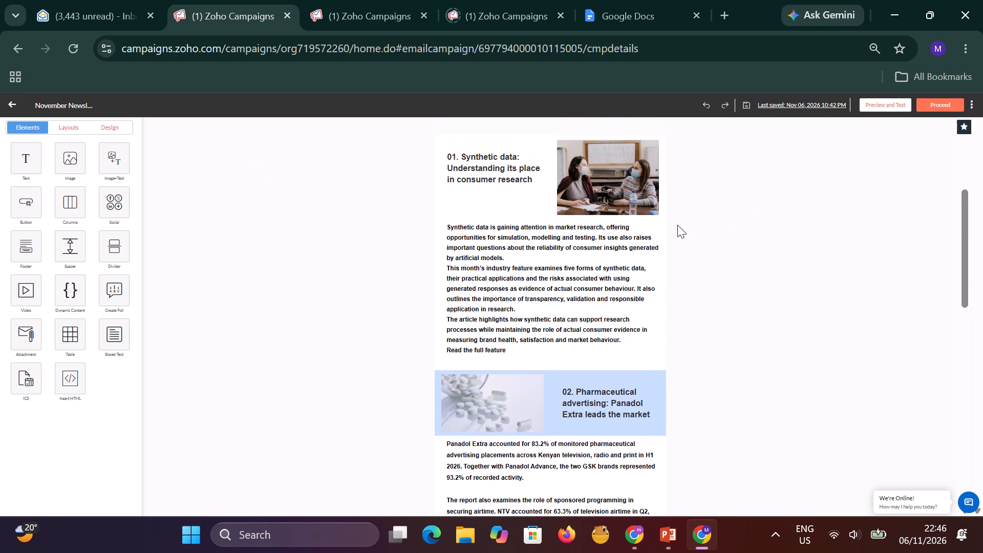
scroll(518, 243, "down", 12)
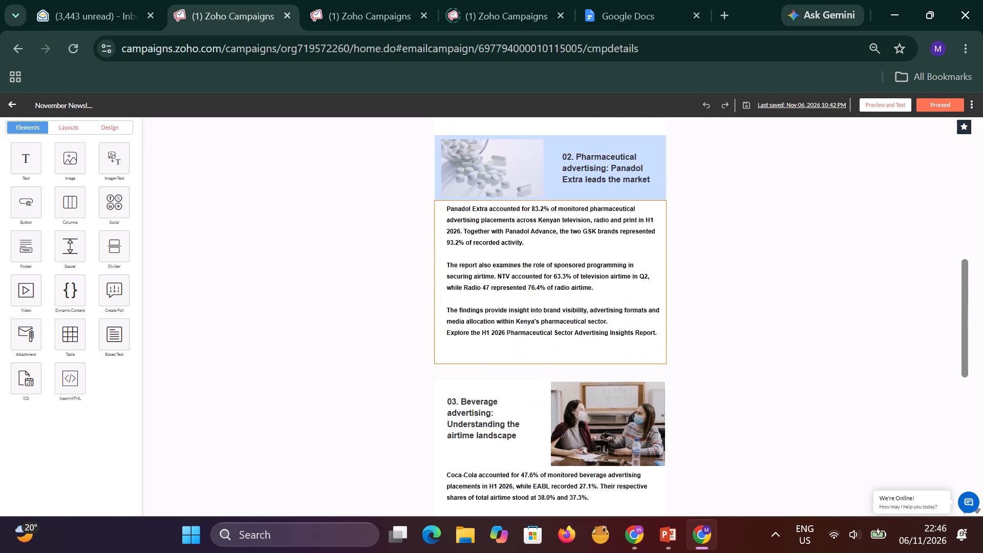
scroll(522, 316, "down", 3)
left_click(545, 328)
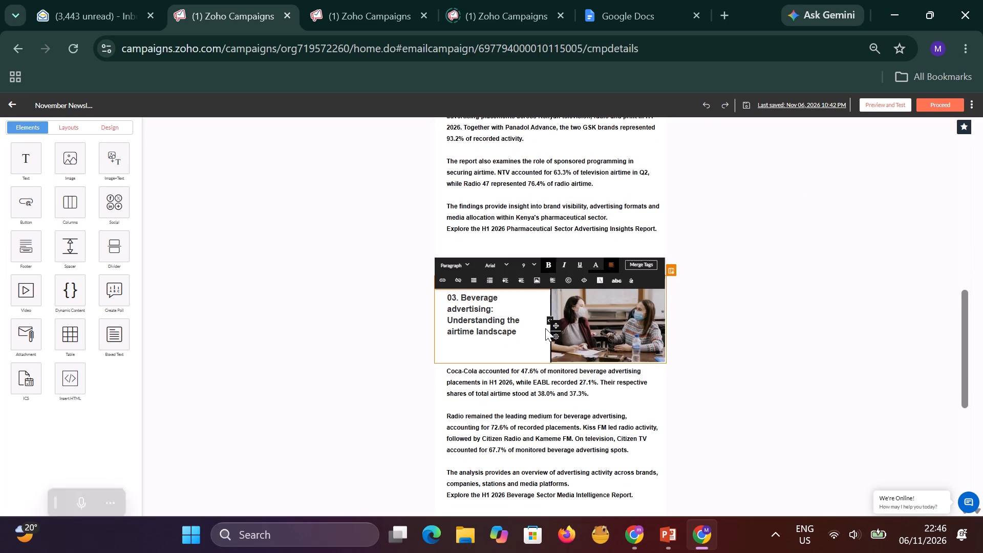
left_click(575, 331)
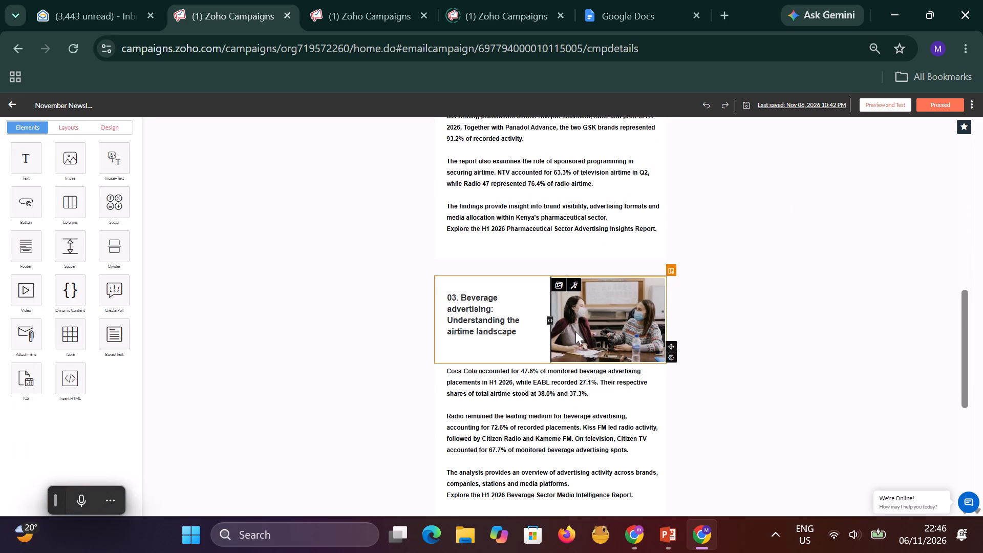
left_click(561, 285)
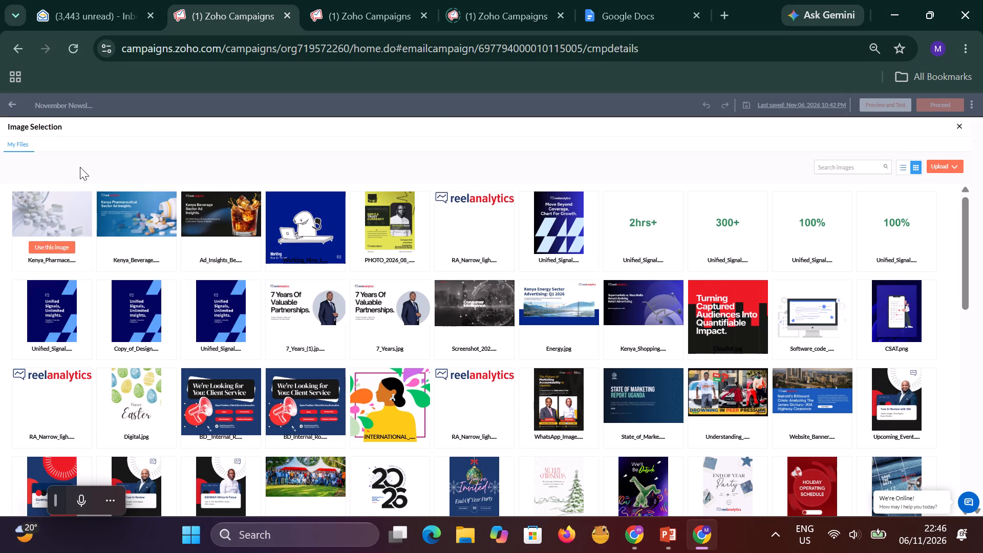
left_click(212, 222)
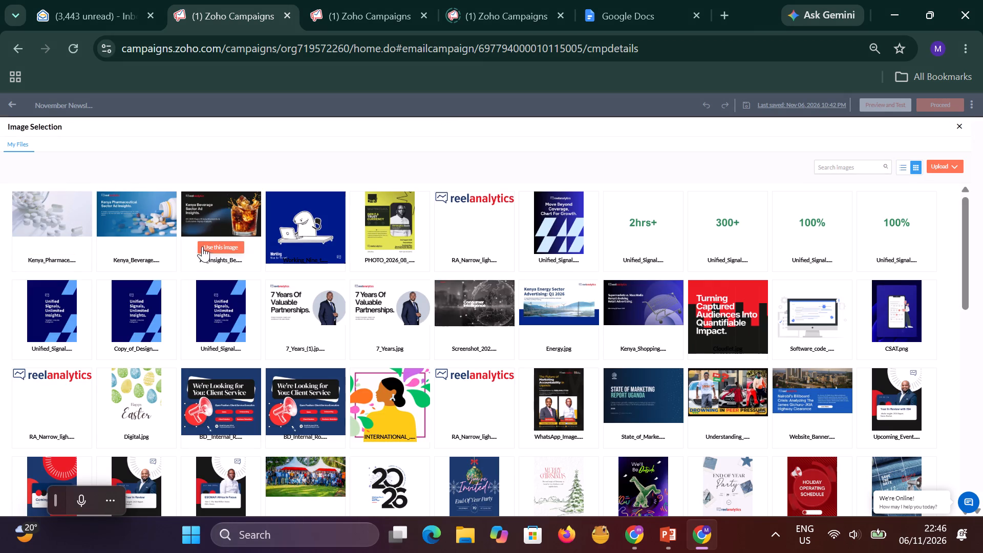
left_click(204, 247)
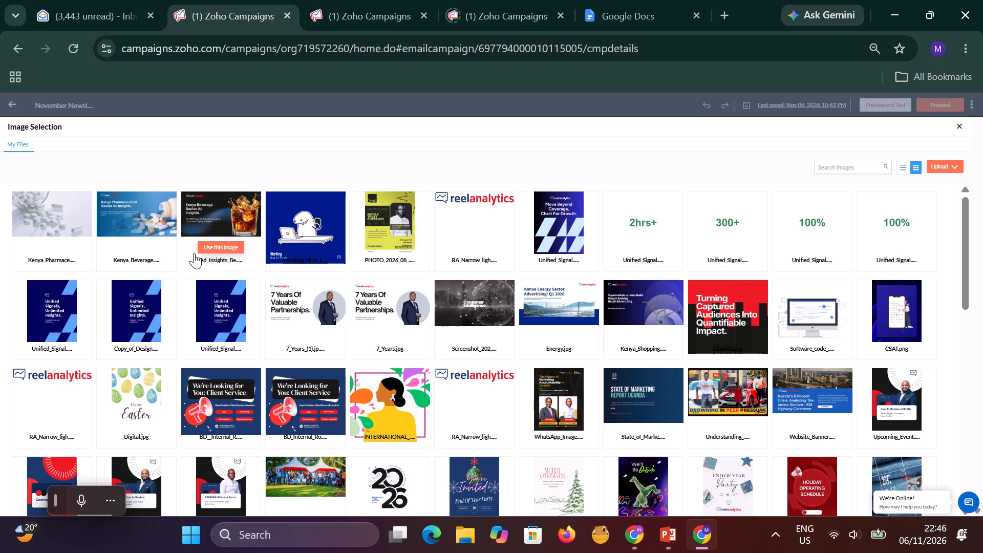
Apply the Kenya Beverage Sector Ad Insights picture from My Files to the section 03 image and deselect the block.
left_click(222, 249)
left_click(227, 248)
left_click(227, 248)
key("Return")
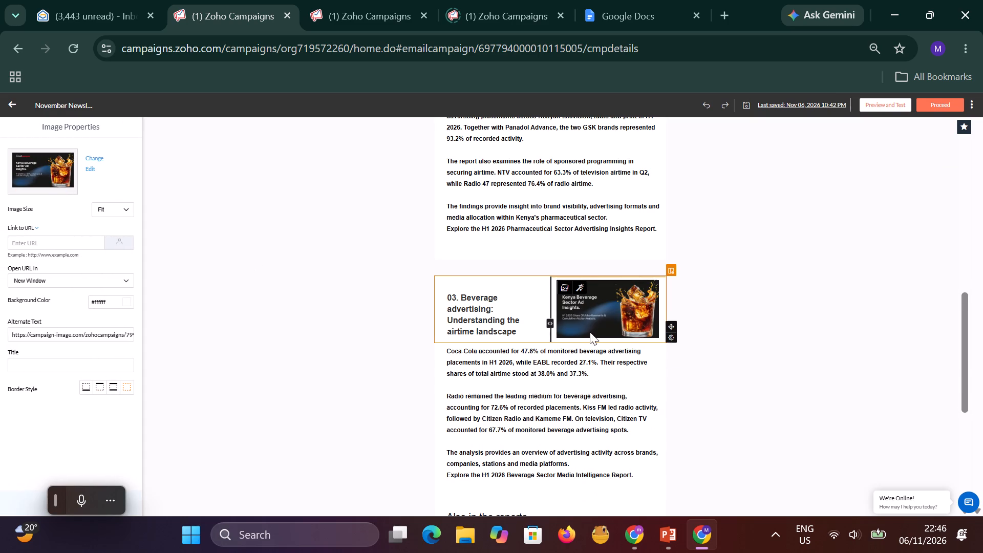
left_click(816, 293)
Open the image selection for the section 02 pharmaceutical advertising picture.
scroll(624, 281, "up", 7)
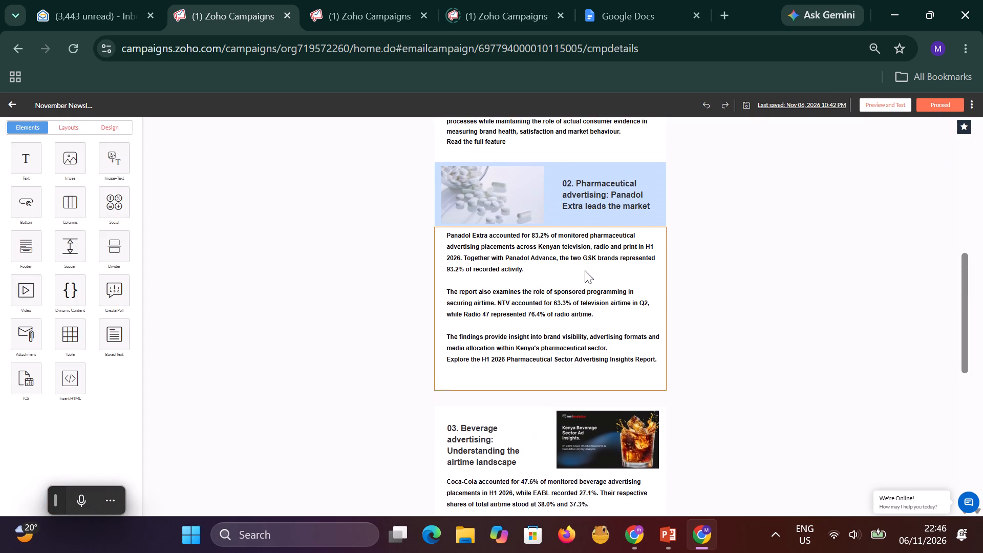
left_click(507, 250)
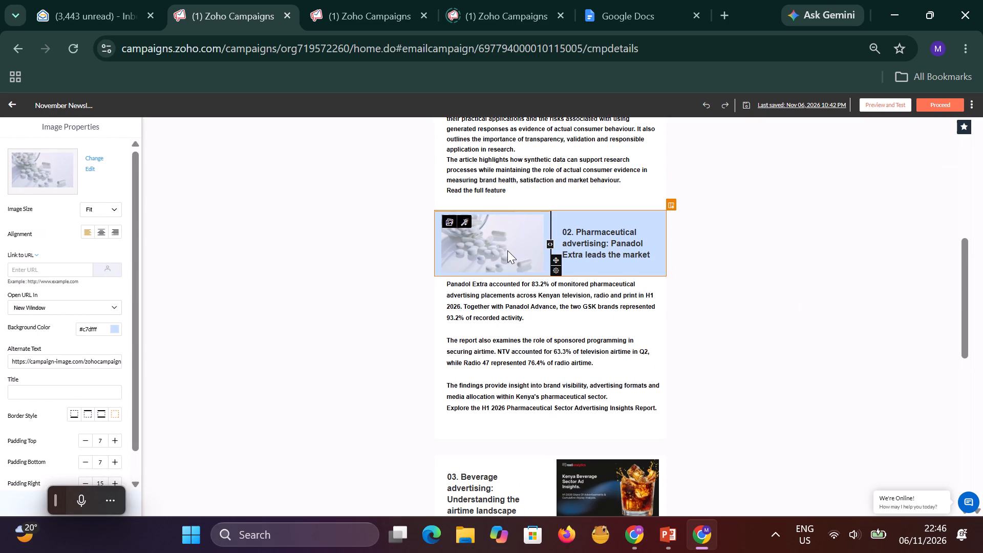
left_click(452, 222)
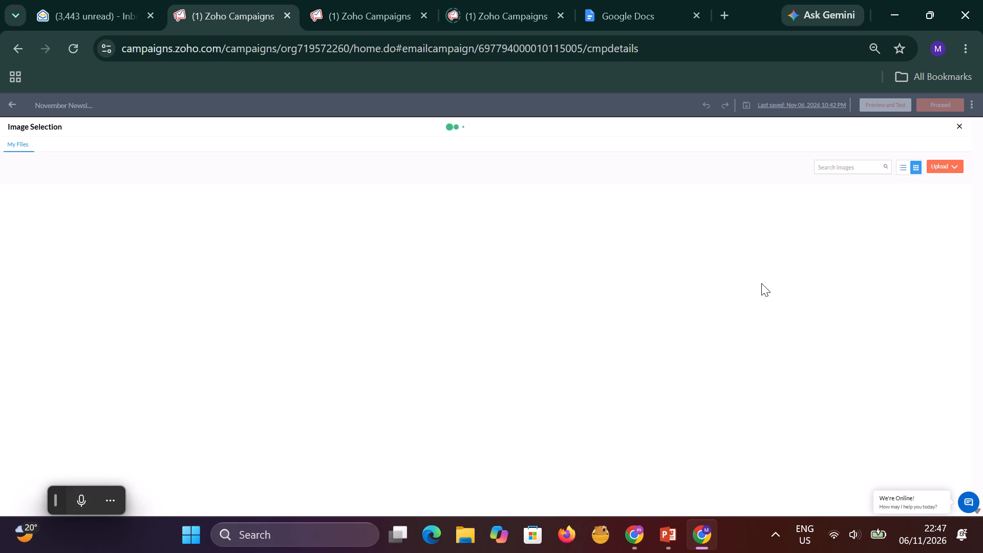
Switch to Canva and look through the home page and all recent designs for the synthetic data artwork.
left_click(640, 542)
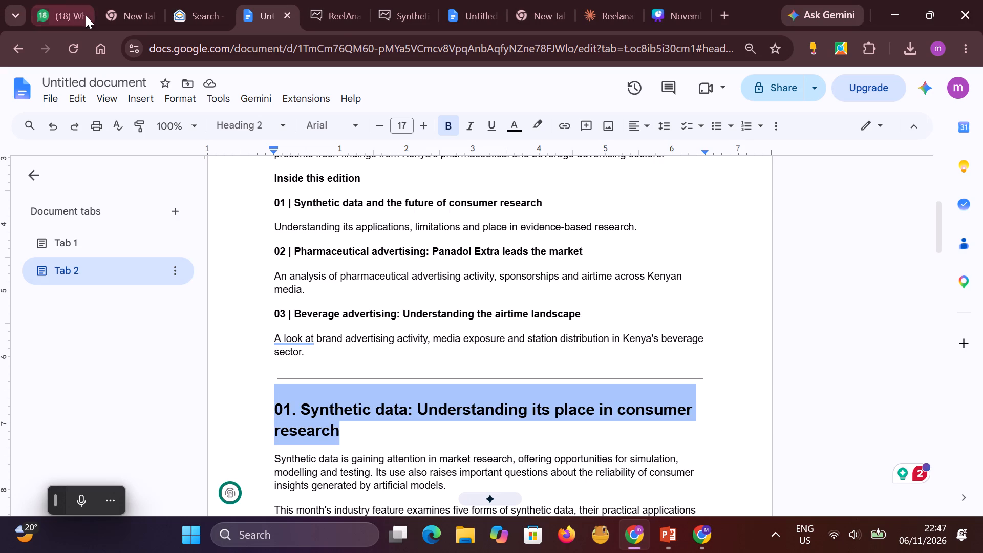
left_click(678, 9)
left_click(26, 84)
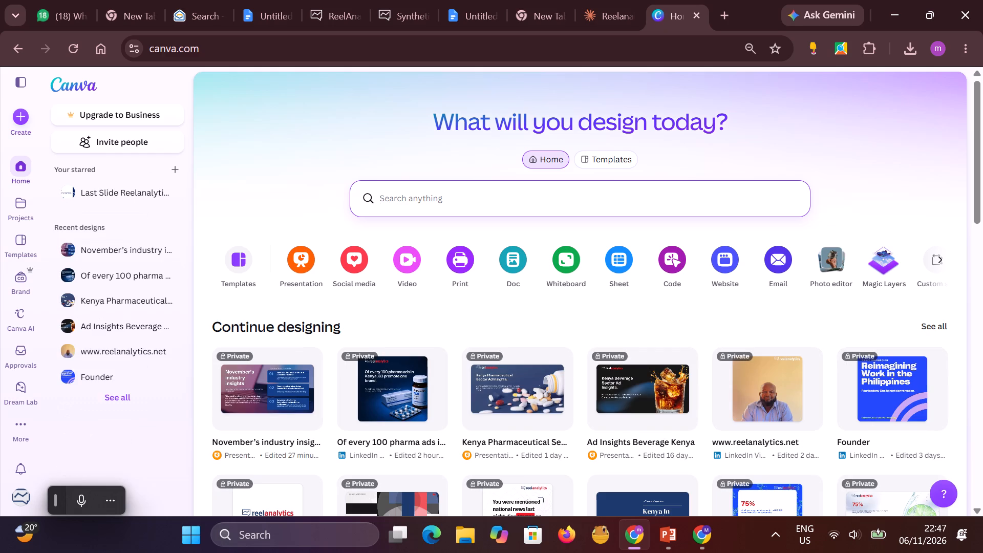
scroll(408, 258, "down", 3)
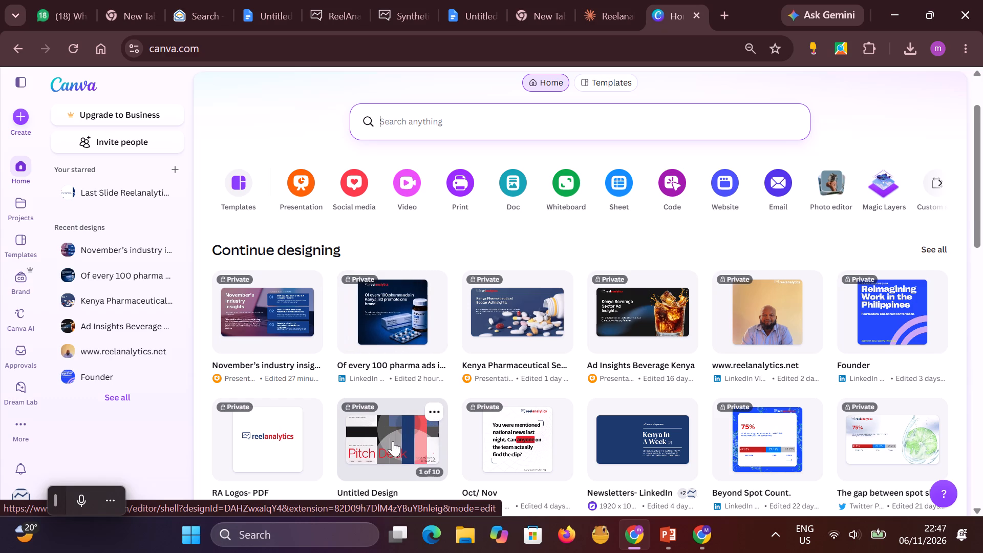
scroll(535, 420, "down", 4)
scroll(585, 424, "down", 12)
scroll(592, 395, "up", 5)
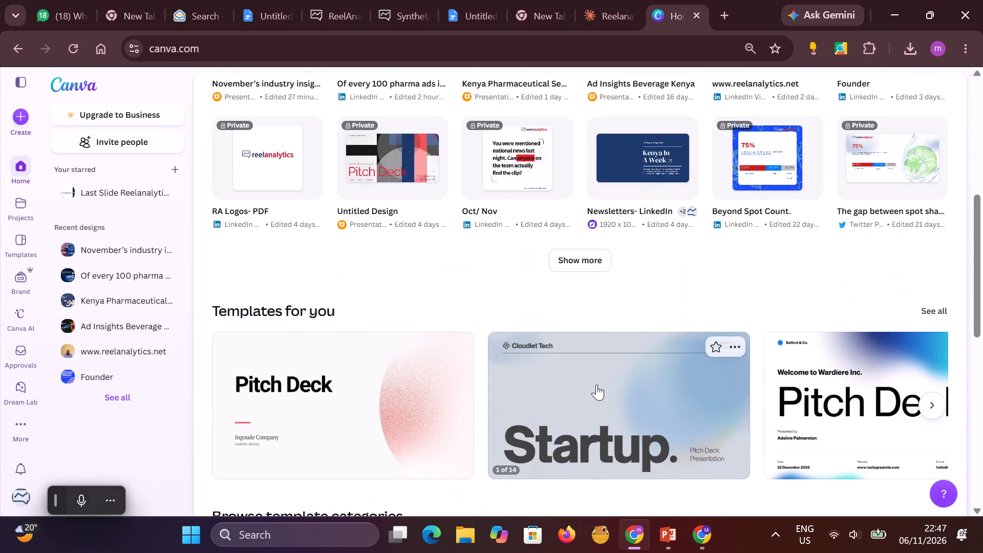
scroll(596, 385, "up", 10)
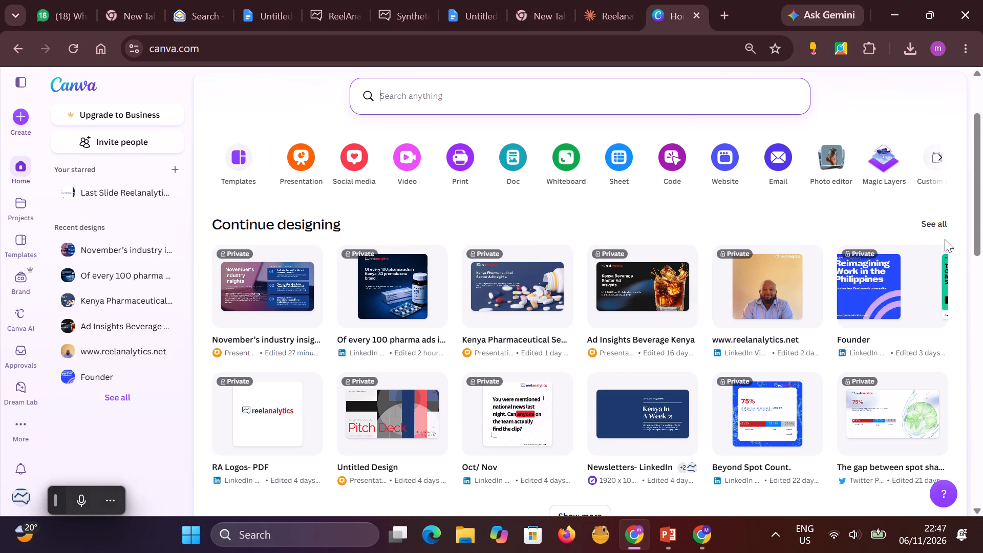
left_click(936, 225)
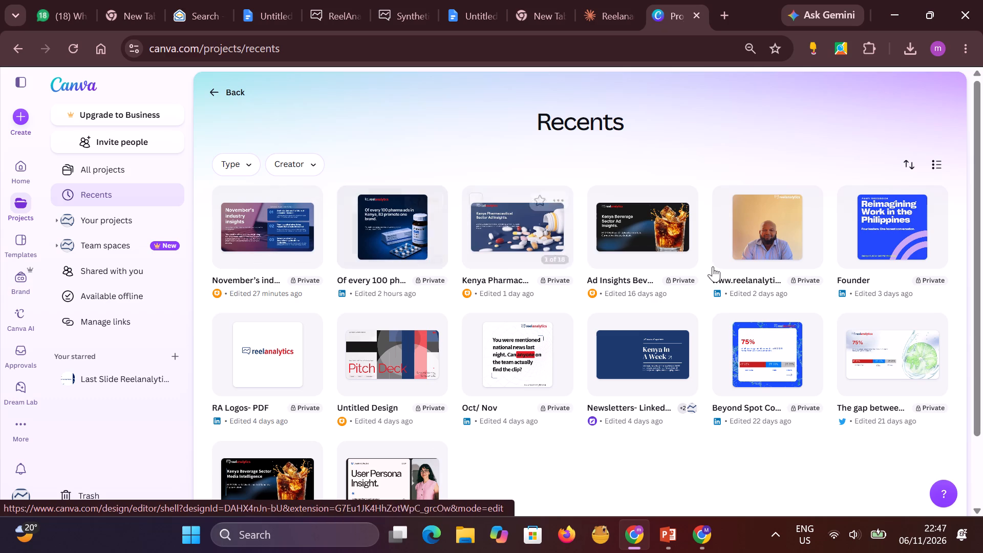
scroll(810, 278, "down", 4)
scroll(788, 330, "down", 5)
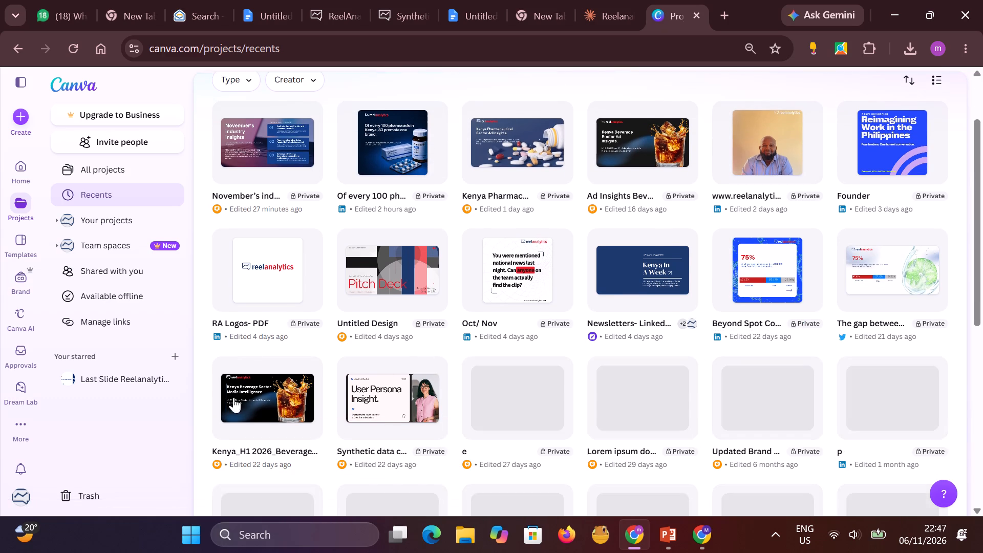
scroll(504, 378, "up", 2)
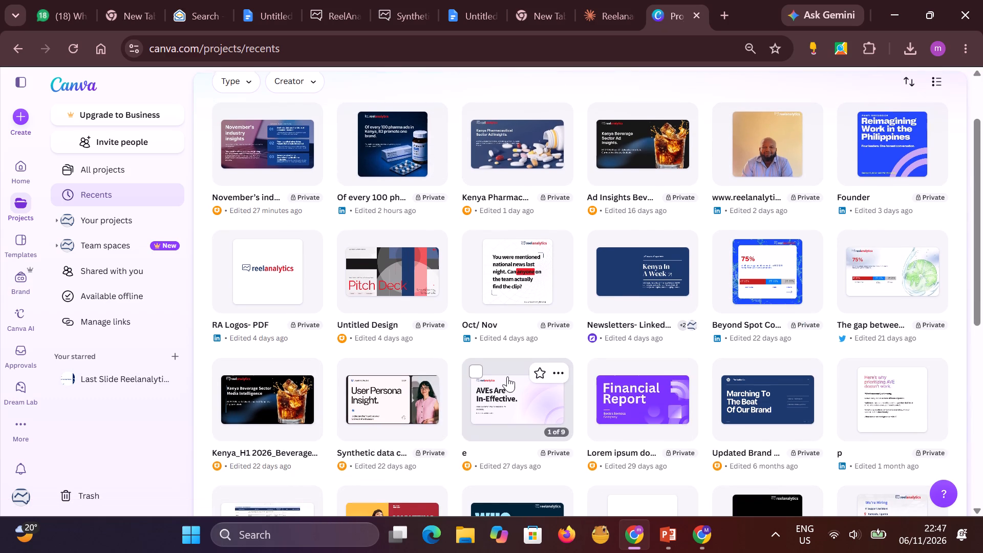
scroll(507, 376, "up", 2)
scroll(562, 313, "up", 10)
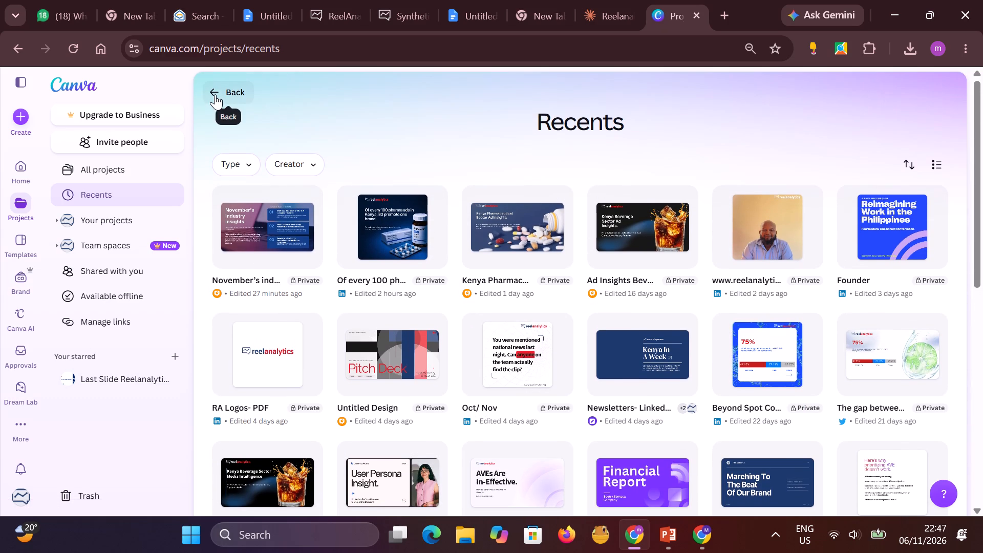
scroll(443, 365, "down", 10)
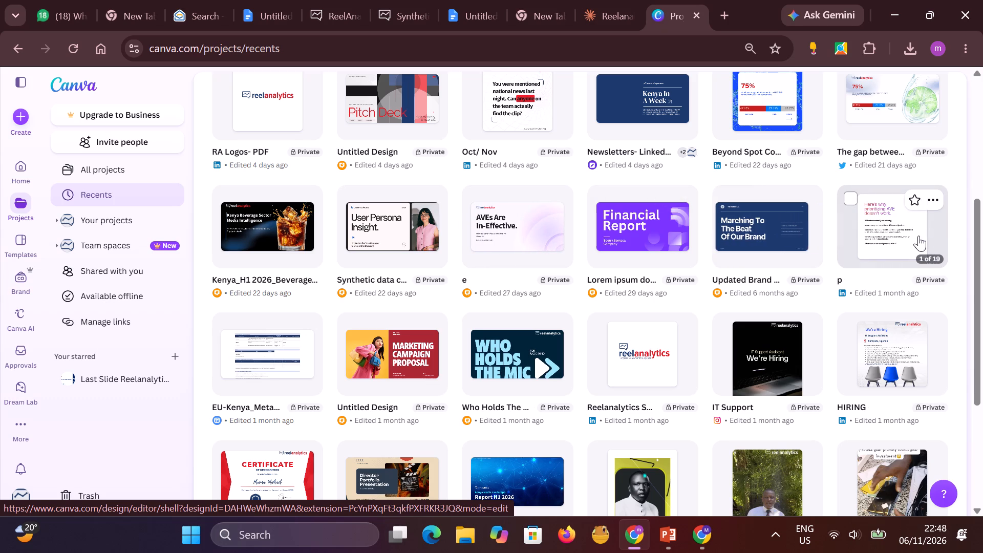
scroll(922, 235, "up", 13)
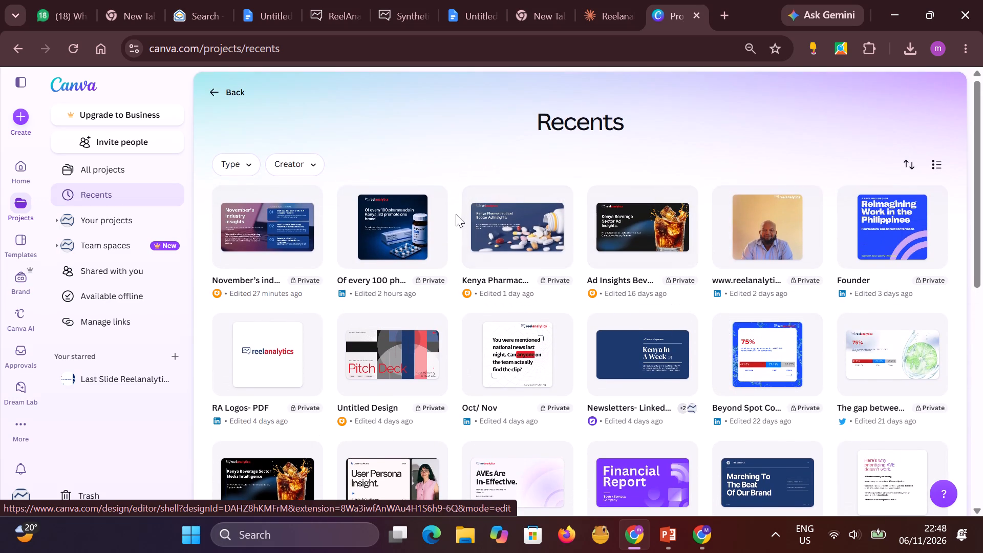
scroll(396, 181, "up", 3)
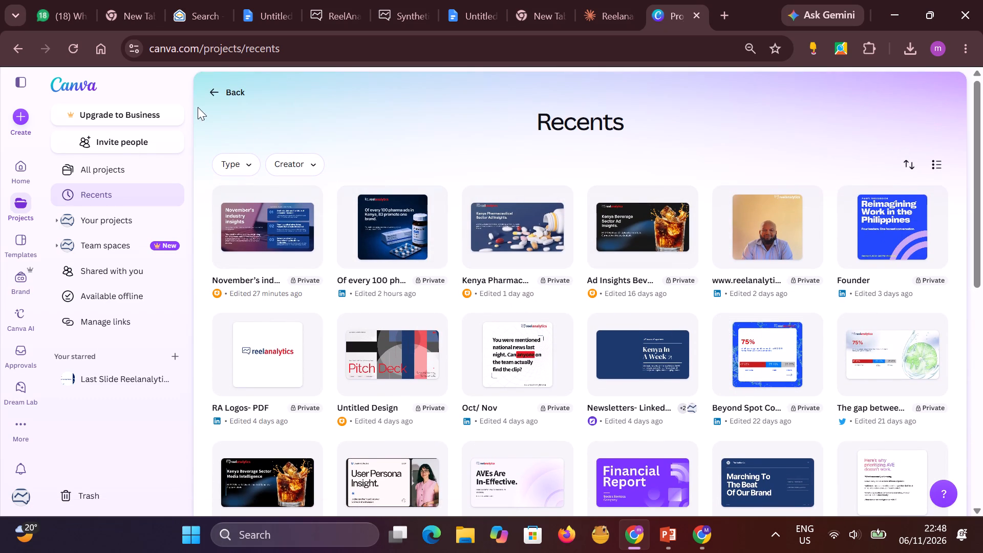
left_click(210, 91)
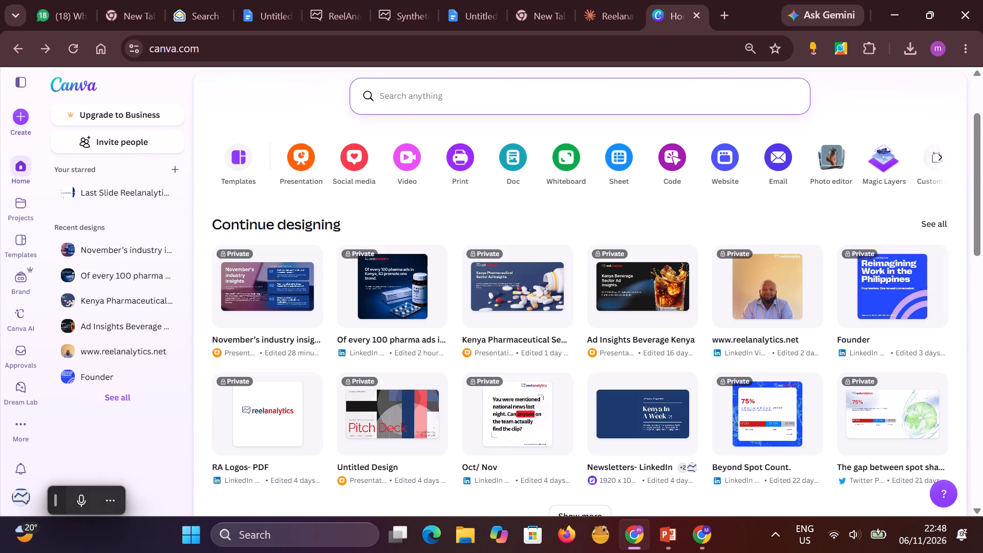
Search Canva for "synthe" and open the design "Synthetic data can simulate consumers. It can't give them a voice.".
key("s")
key("y")
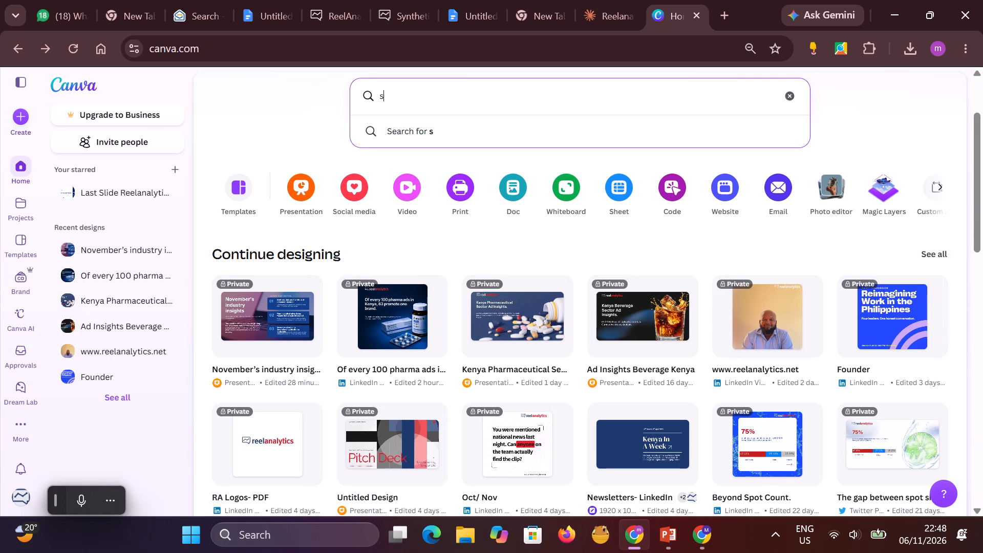
type("nthe")
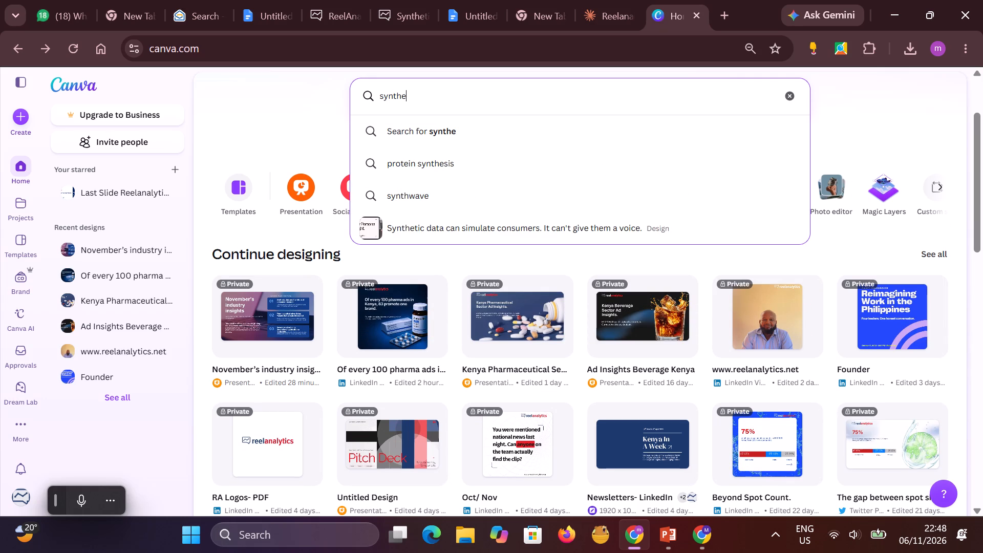
left_click(440, 228)
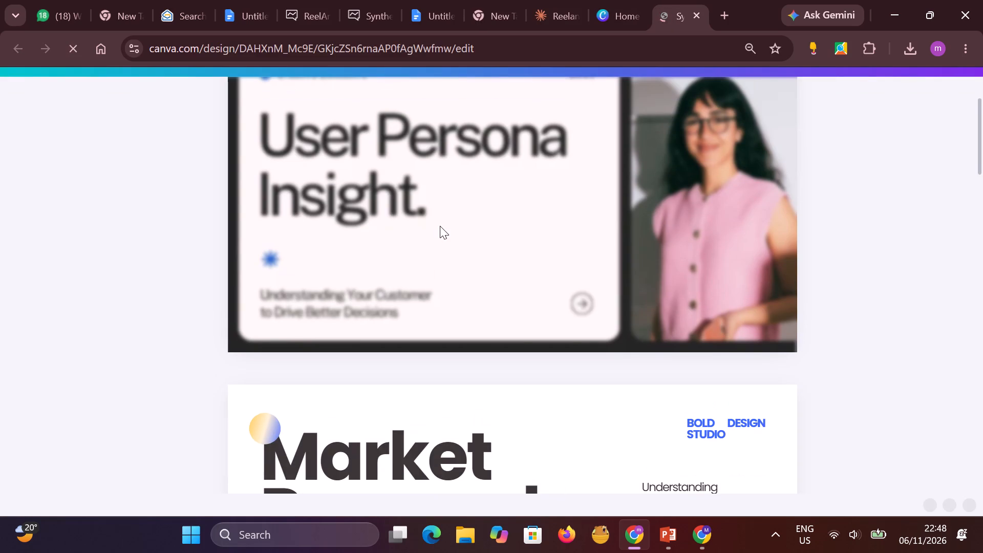
Download only page 3, the Reelanalytics synthetic data cover, as a JPG.
scroll(440, 228, "down", 9)
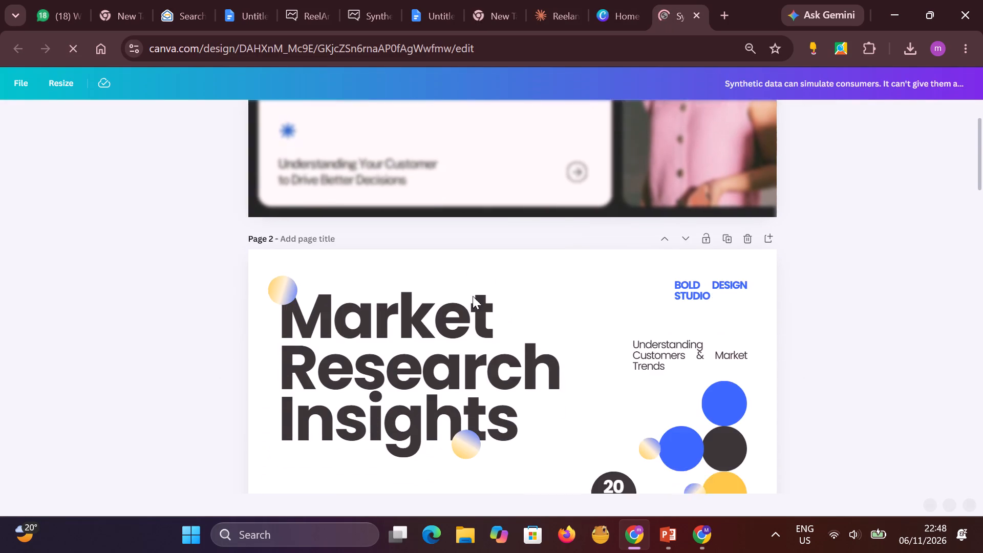
scroll(473, 296, "down", 12)
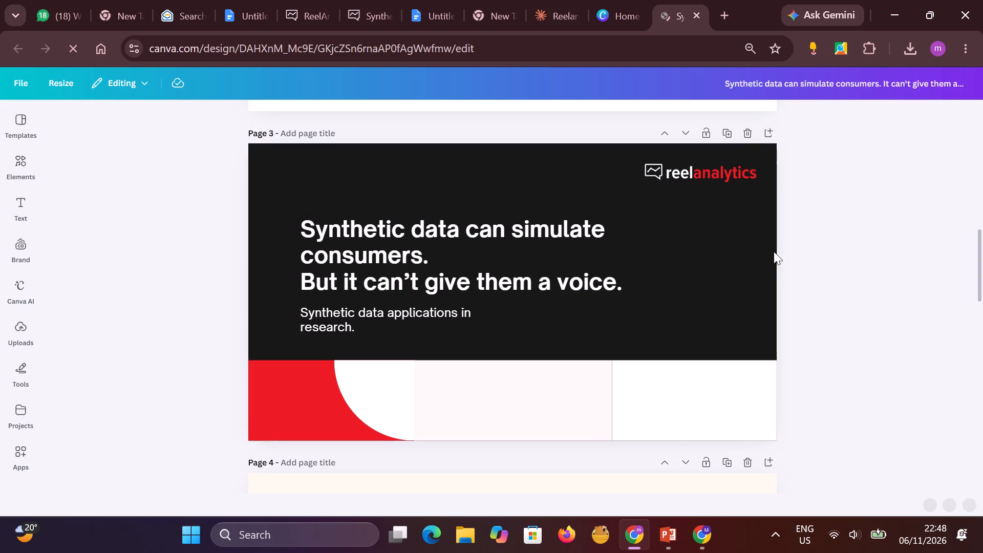
left_click(755, 250)
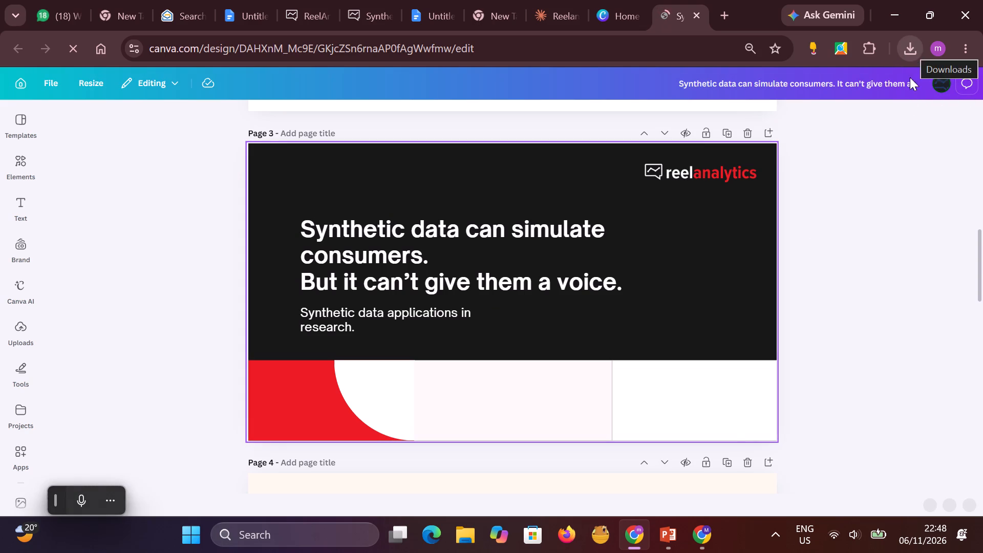
left_click(957, 87)
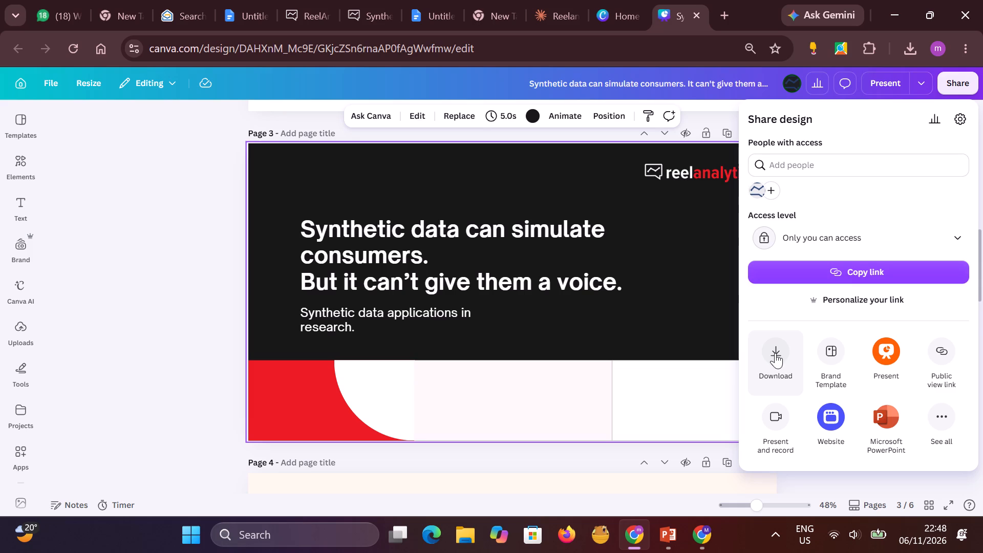
left_click(776, 352)
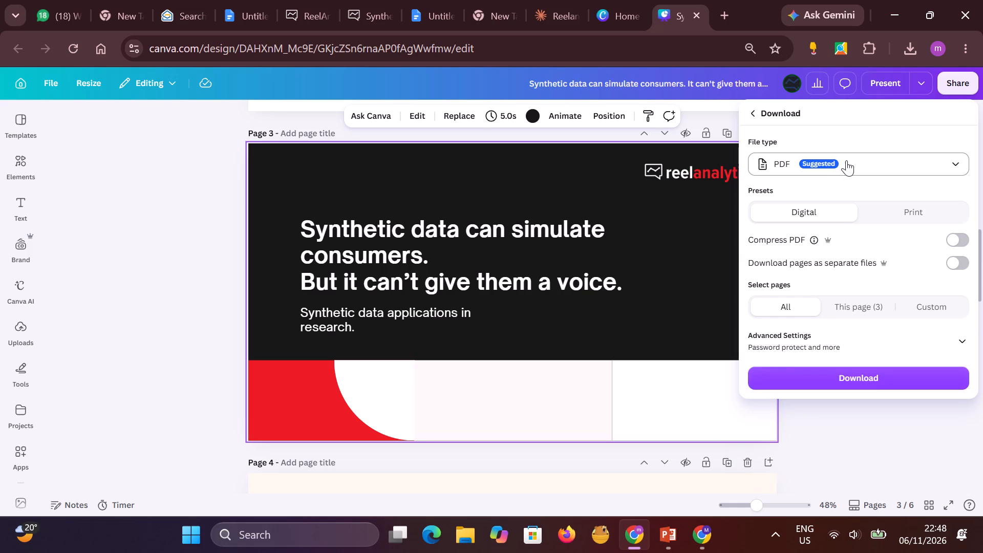
left_click(859, 158)
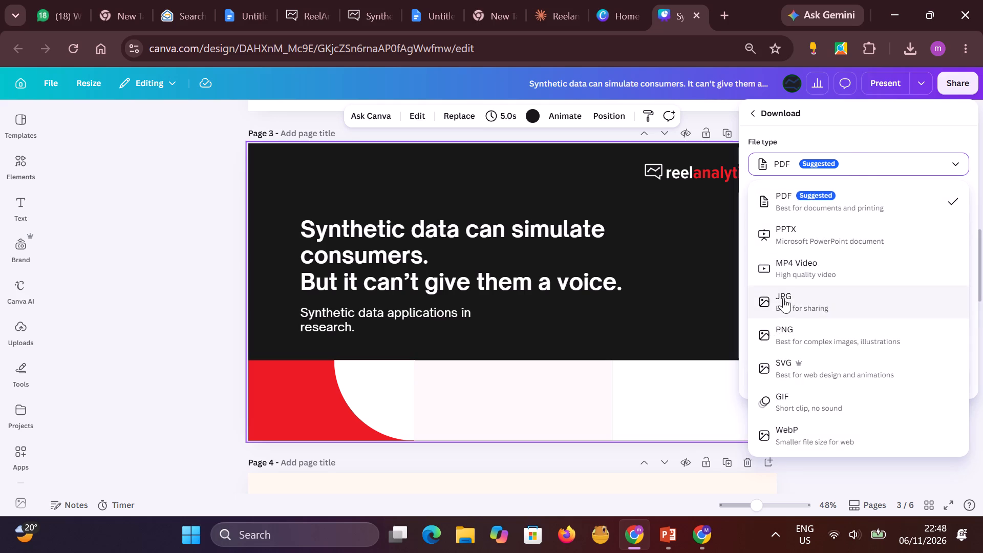
left_click(780, 304)
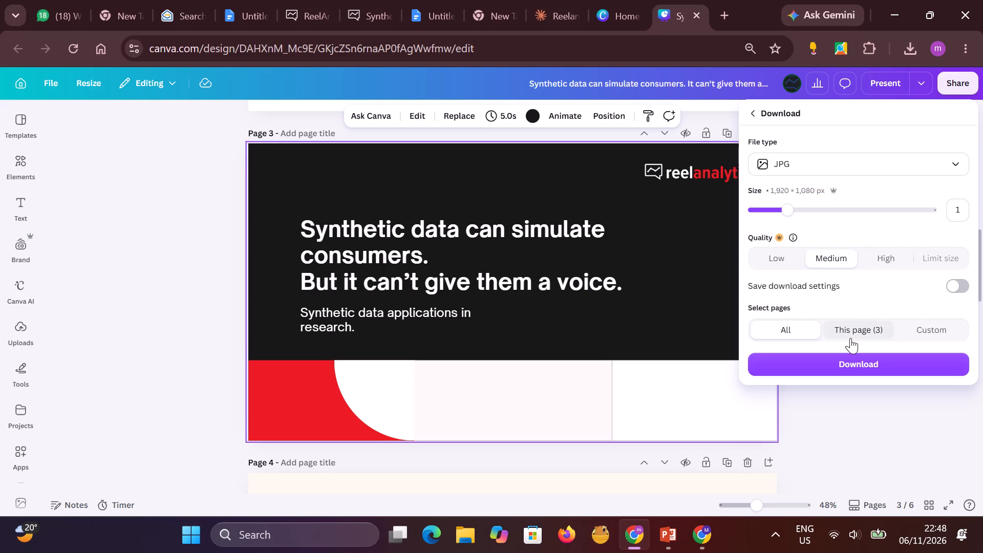
left_click(857, 333)
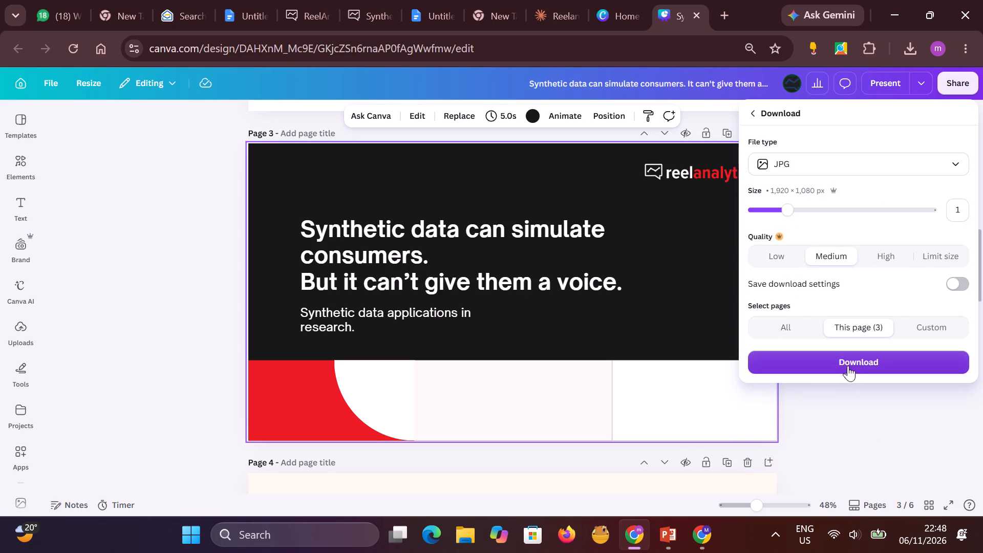
left_click(852, 363)
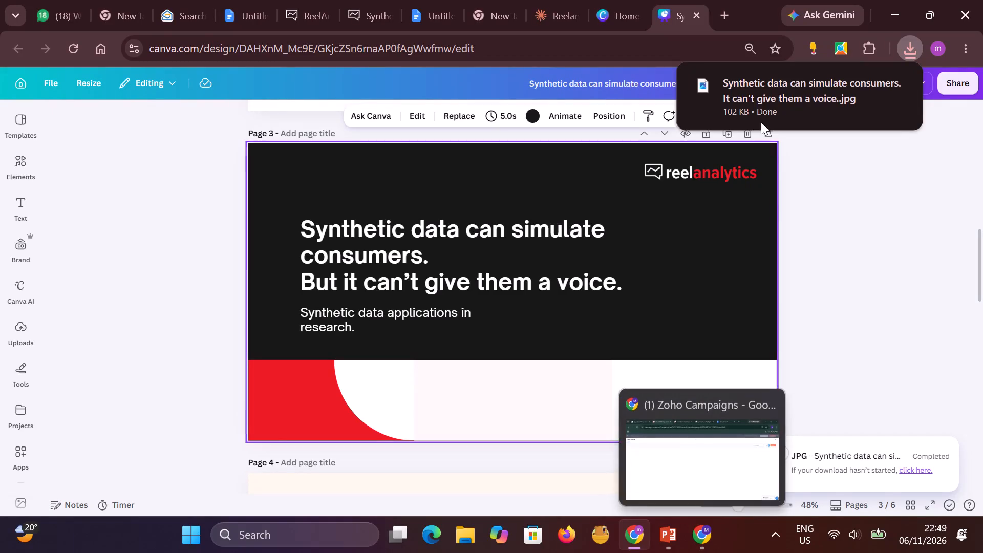
Switch back to Zoho Campaigns and upload the "Synthetic data can simulate consumers..." JPG from Downloads to My Files.
left_click(698, 530)
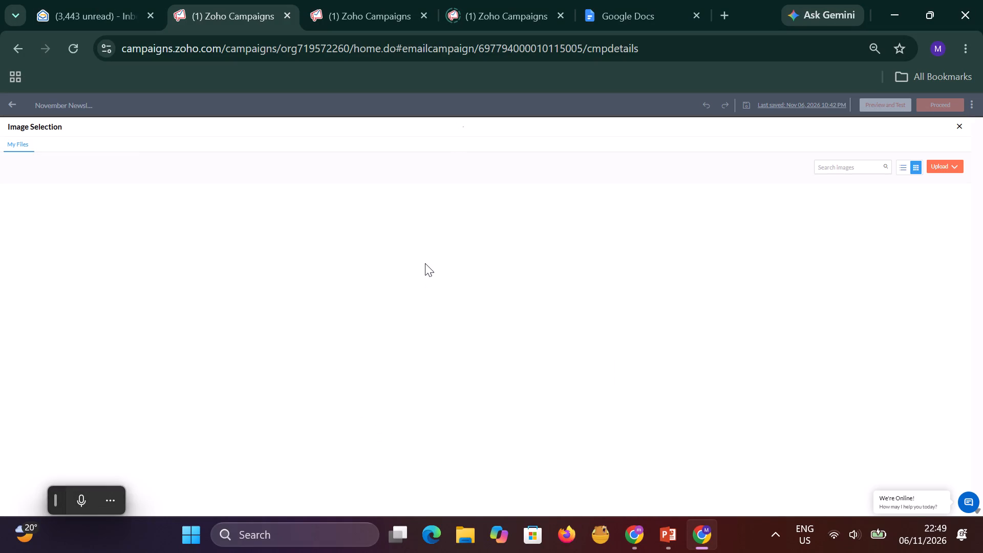
left_click(945, 165)
left_click(935, 178)
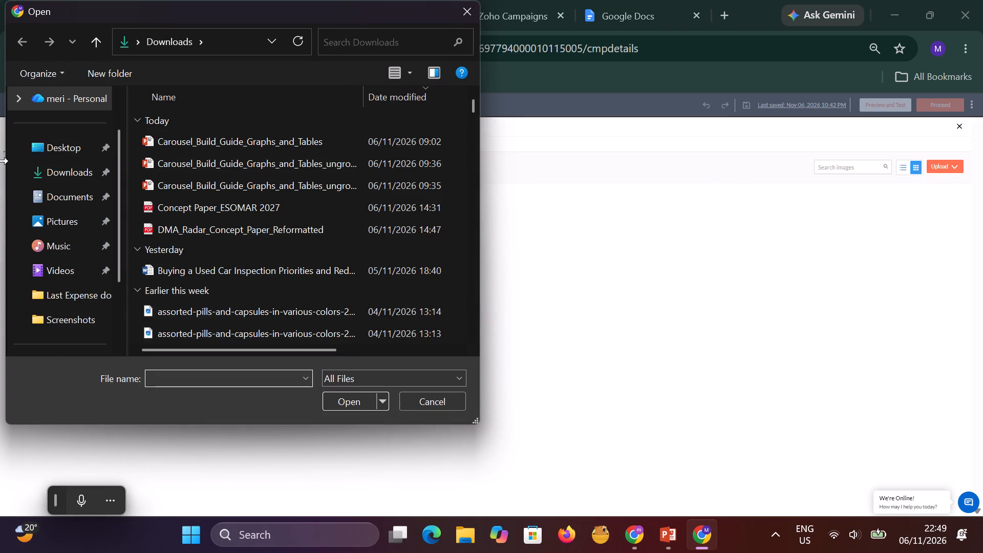
left_click(196, 145)
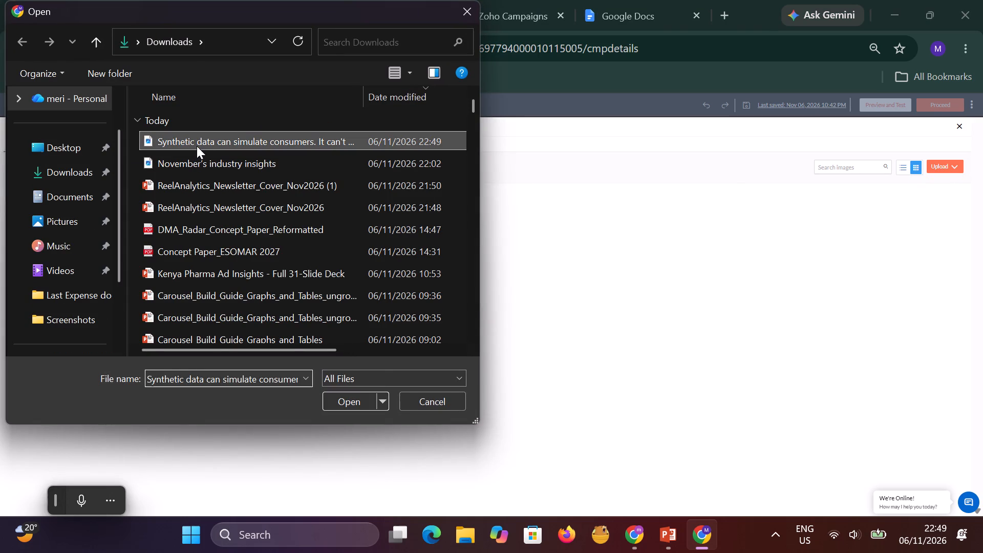
left_click(345, 400)
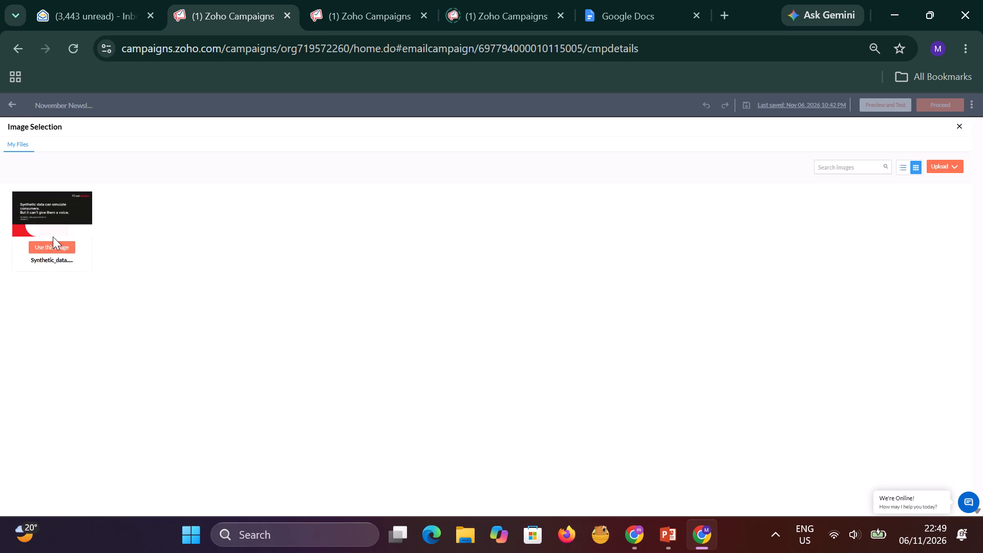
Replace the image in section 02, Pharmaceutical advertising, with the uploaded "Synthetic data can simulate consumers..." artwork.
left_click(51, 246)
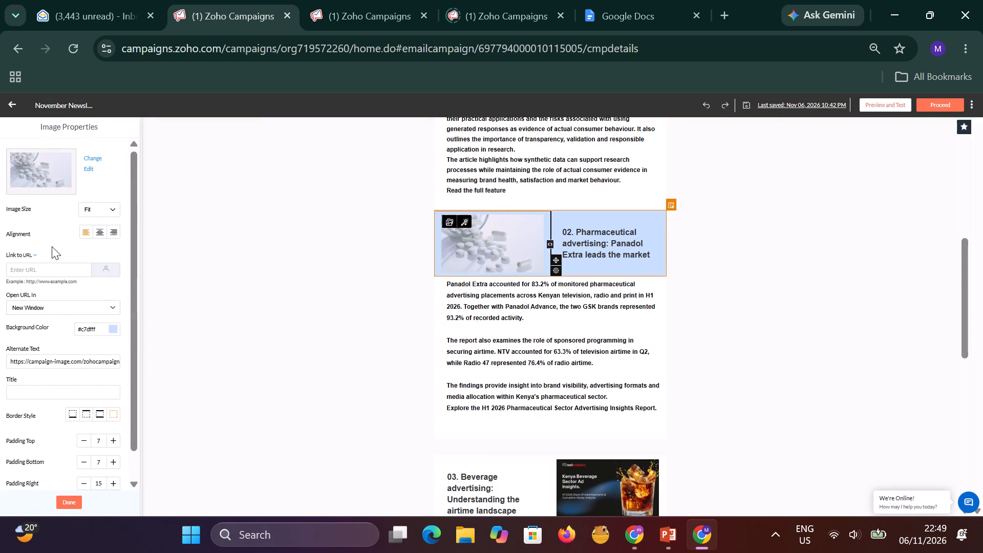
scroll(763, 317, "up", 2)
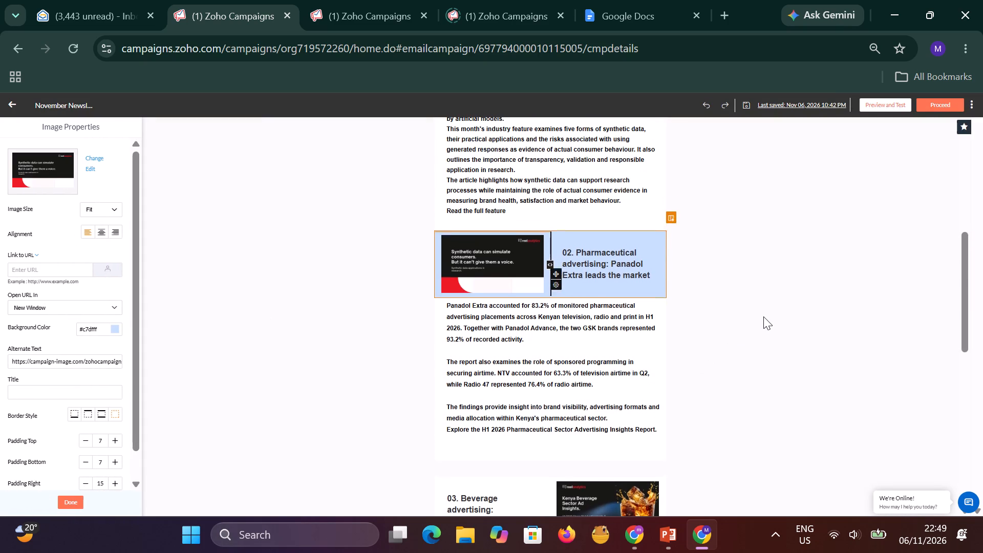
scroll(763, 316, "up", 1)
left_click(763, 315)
Look through the newsletter's sections down to the footer and back up to check which image each section has.
scroll(715, 337, "up", 3)
scroll(715, 338, "down", 7)
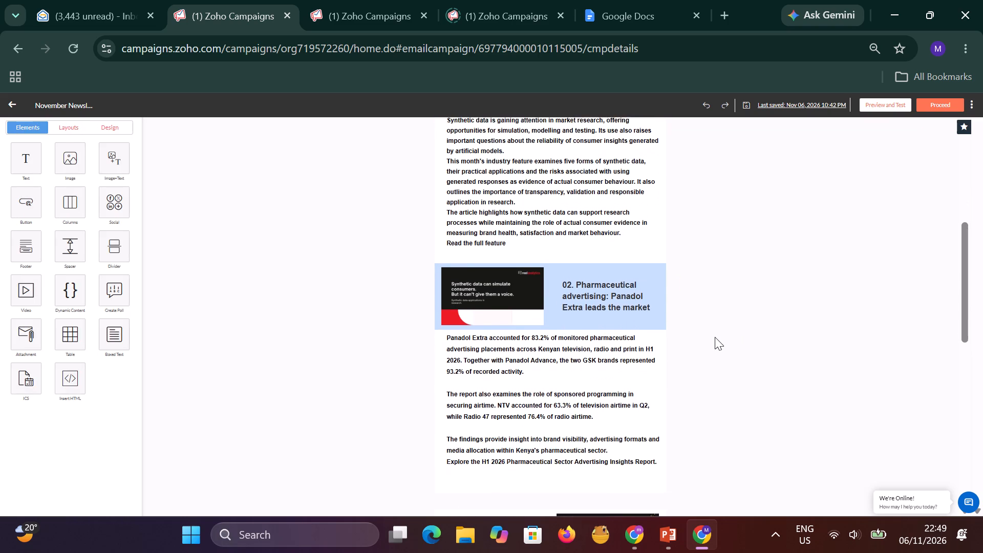
scroll(715, 337, "down", 20)
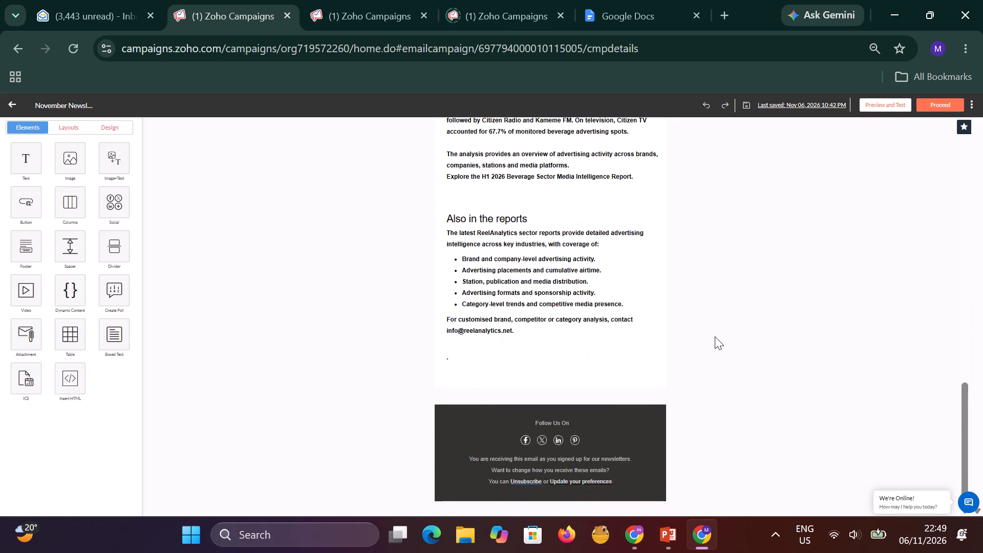
scroll(715, 336, "down", 6)
scroll(715, 336, "up", 20)
scroll(715, 336, "up", 5)
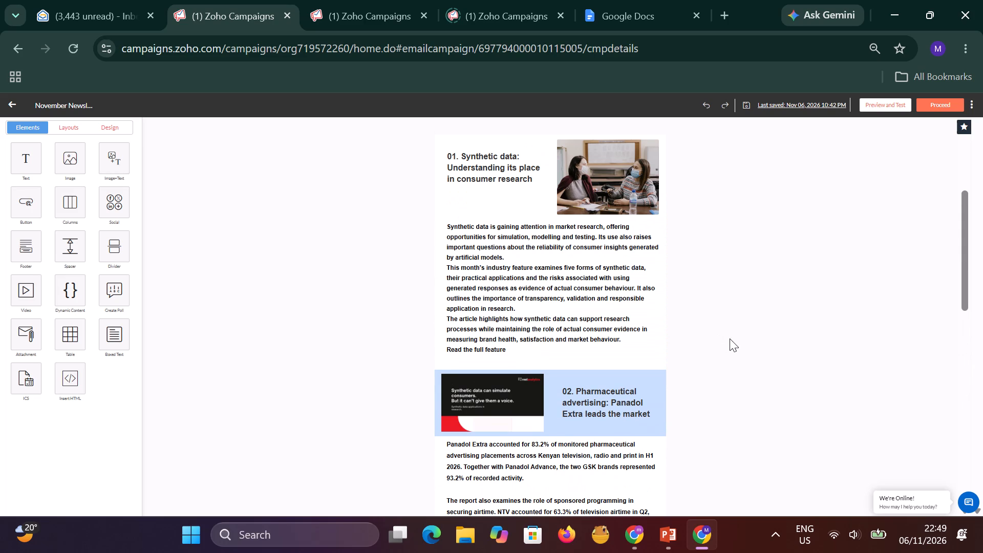
scroll(730, 338, "up", 7)
scroll(724, 351, "down", 4)
scroll(603, 407, "down", 2)
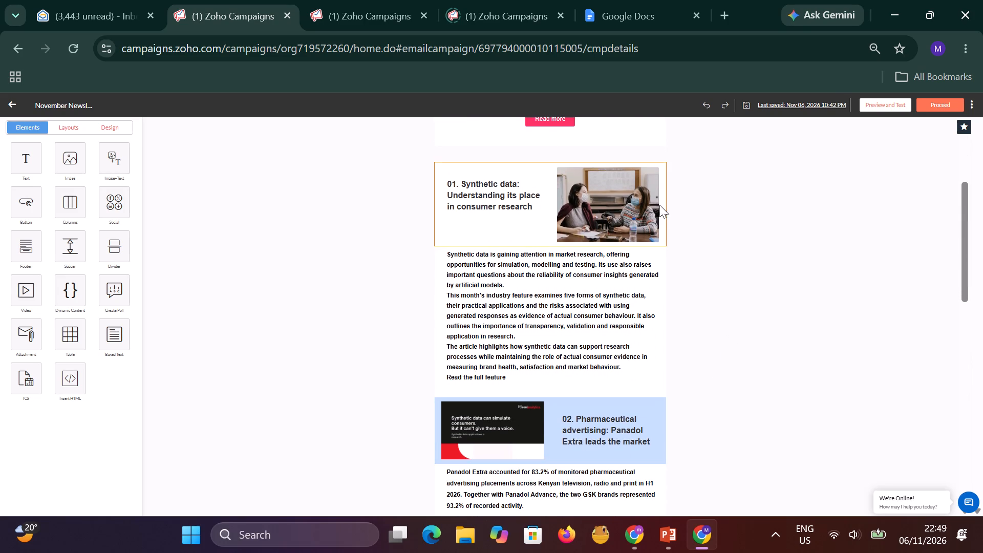
Replace the photo in section 01, Synthetic data, with the "Synthetic data can simulate consumers..." artwork from My Files.
left_click(622, 211)
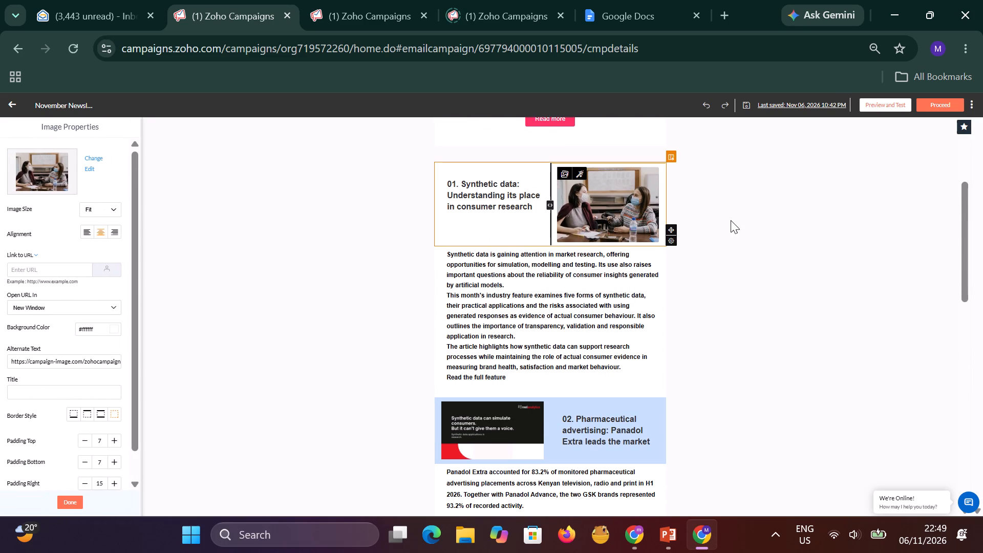
left_click(565, 177)
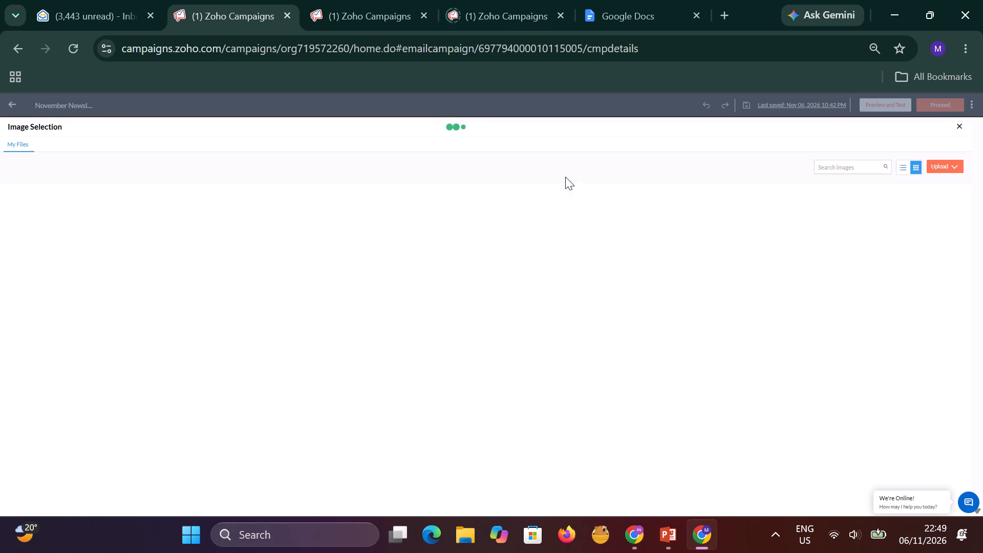
left_click(37, 250)
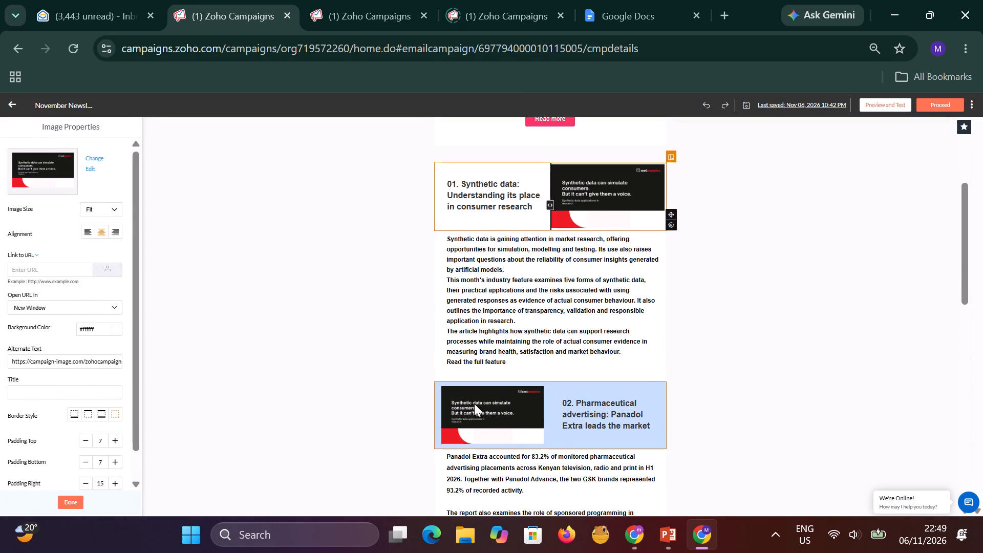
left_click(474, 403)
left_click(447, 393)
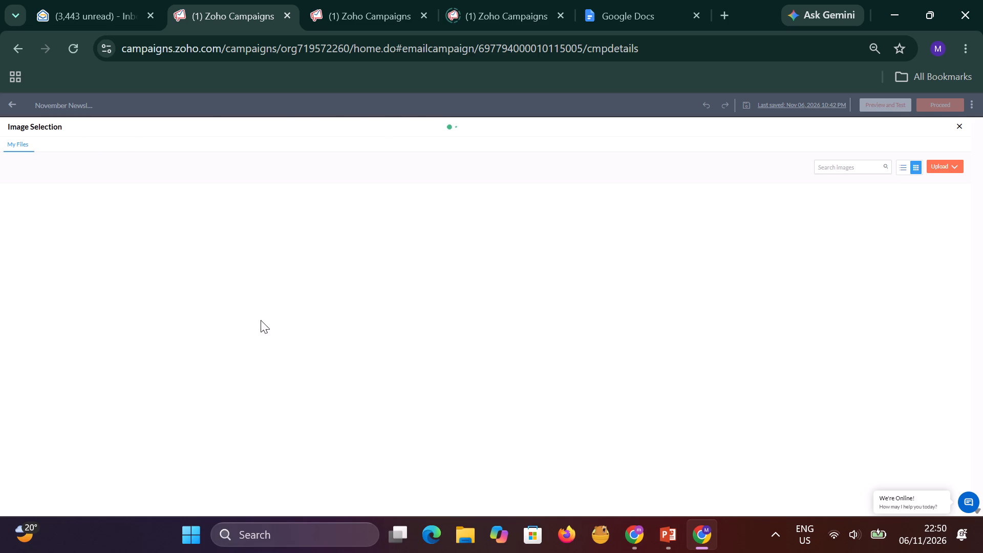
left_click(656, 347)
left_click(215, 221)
Close the two extra Zoho Campaigns tabs and return to the November Newsletter editor.
left_click(356, 15)
left_click(421, 14)
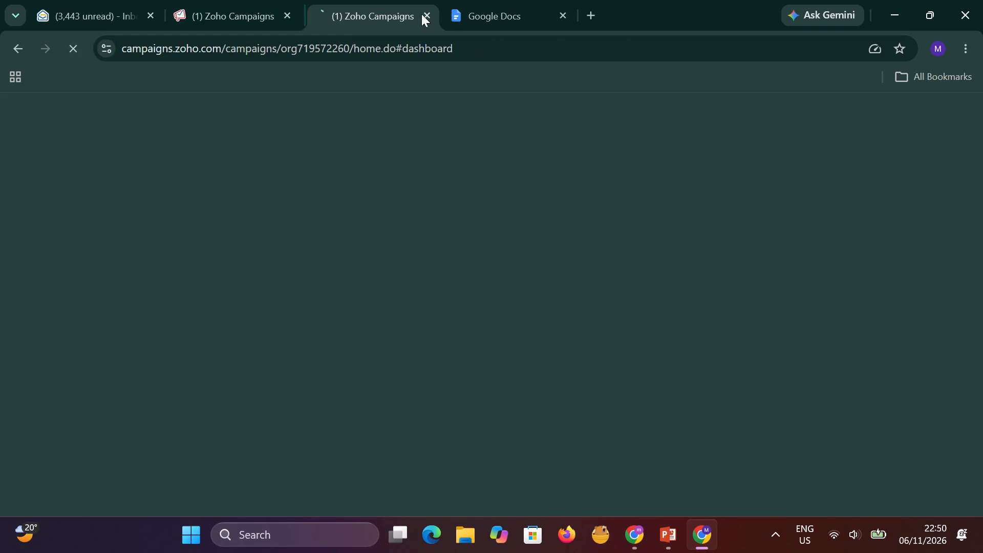
left_click(421, 14)
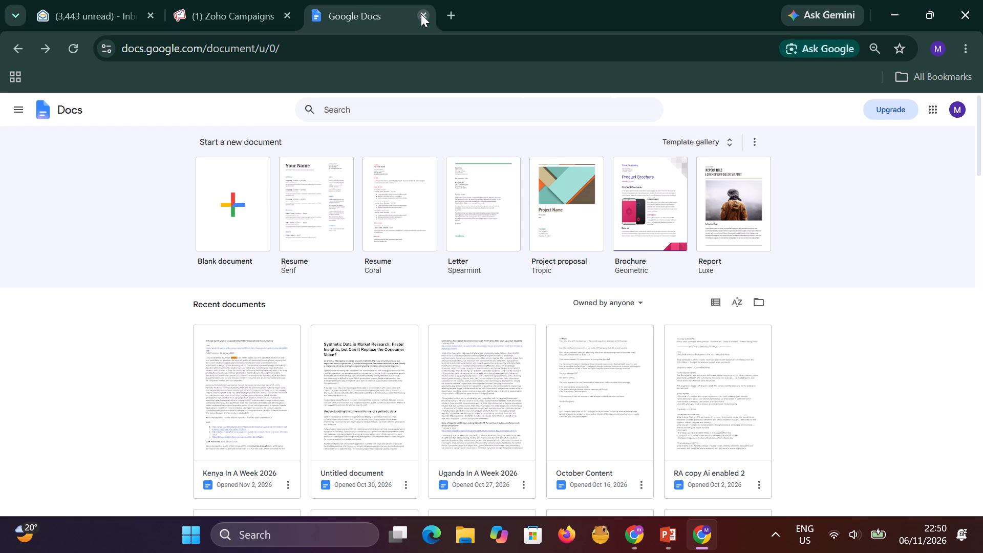
left_click(210, 19)
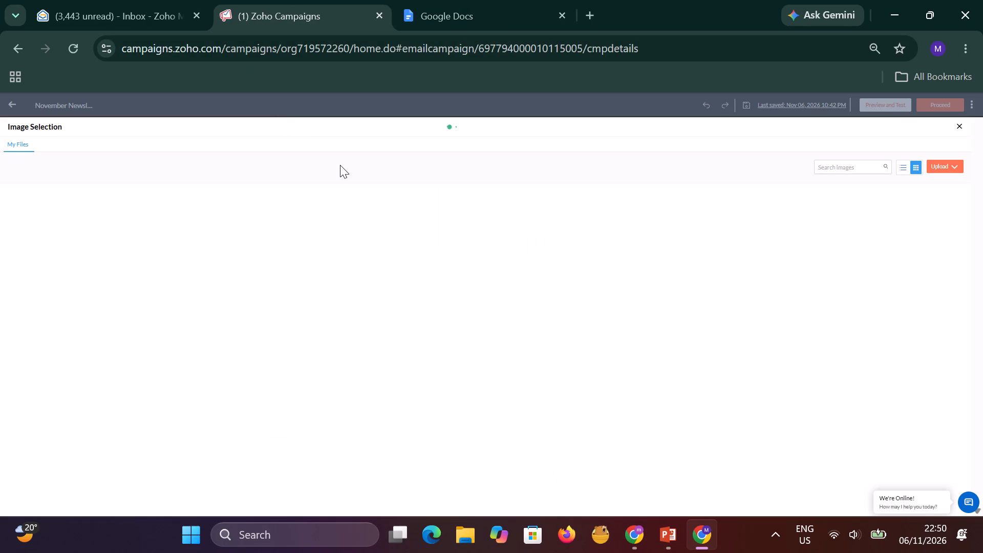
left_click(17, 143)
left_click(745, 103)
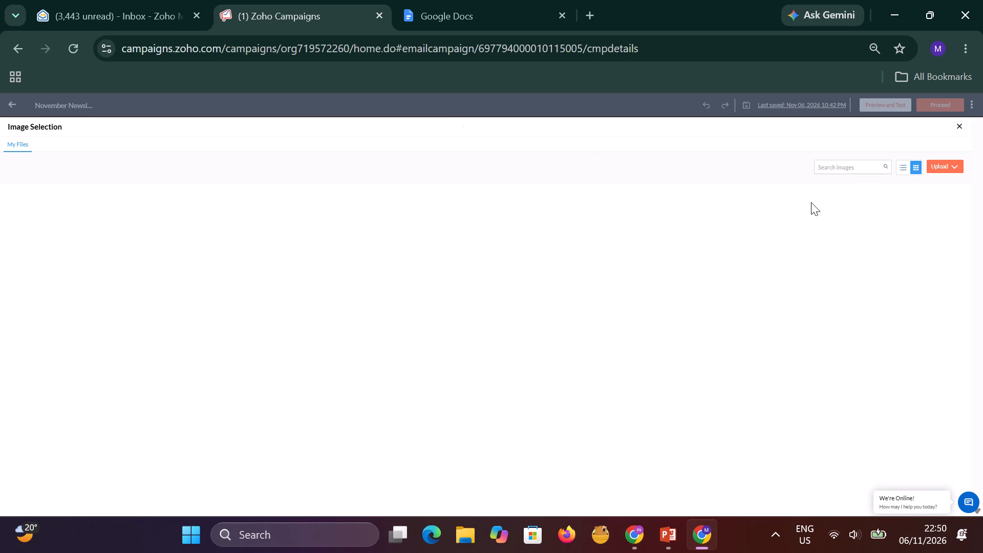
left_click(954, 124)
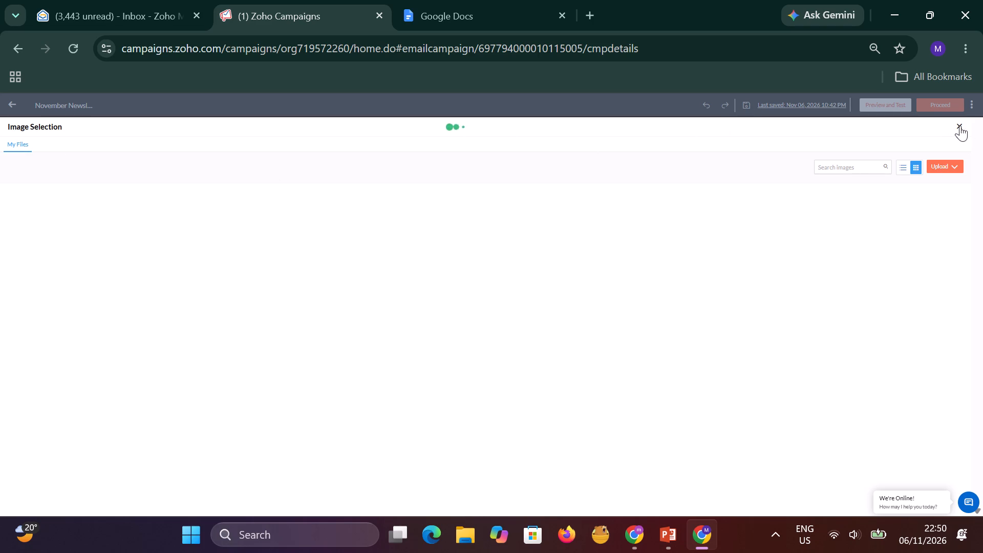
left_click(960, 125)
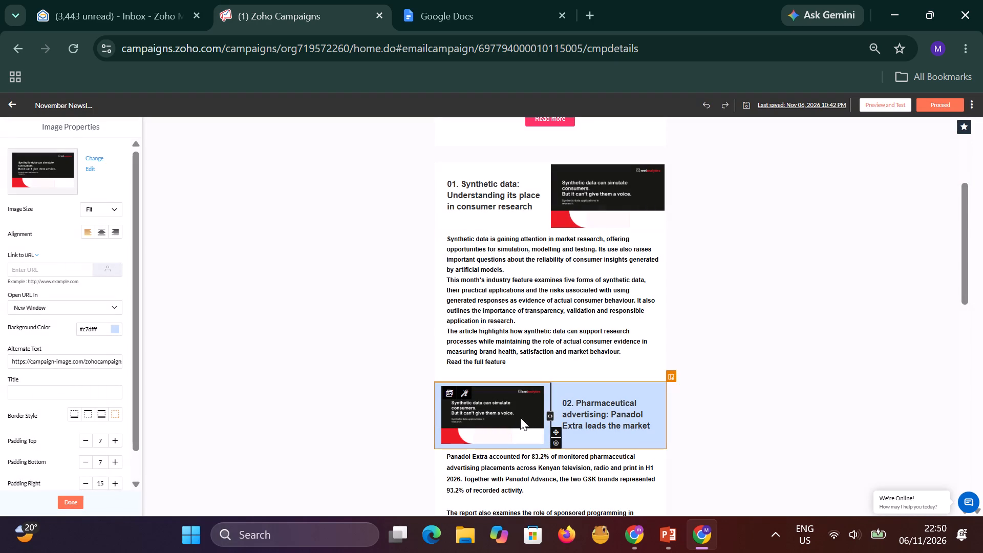
Replace the image in section 02 with the "Kenya Pharmaceutical Sector Ad Insights" artwork from My Files.
left_click(450, 391)
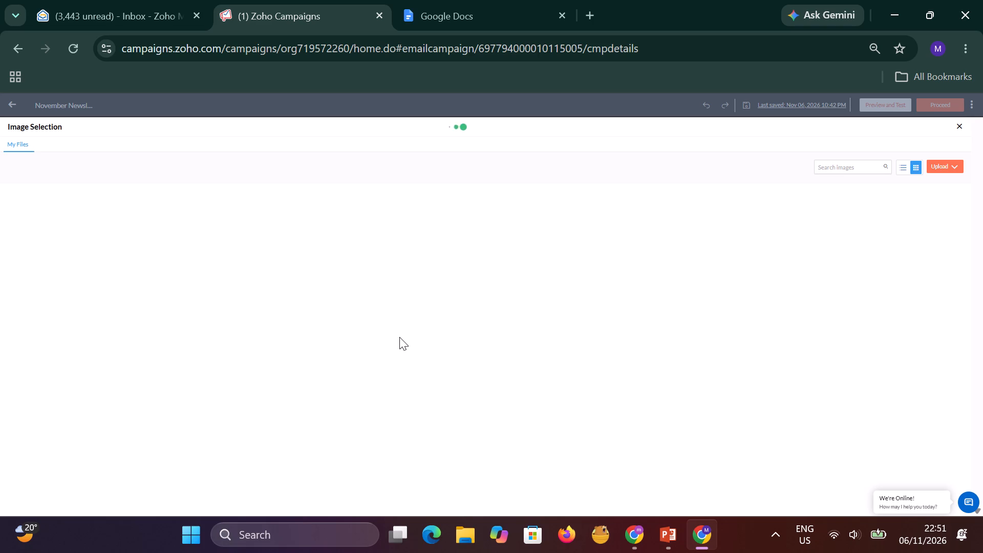
left_click(625, 536)
left_click(704, 539)
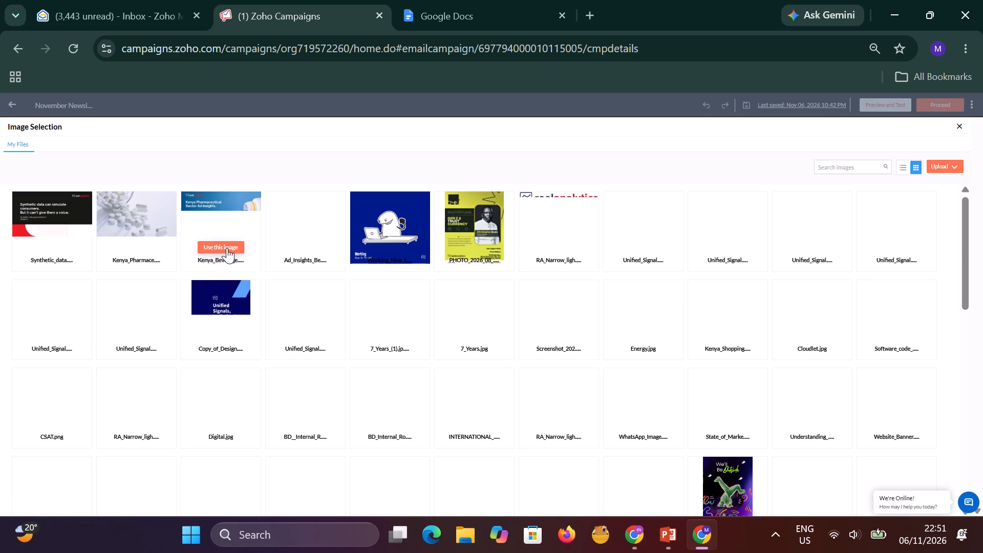
left_click(227, 248)
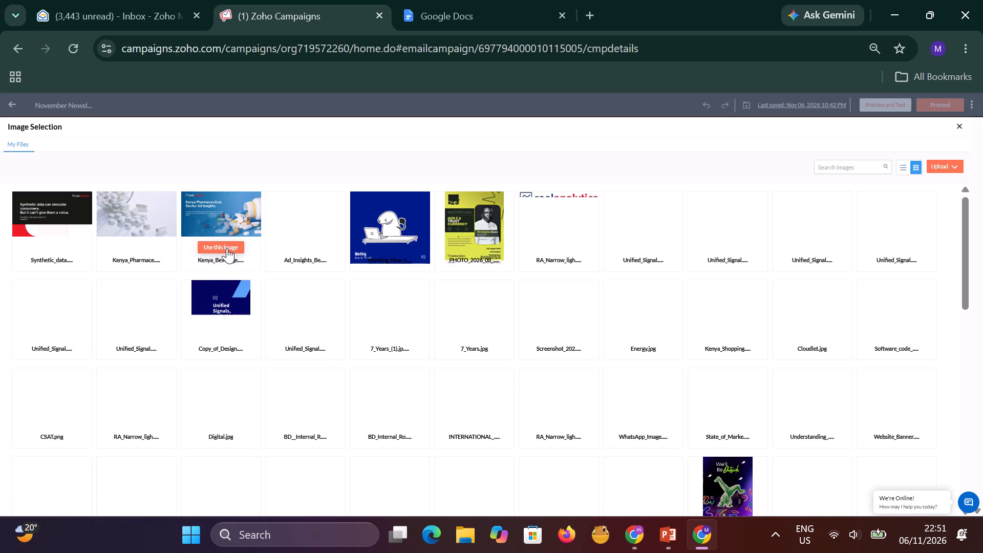
left_click(227, 248)
key("Return")
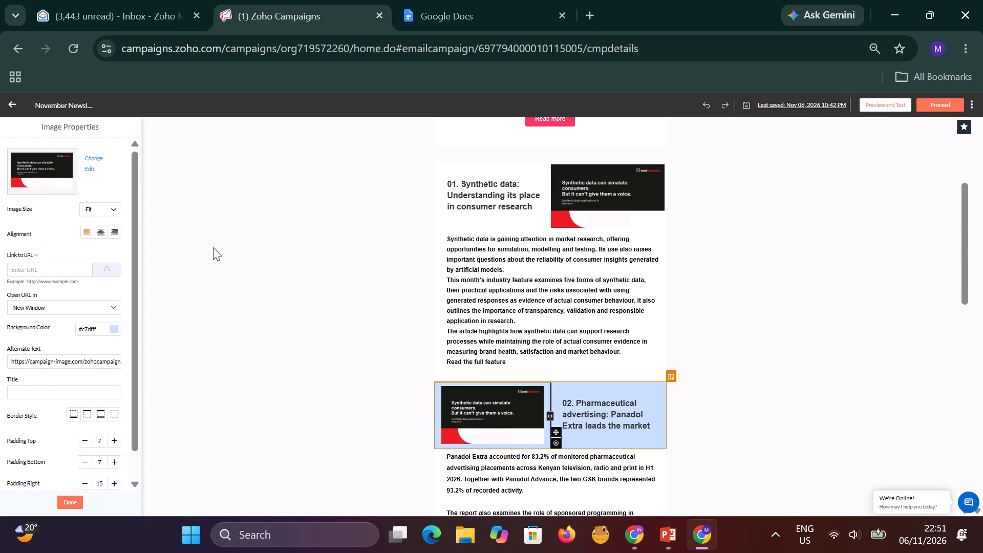
left_click(719, 338)
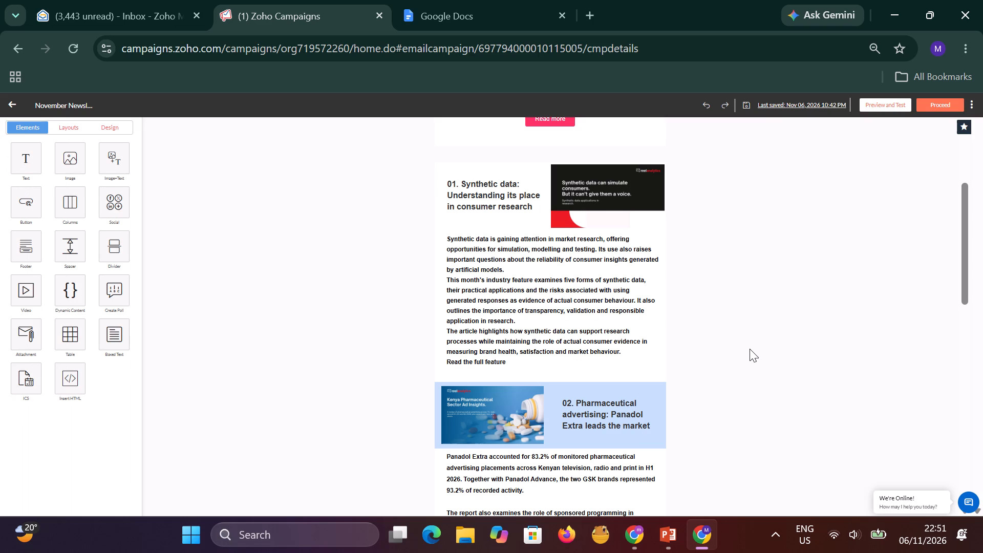
Examine the images and heading backgrounds of sections 01 to 03 for consistency.
scroll(750, 349, "up", 5)
scroll(750, 348, "down", 19)
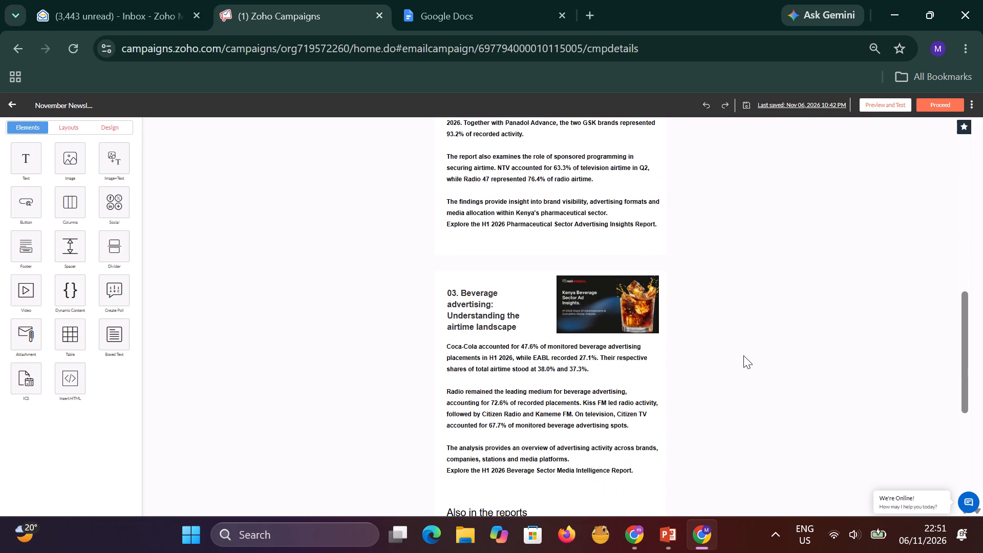
scroll(743, 358, "down", 3)
scroll(744, 358, "up", 11)
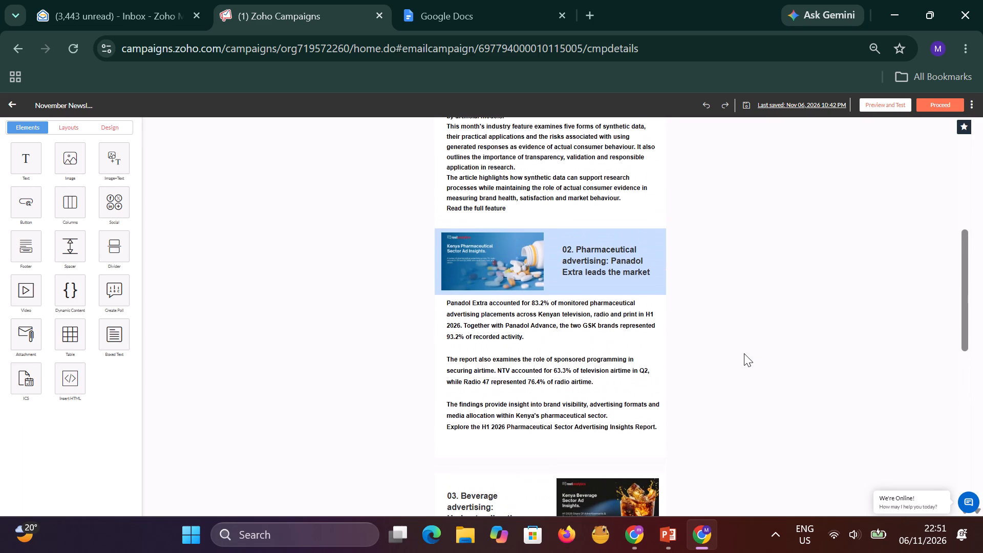
left_click(749, 352)
scroll(747, 352, "down", 4)
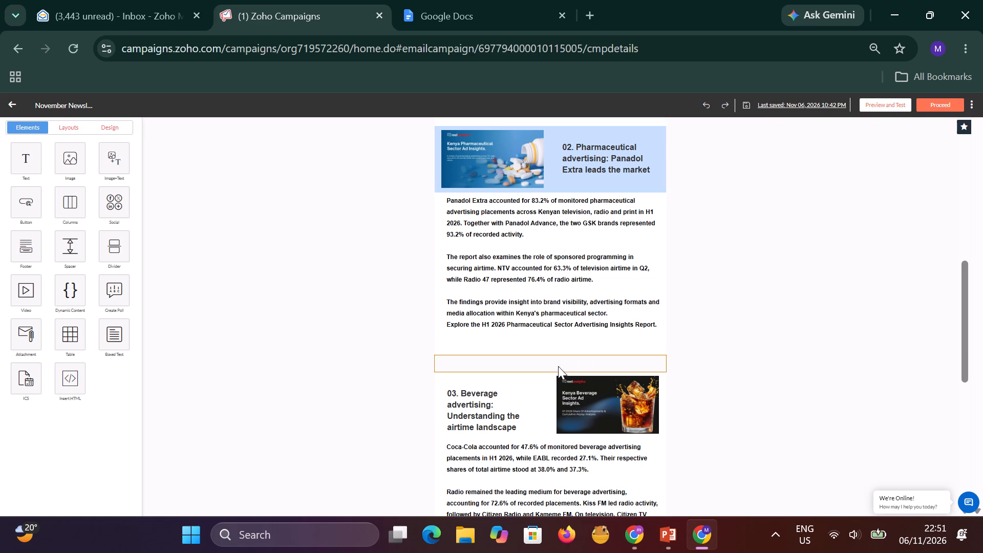
Set the background colour of section 03's spacer and its Beverage advertising heading text to light blue #c7dfff.
left_click(541, 379)
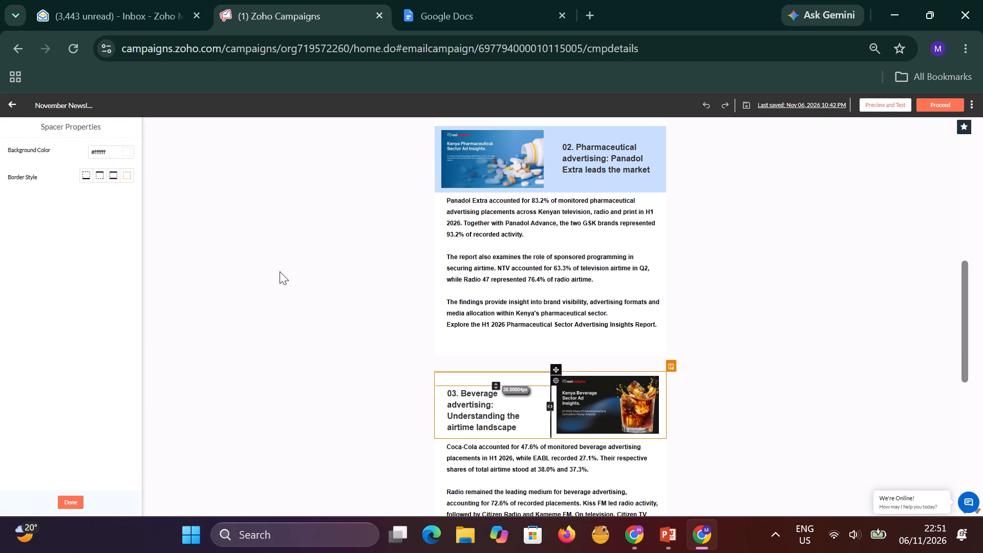
left_click(124, 149)
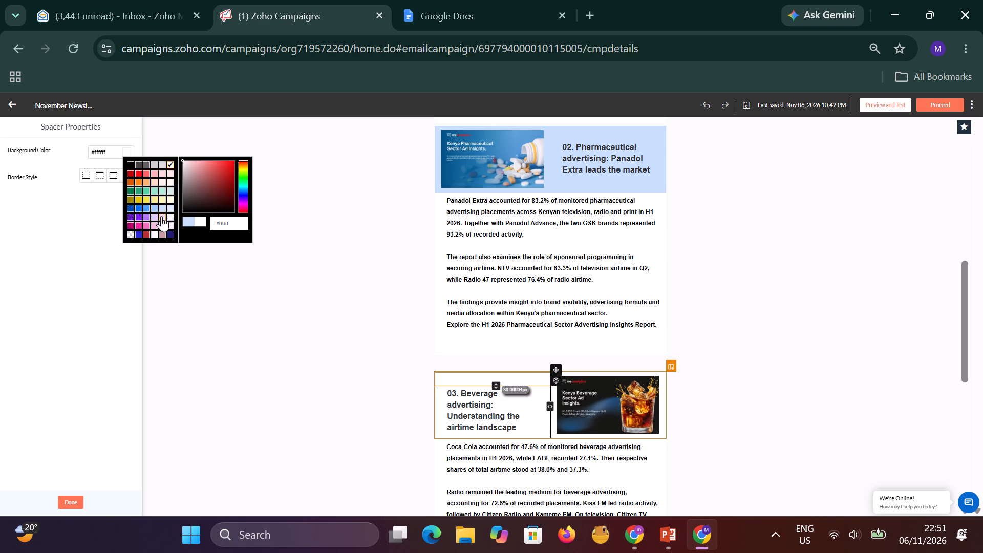
left_click(159, 207)
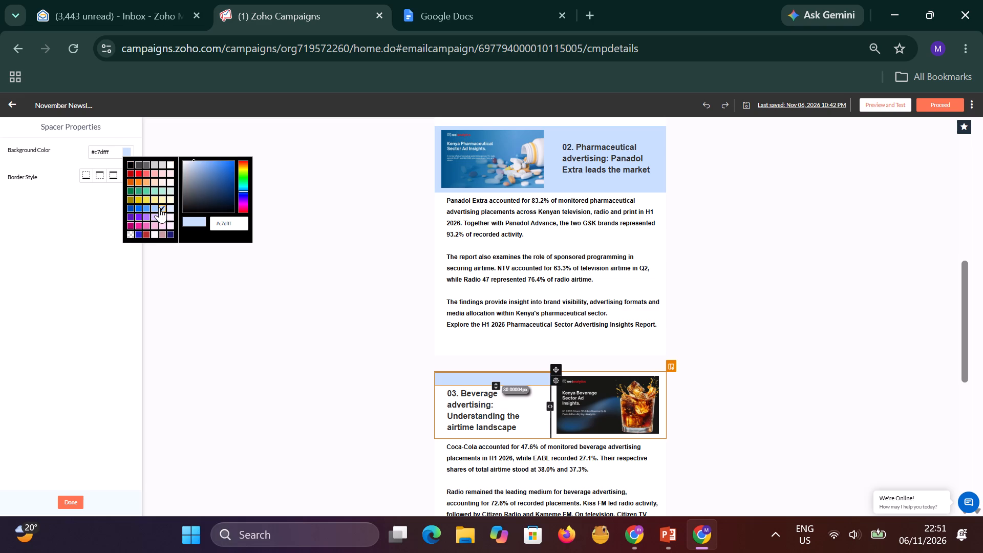
left_click(443, 413)
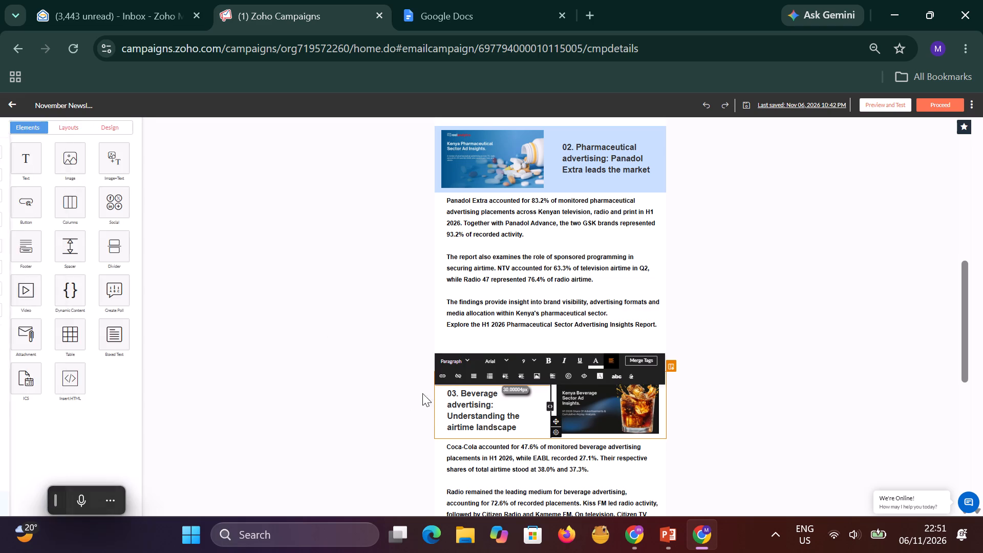
left_click(126, 198)
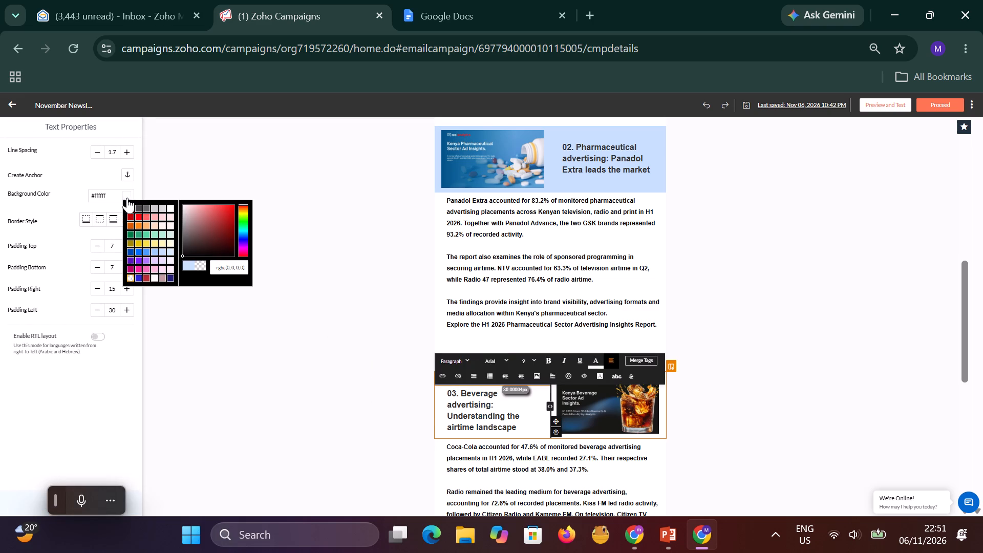
left_click(163, 252)
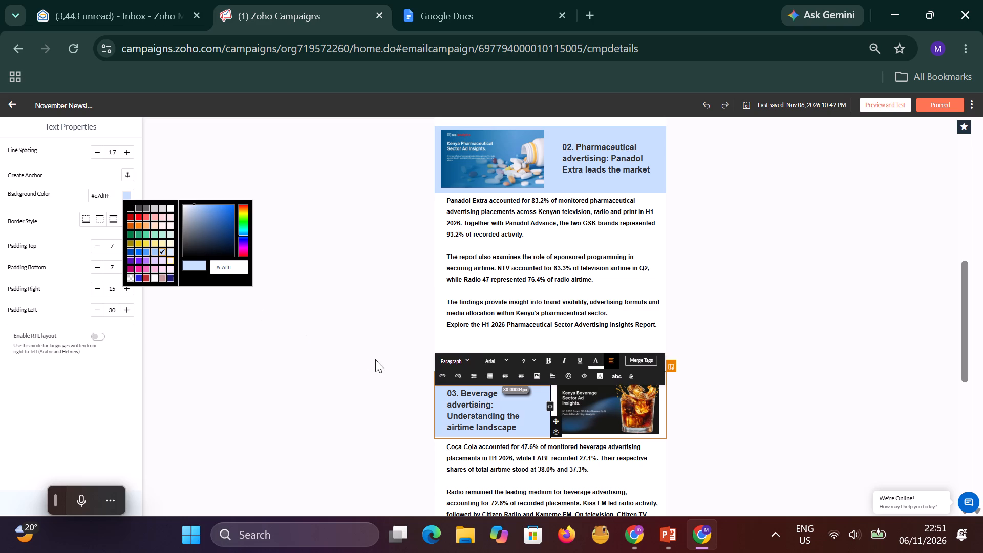
Set the background colour of the section 03 beverage image to light blue #c7dfff.
left_click(655, 431)
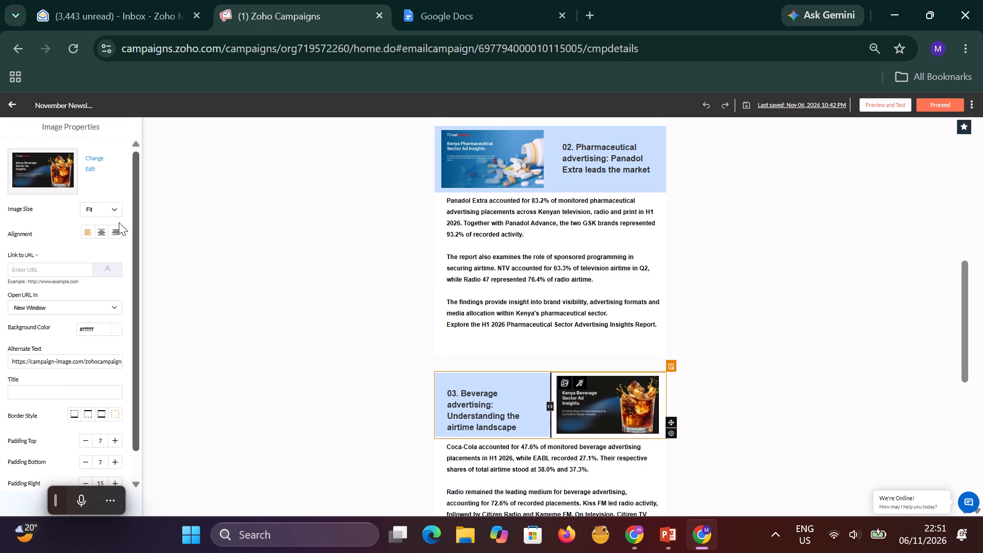
left_click(119, 333)
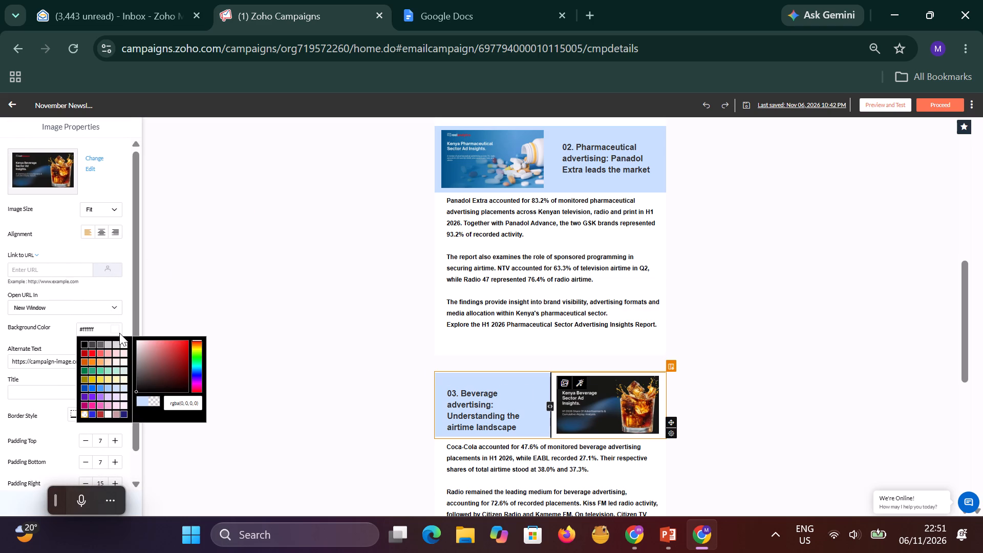
left_click(117, 387)
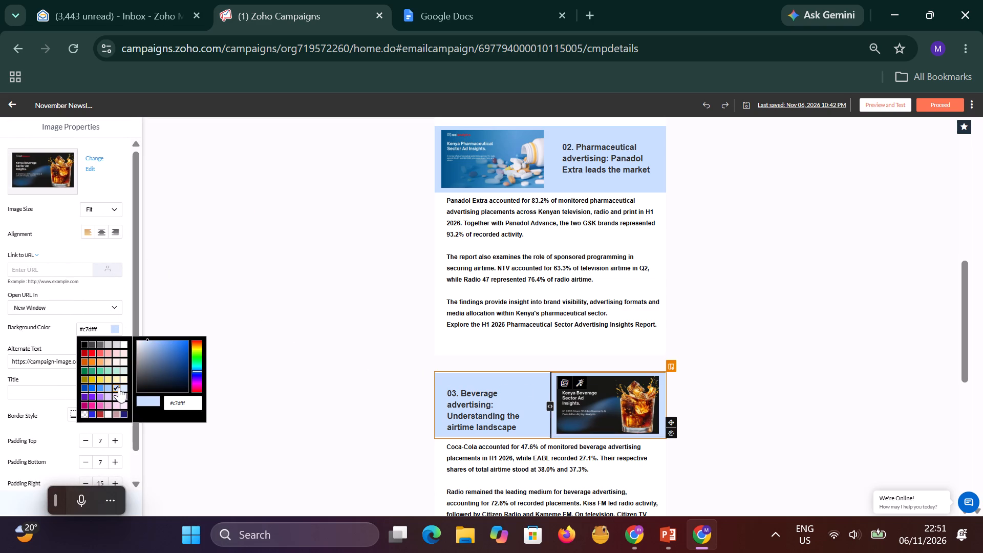
left_click(704, 311)
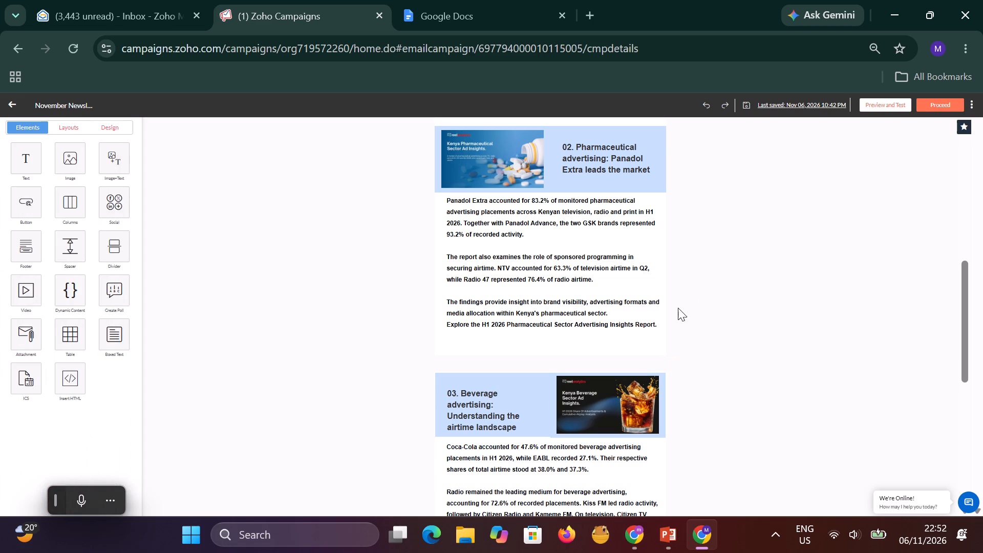
Remove the empty lines below "Explore the H1 2026 Pharmaceutical Sector Advertising Insights Report." in section 02's body text.
left_click(562, 353)
left_click(640, 334)
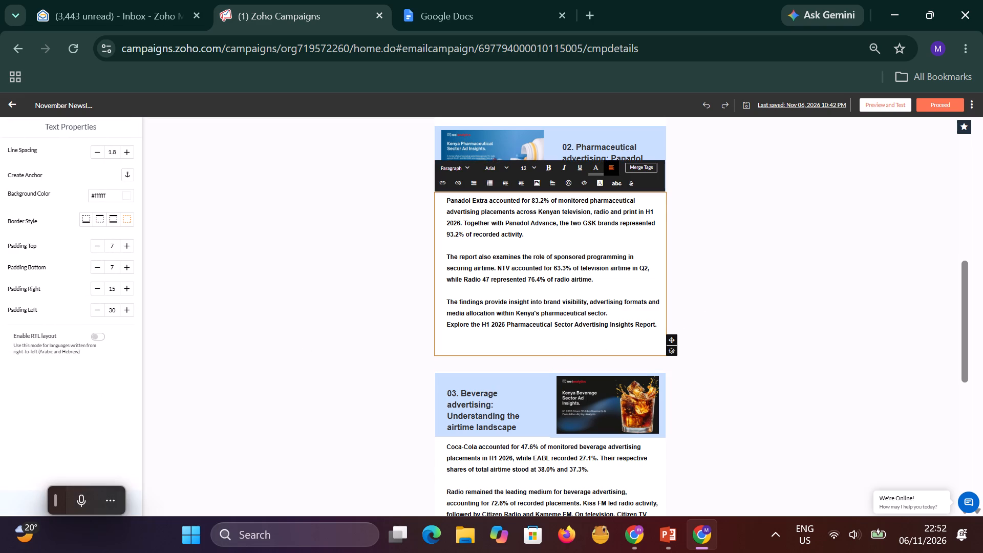
key("Delete")
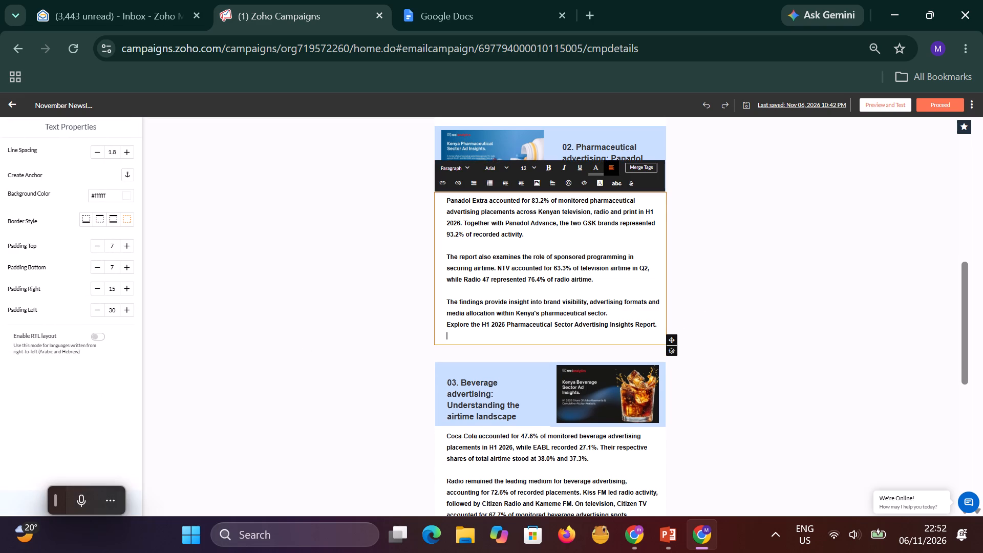
key("Delete")
key("Delete")
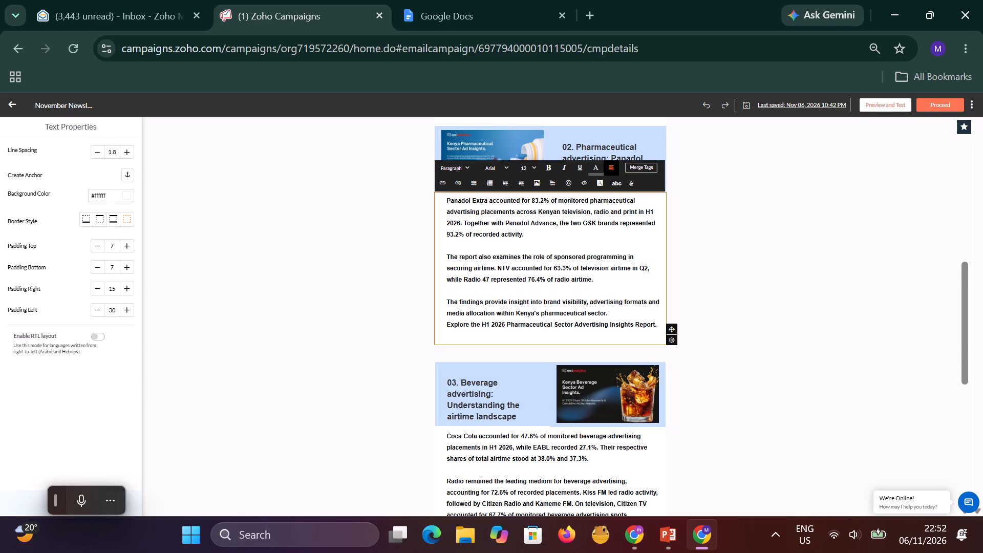
key("BackSpace")
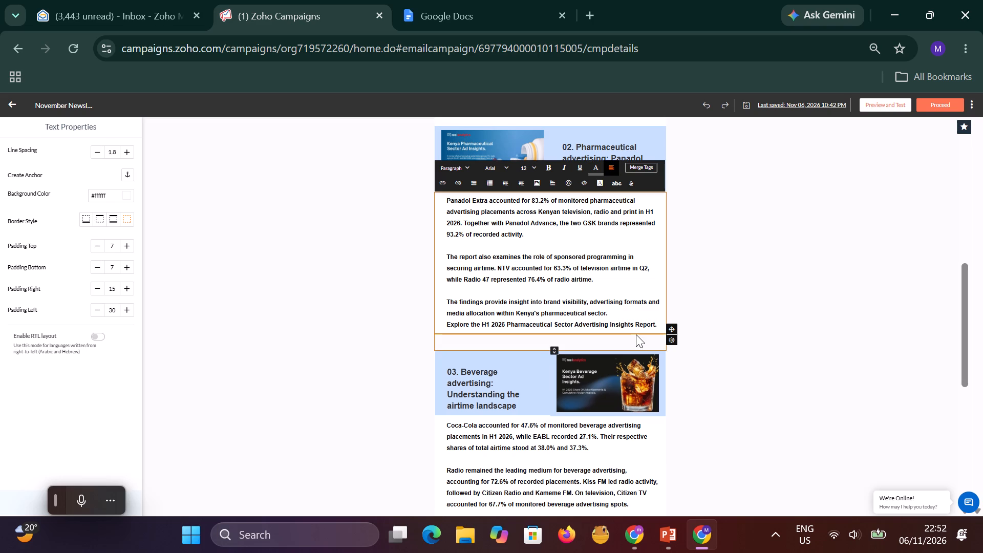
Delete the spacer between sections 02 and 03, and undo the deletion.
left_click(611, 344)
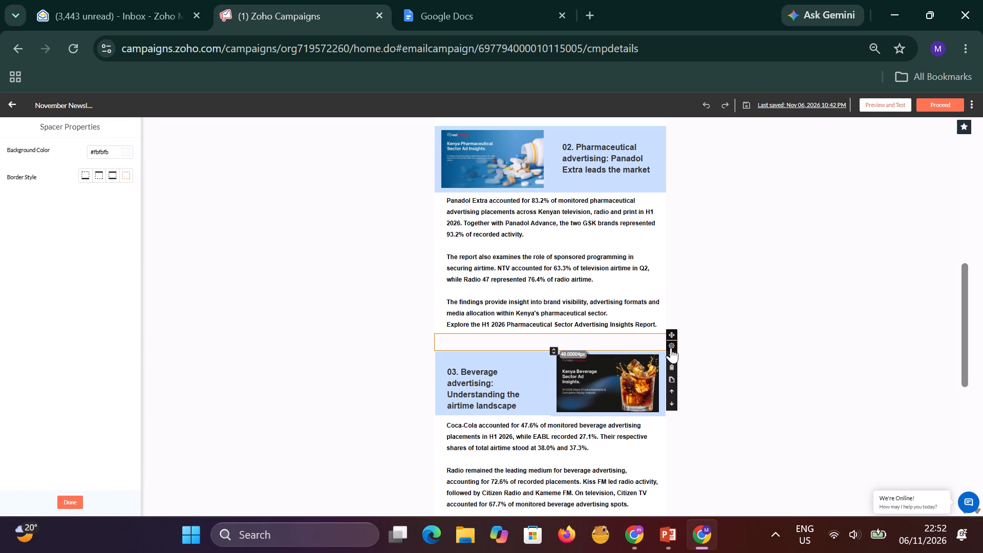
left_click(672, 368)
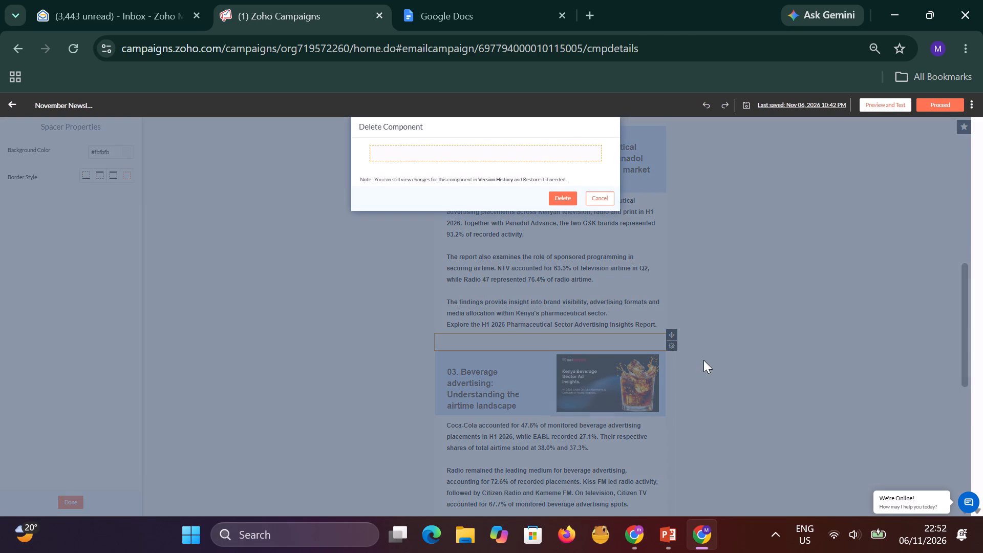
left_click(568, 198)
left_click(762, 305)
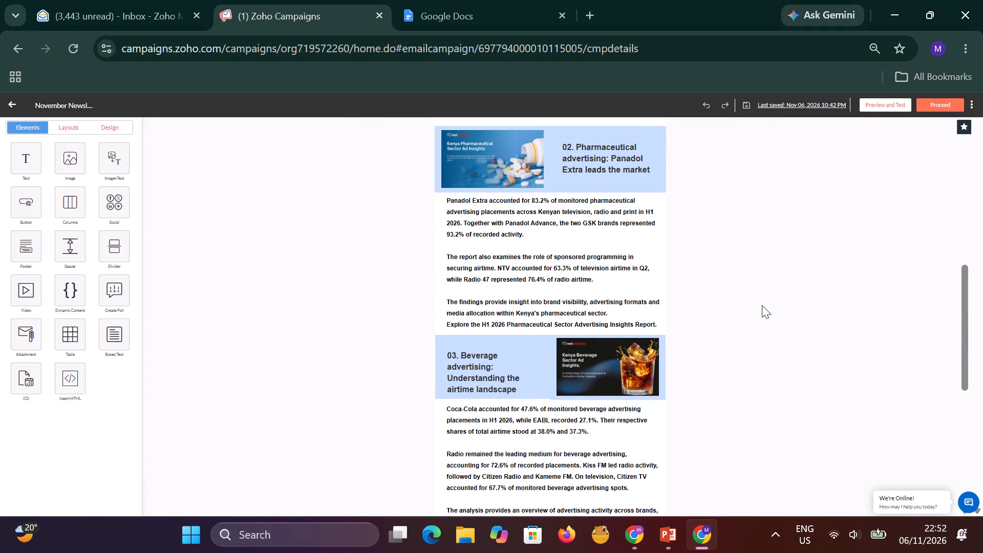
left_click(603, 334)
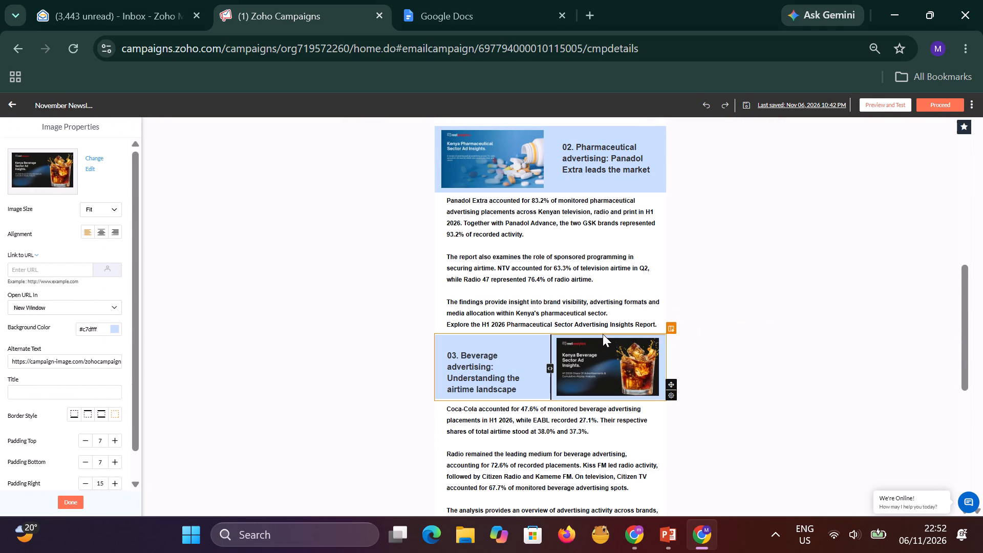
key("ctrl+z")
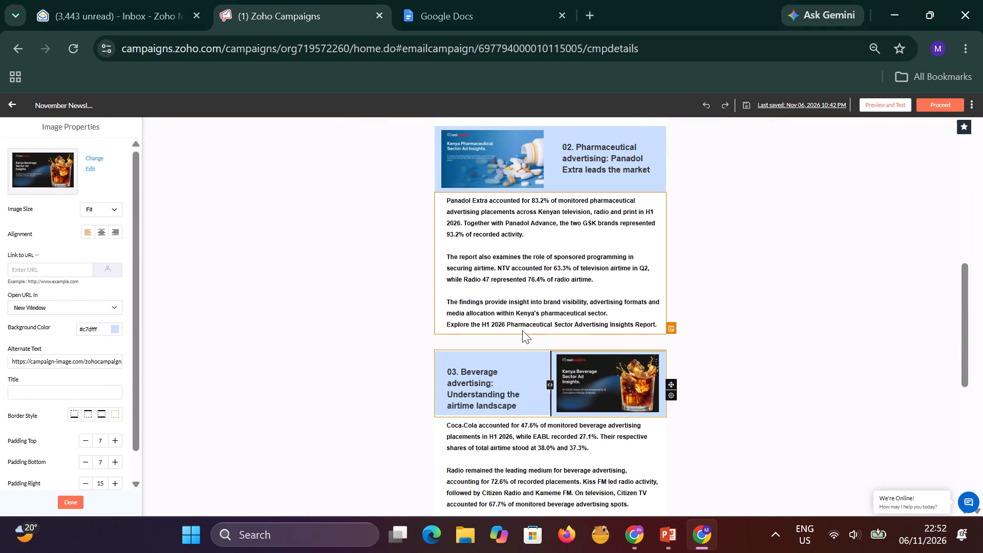
Shrink the spacer between sections 02 and 03 to about 18 px high.
left_click(531, 339)
left_click_drag(555, 351, 556, 342)
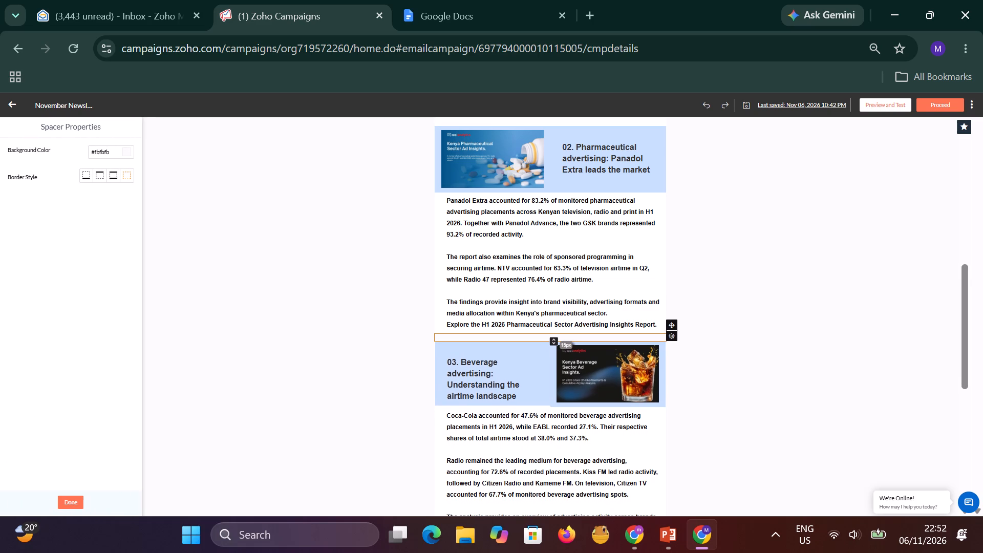
left_click_drag(556, 342, 557, 342)
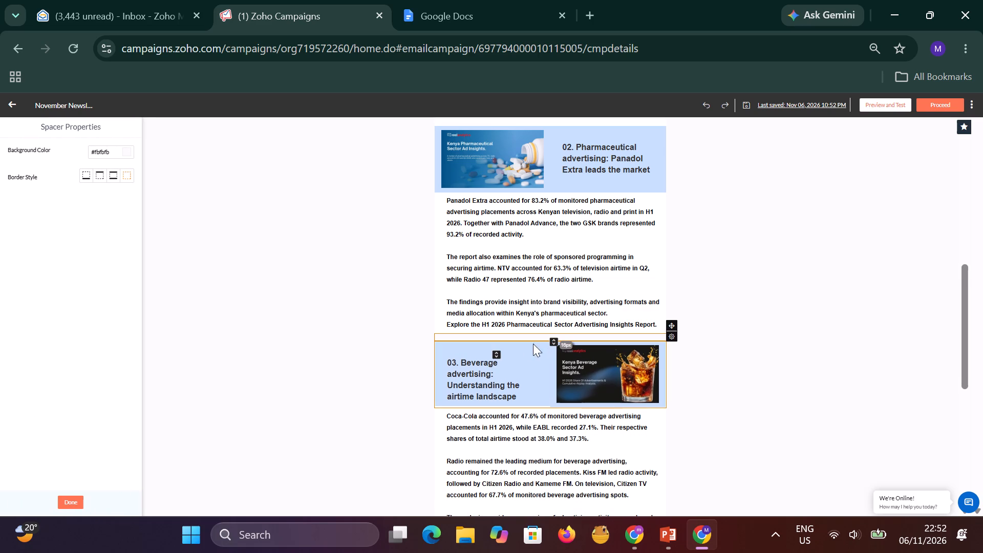
left_click(284, 335)
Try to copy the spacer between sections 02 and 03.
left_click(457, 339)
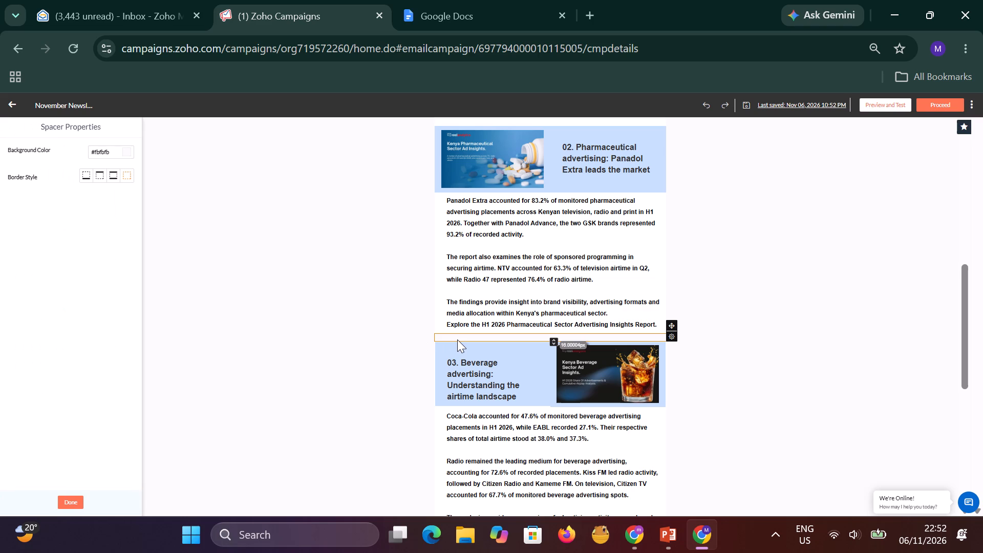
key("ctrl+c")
Remove the empty line below "Read the full feature" at the end of section 01's body text.
scroll(457, 339, "up", 4)
scroll(481, 275, "up", 1)
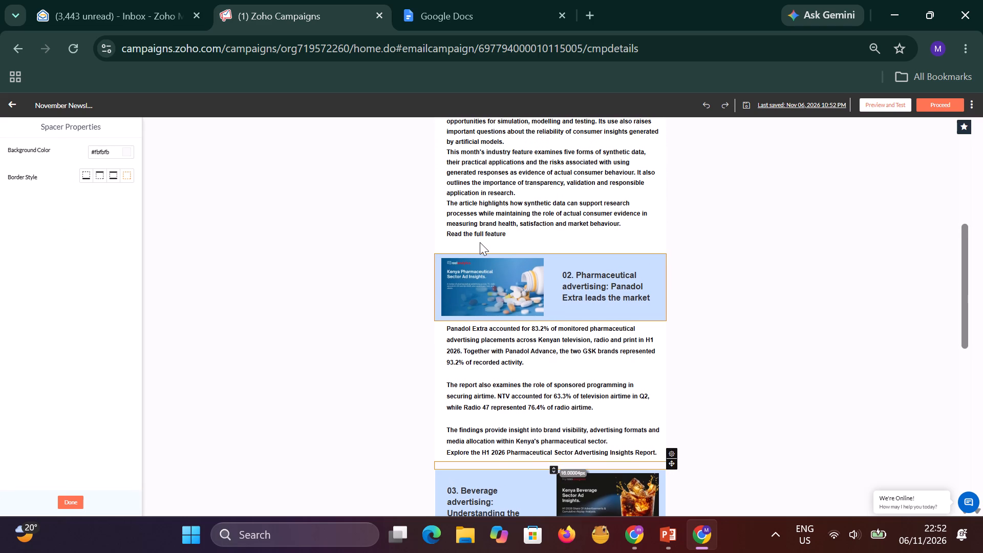
left_click(480, 243)
scroll(500, 449, "down", 3)
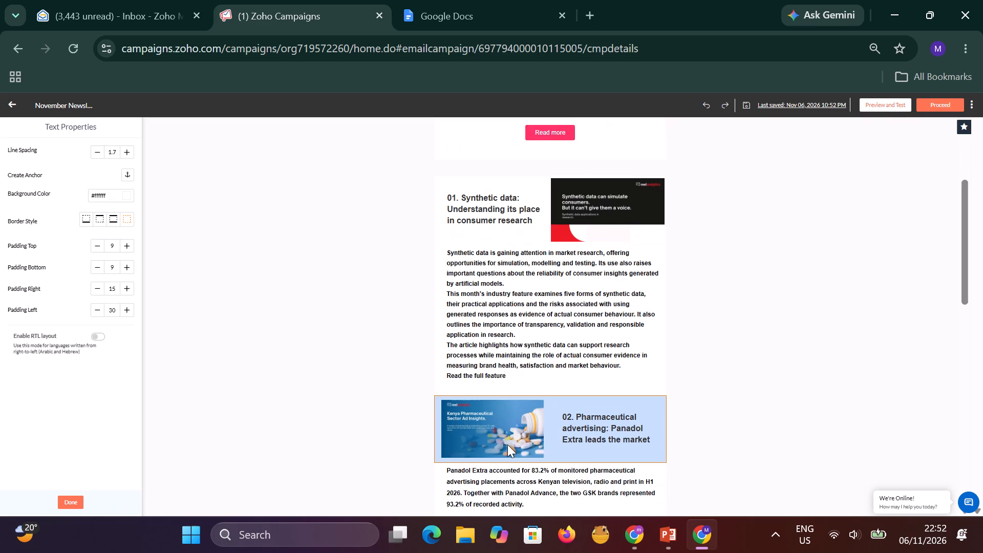
scroll(519, 421, "down", 2)
left_click(514, 321)
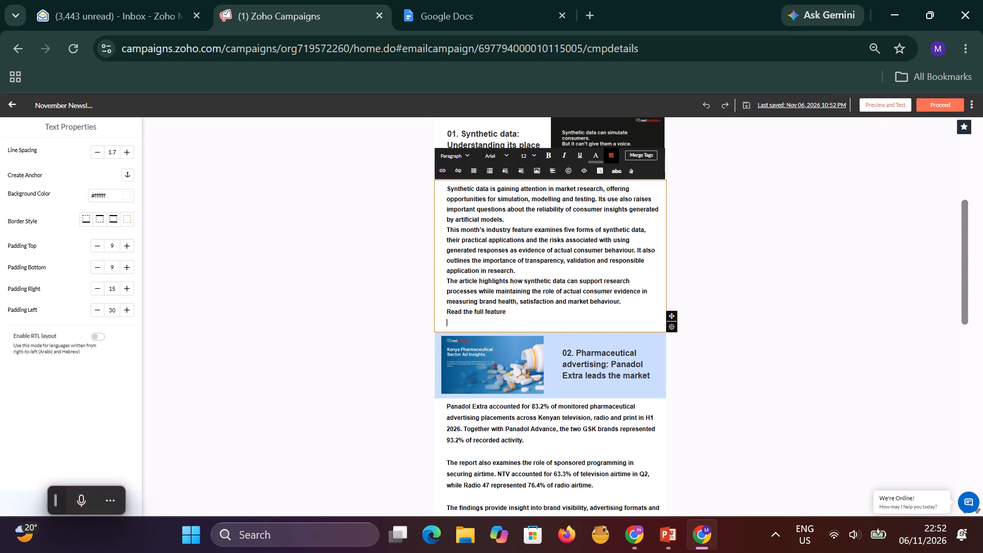
key("Delete")
key("BackSpace")
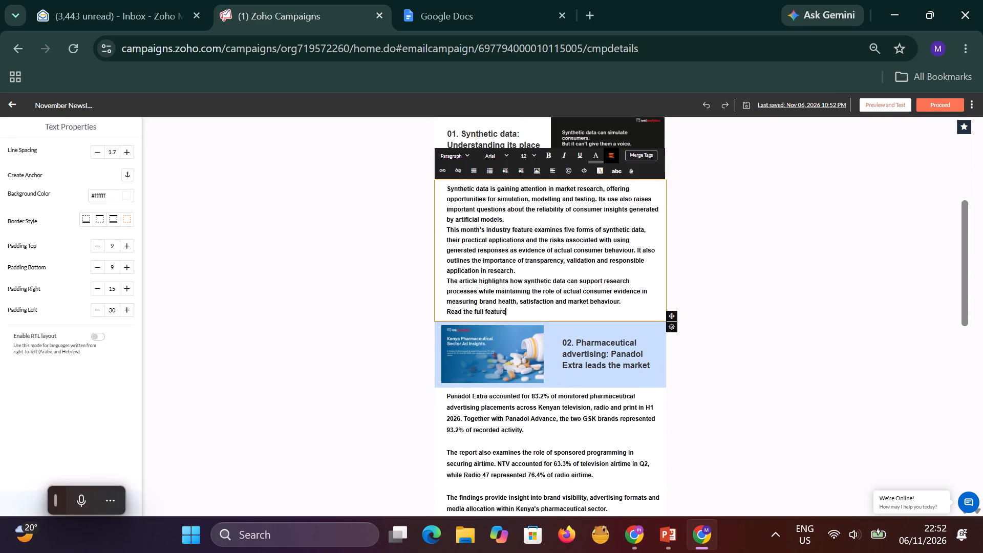
Duplicate the spacer between sections 02 and 03 twice, keeping all the copies.
scroll(555, 367, "down", 6)
scroll(560, 431, "down", 3)
left_click(545, 316)
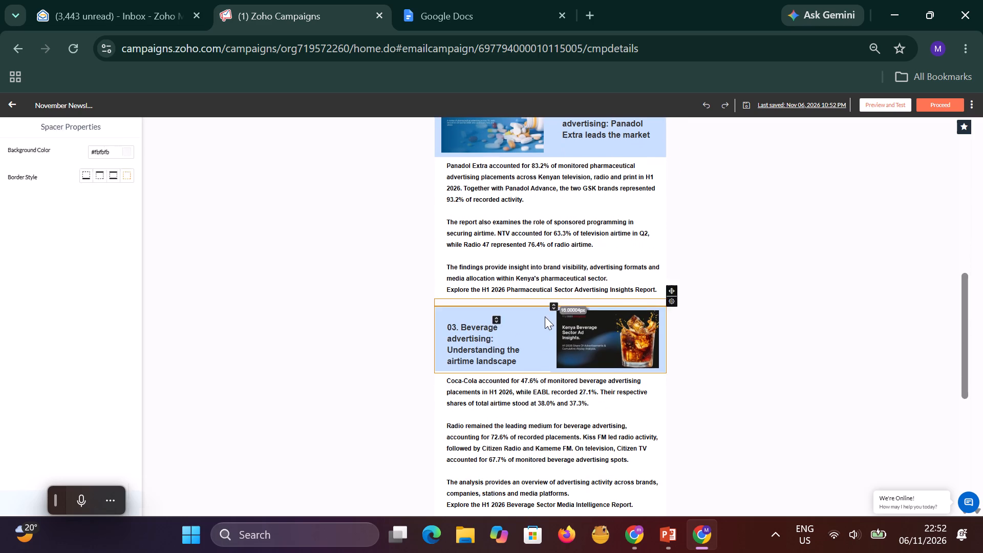
left_click(541, 298)
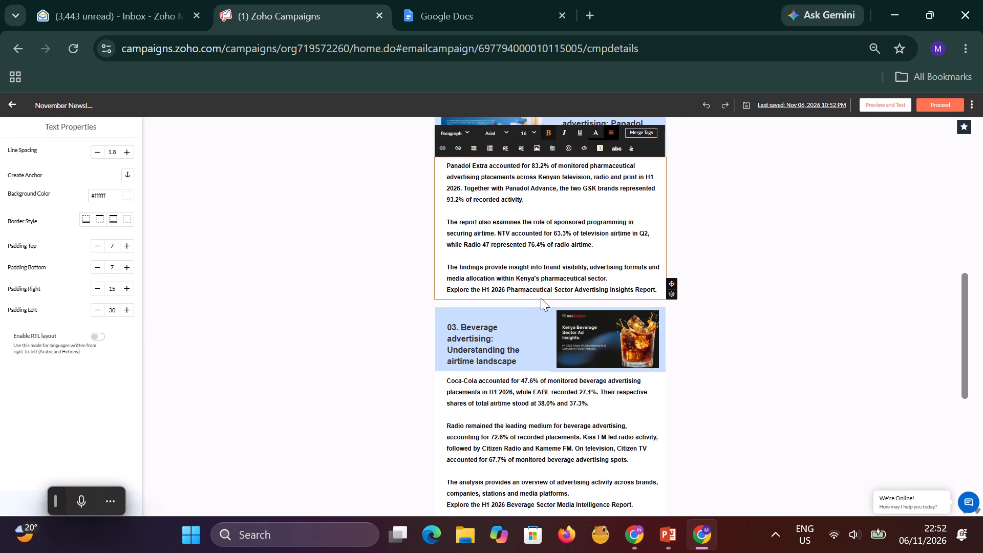
left_click(564, 304)
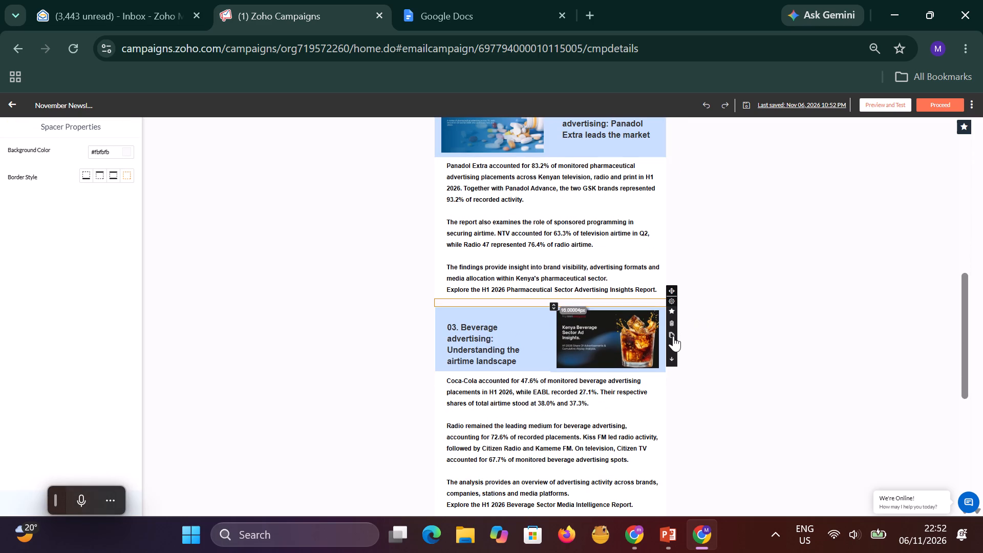
left_click(673, 336)
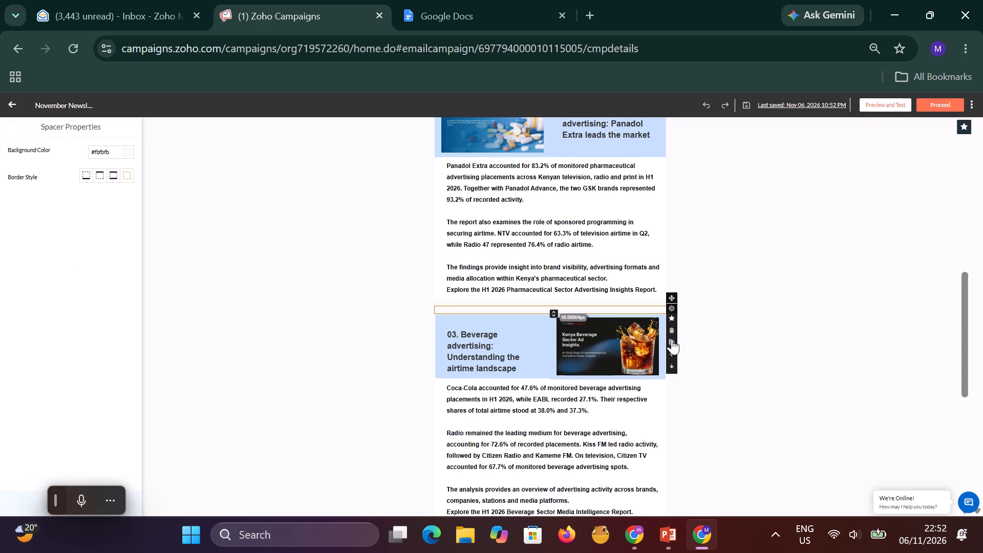
left_click(672, 339)
left_click(672, 339)
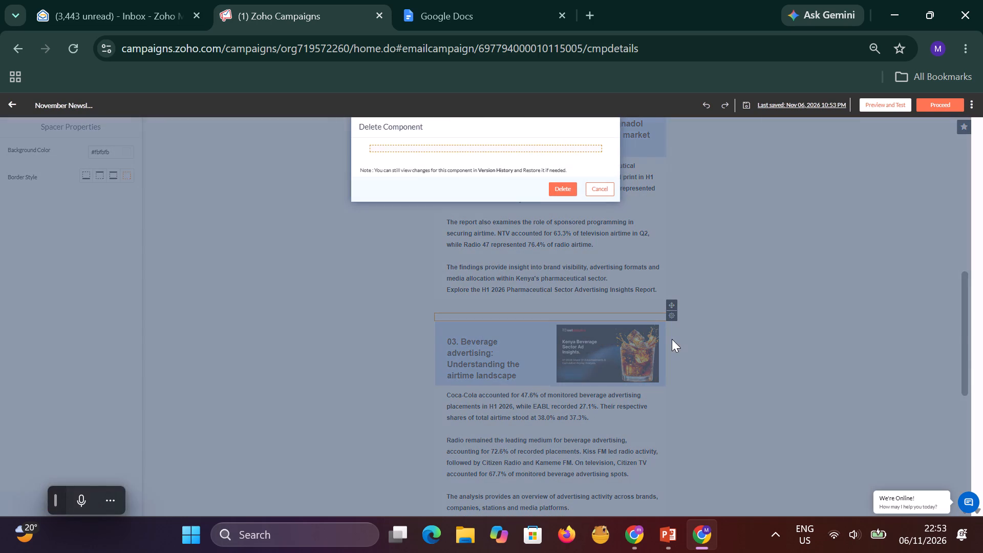
left_click(596, 186)
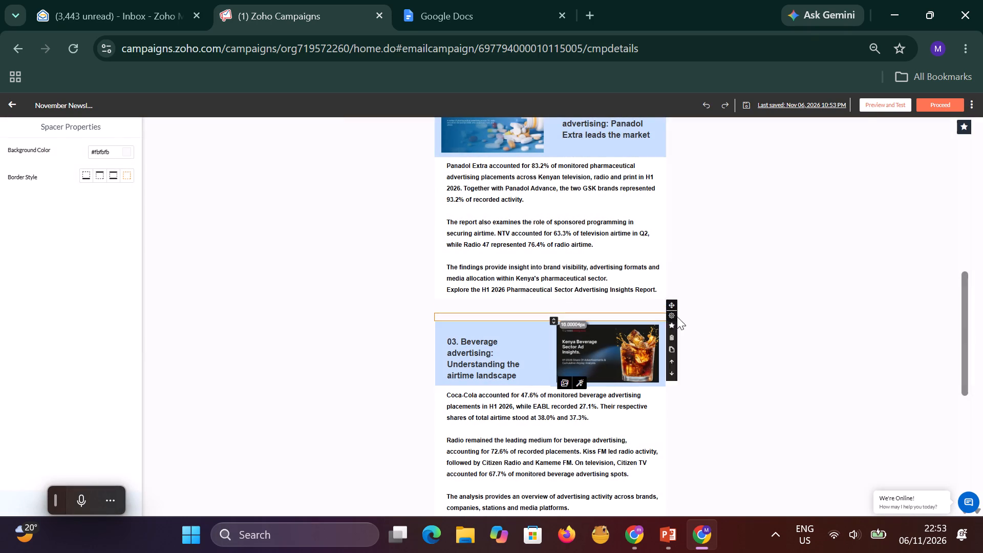
Move the extra spacer copy from above section 03 up to between section 01's body text and the section 02 heading.
left_click_drag(671, 305, 663, 418)
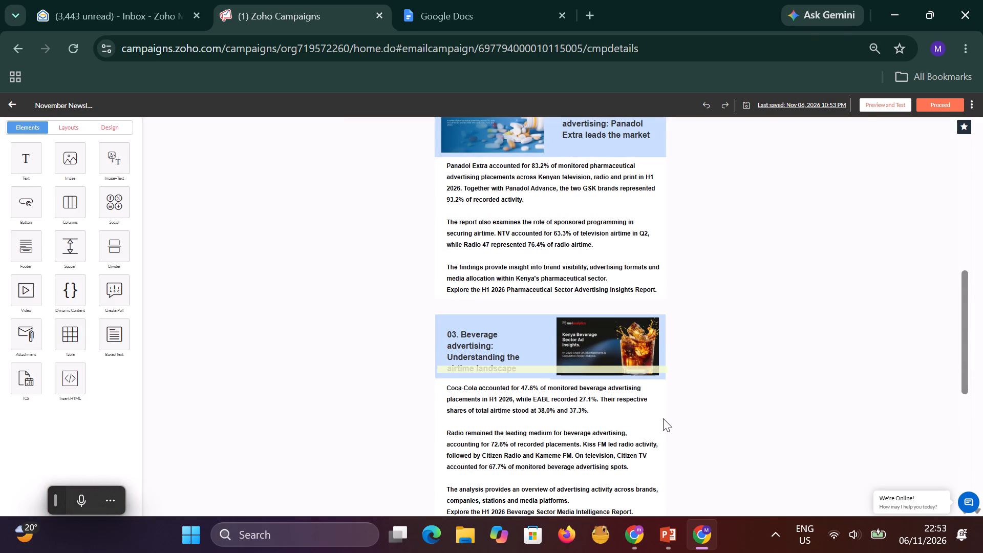
left_click_drag(663, 418, 683, 190)
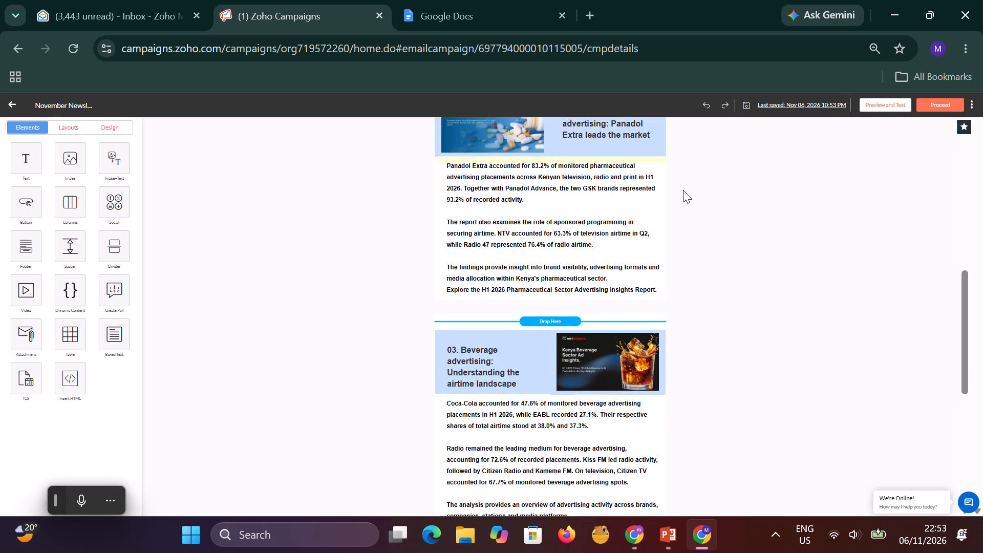
left_click_drag(683, 190, 691, 135)
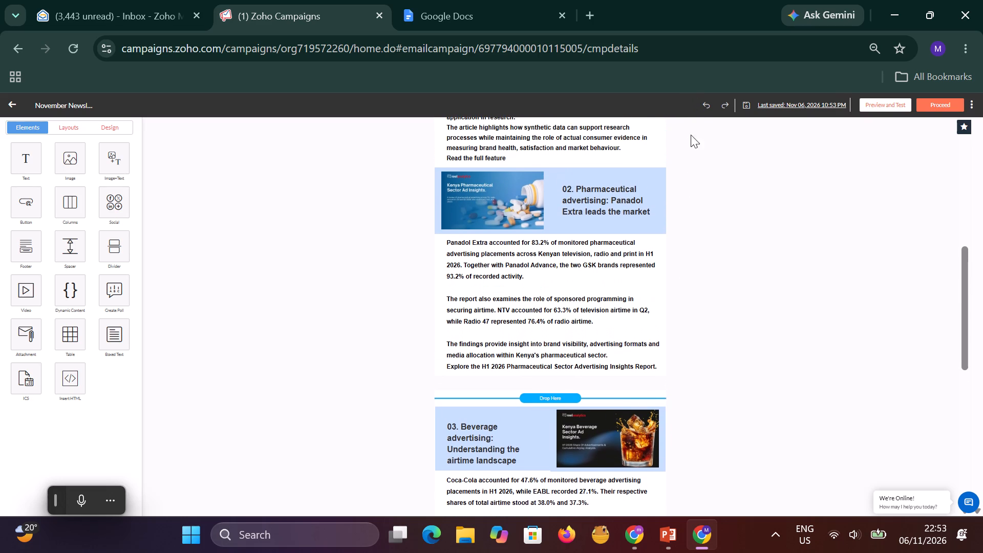
left_click_drag(691, 135, 668, 221)
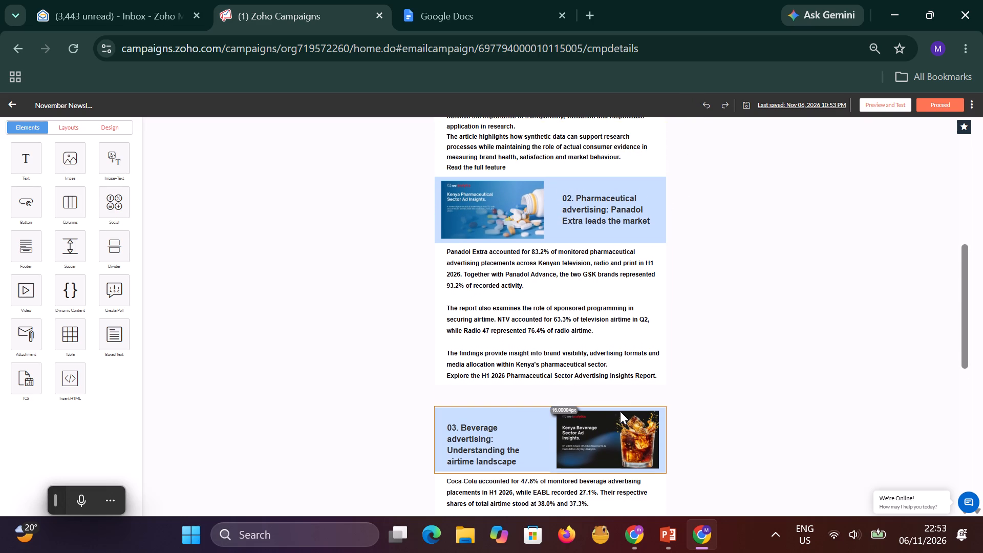
left_click(660, 401)
left_click_drag(670, 391, 680, 313)
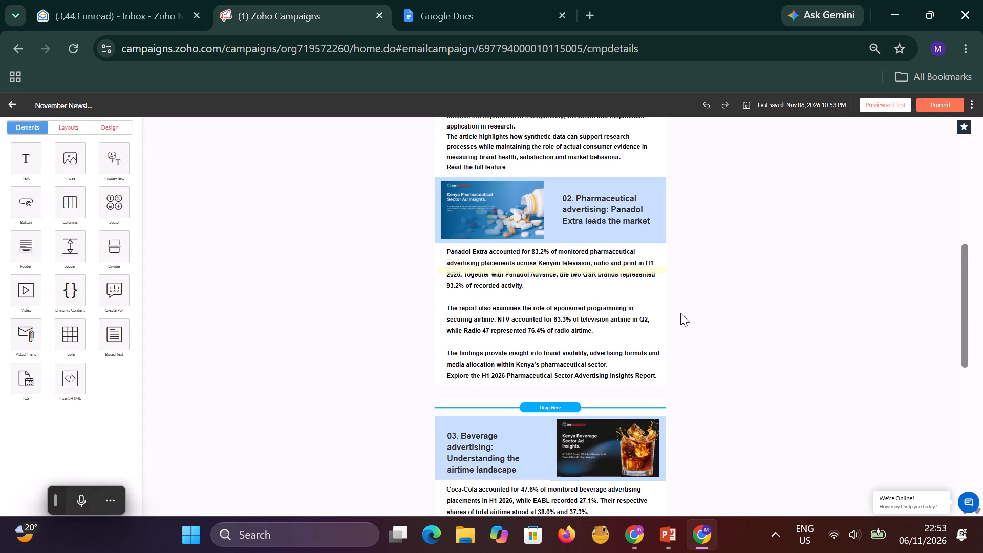
left_click_drag(680, 313, 623, 38)
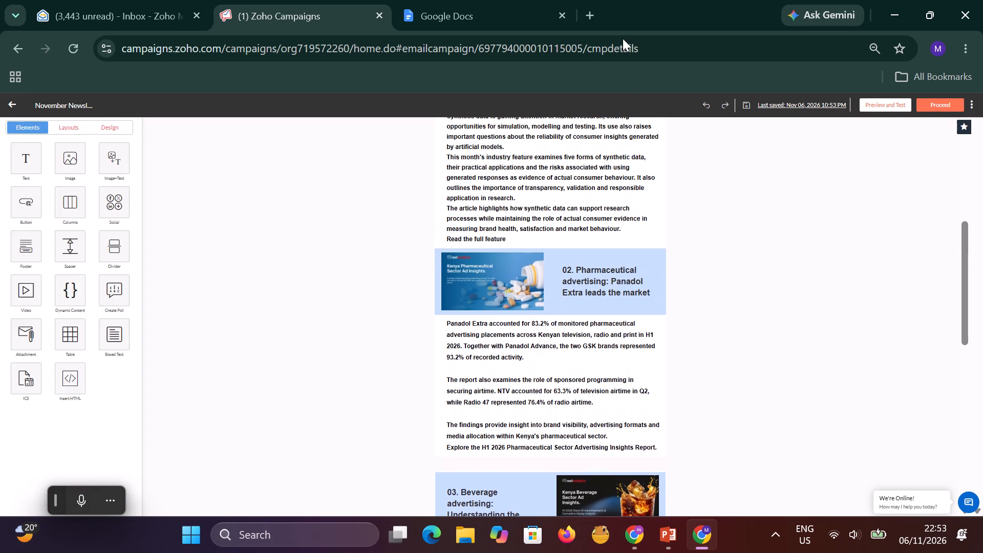
left_click_drag(623, 38, 586, 209)
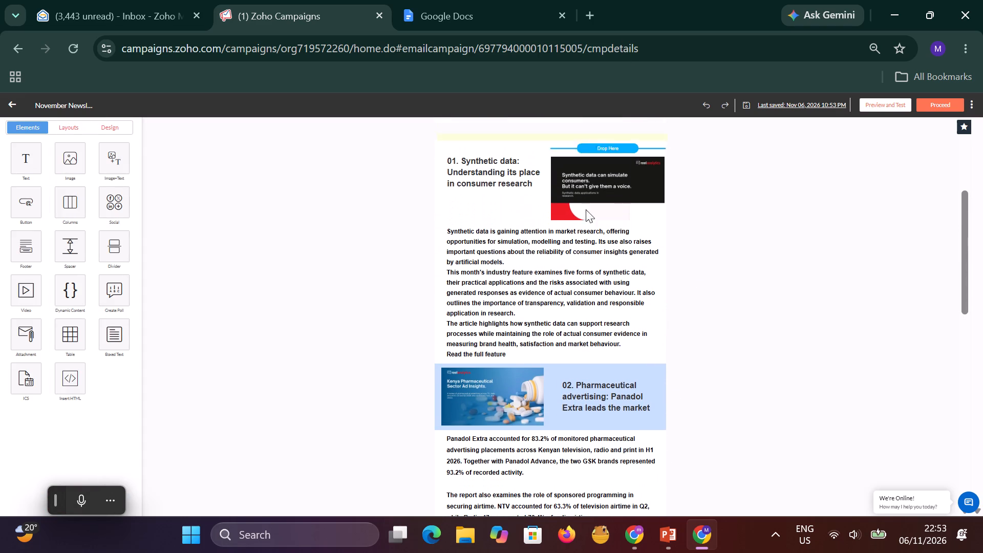
left_click_drag(586, 209, 565, 357)
left_click(759, 296)
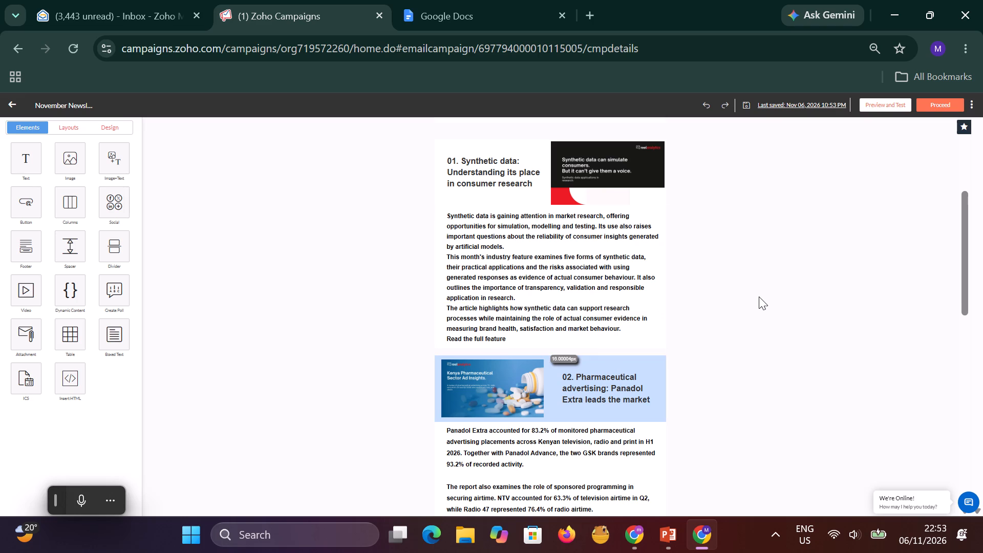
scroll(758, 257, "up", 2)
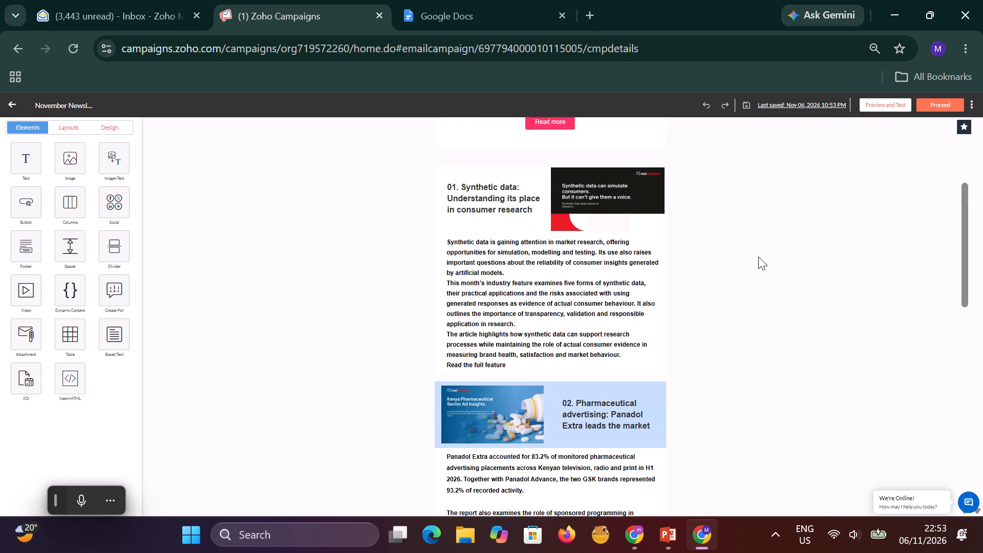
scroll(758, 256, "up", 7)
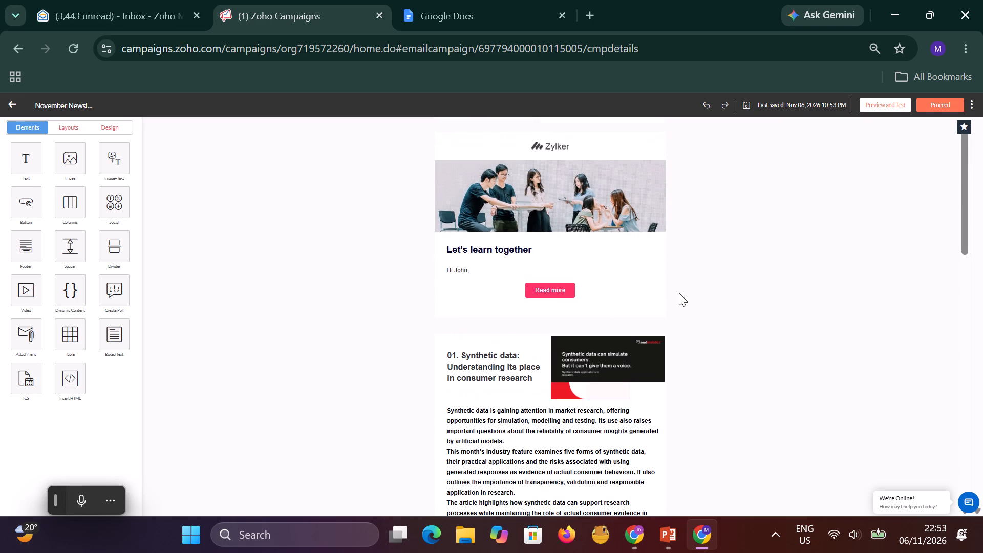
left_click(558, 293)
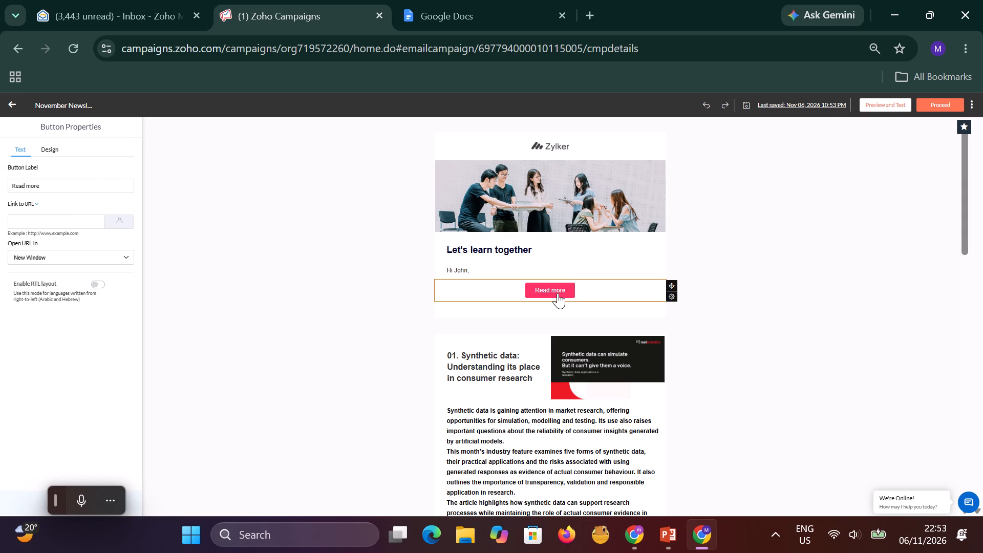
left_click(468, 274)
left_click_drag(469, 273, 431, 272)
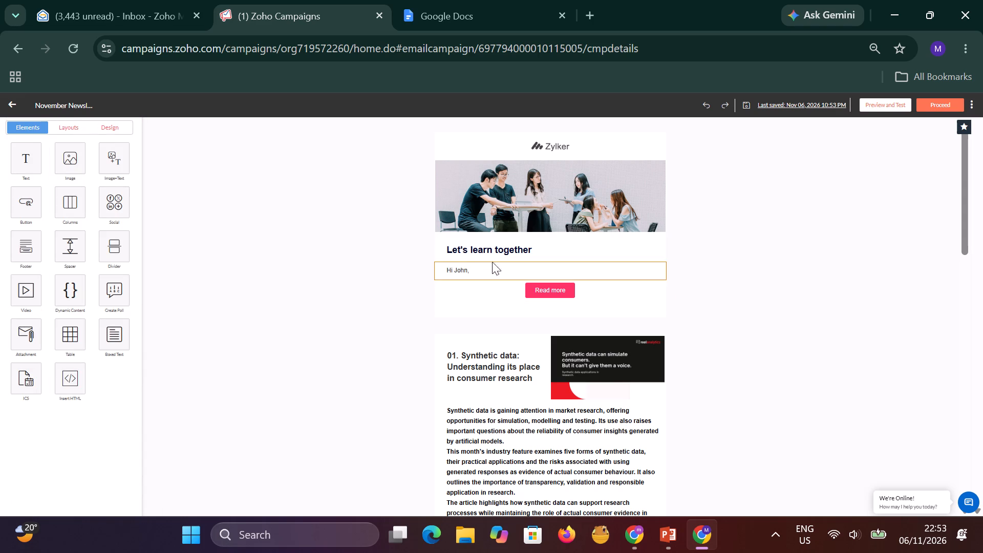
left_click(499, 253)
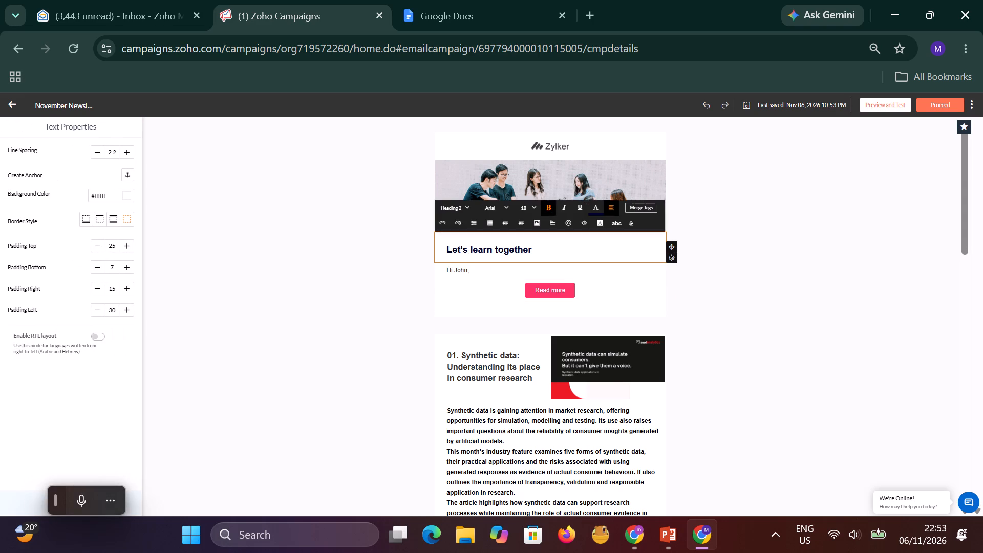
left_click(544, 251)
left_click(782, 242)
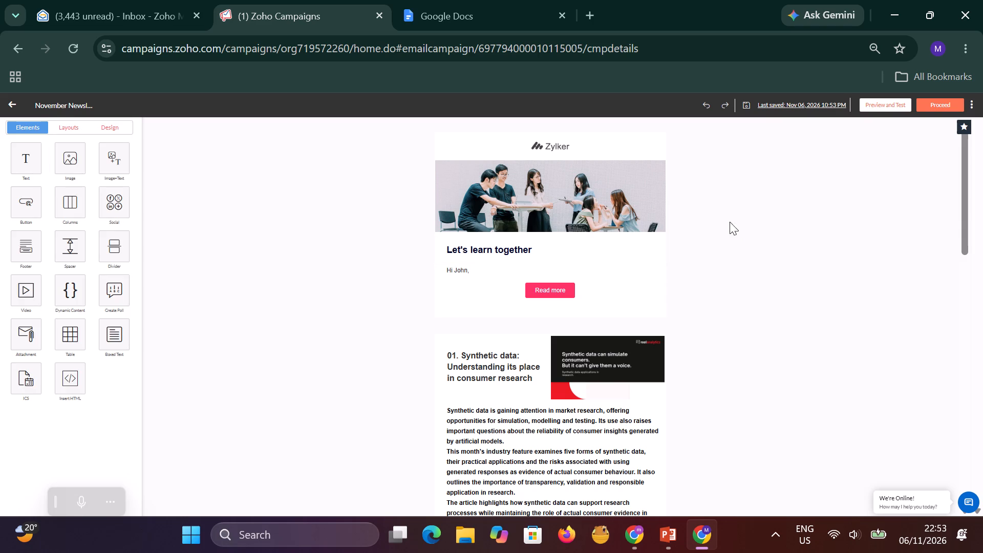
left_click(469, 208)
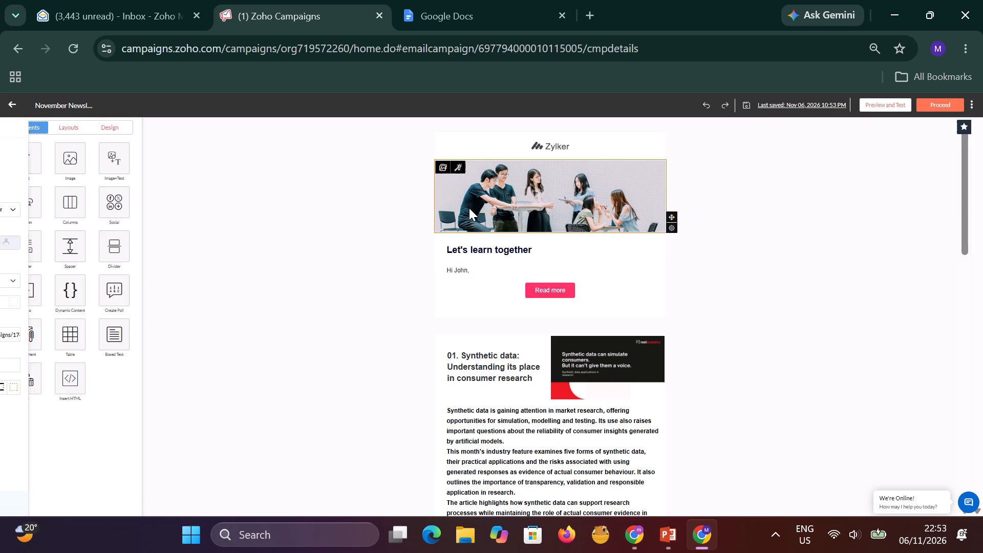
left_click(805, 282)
Replace the Zylker header logo with the stored Reelanalytics logo RA_Narrow_light_5000_plain_(16).png.
scroll(679, 293, "up", 4)
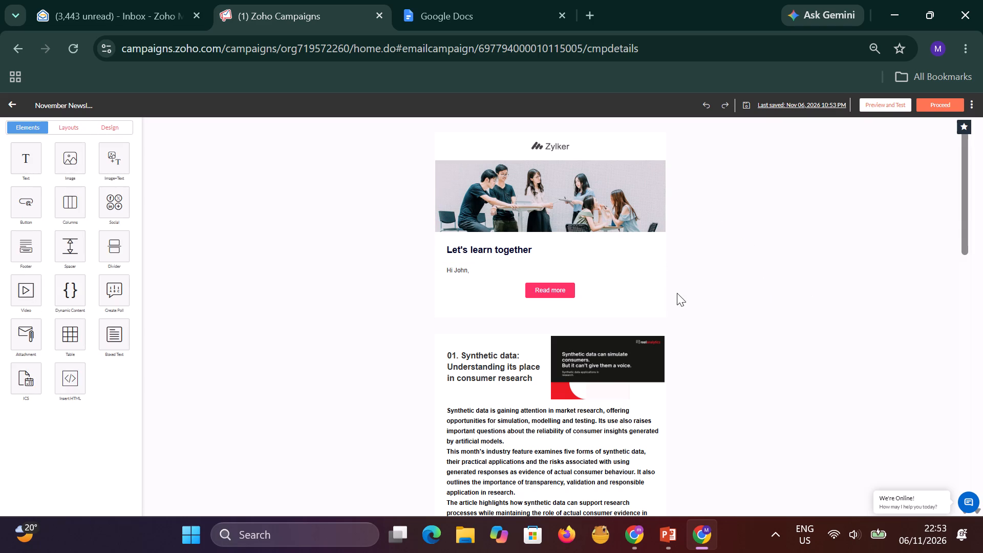
scroll(676, 291, "up", 1)
left_click(554, 146)
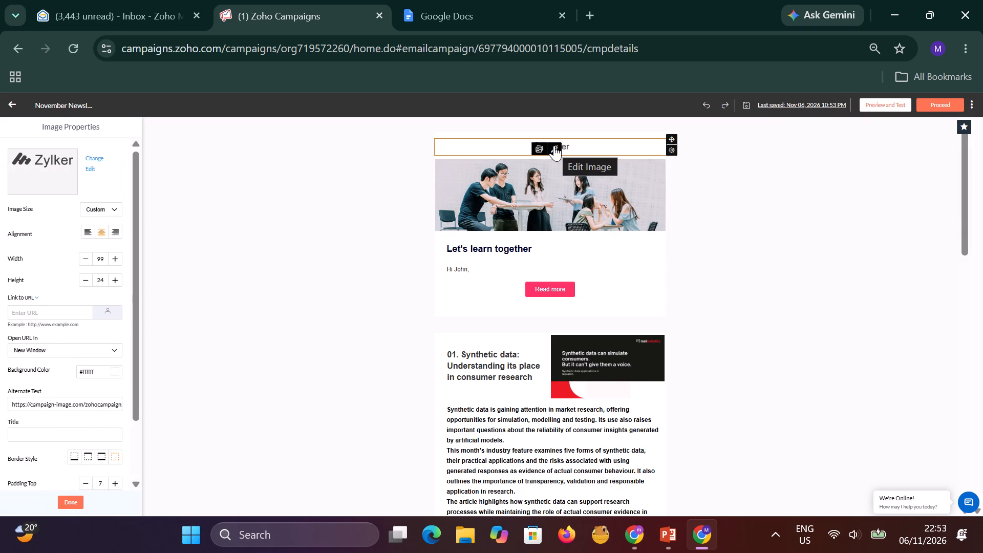
scroll(885, 260, "up", 5)
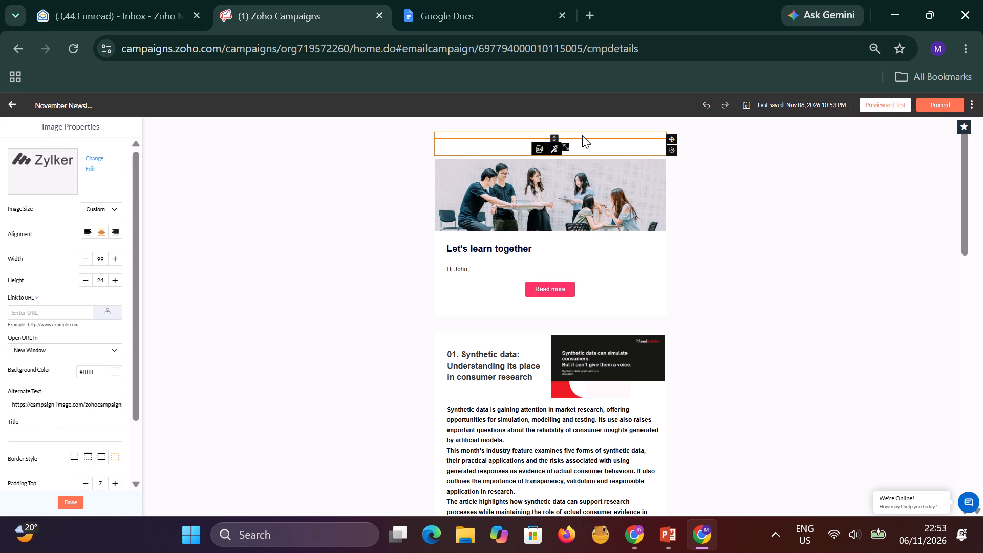
left_click(539, 152)
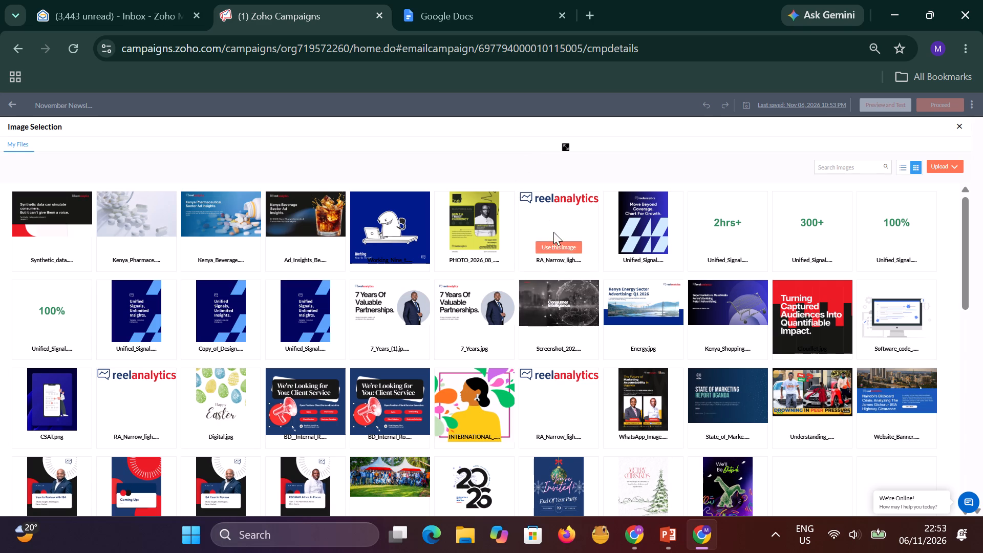
scroll(876, 313, "down", 4)
scroll(386, 401, "down", 2)
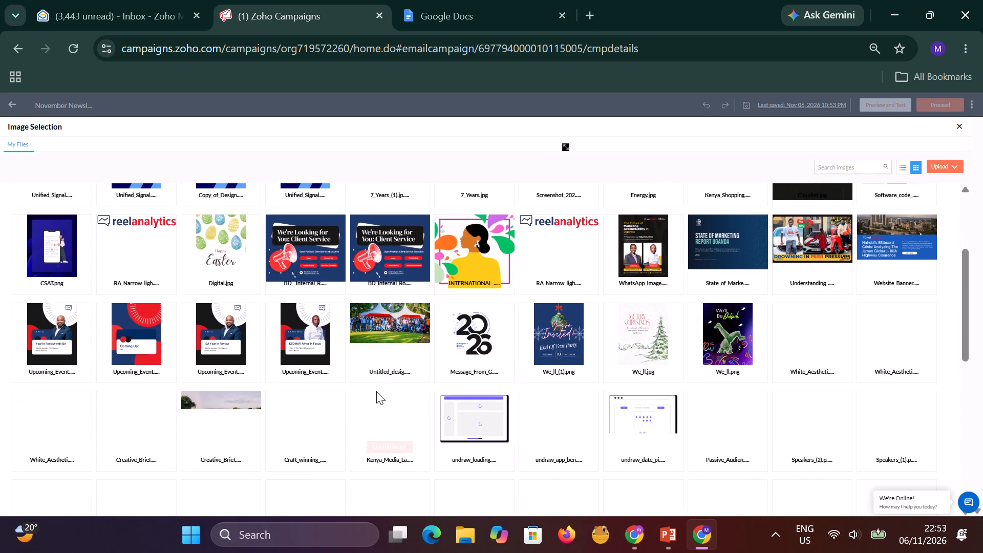
scroll(441, 343, "up", 1)
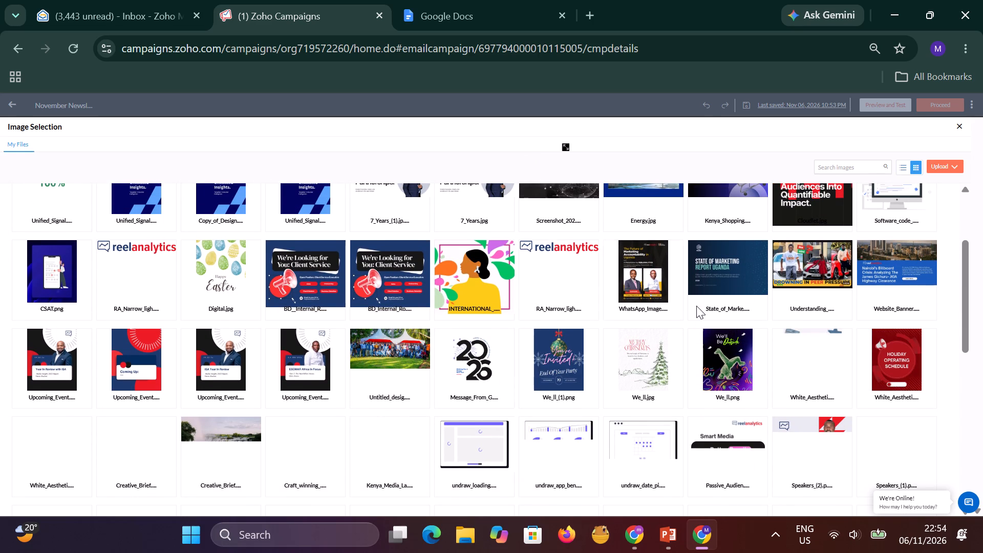
scroll(697, 305, "up", 8)
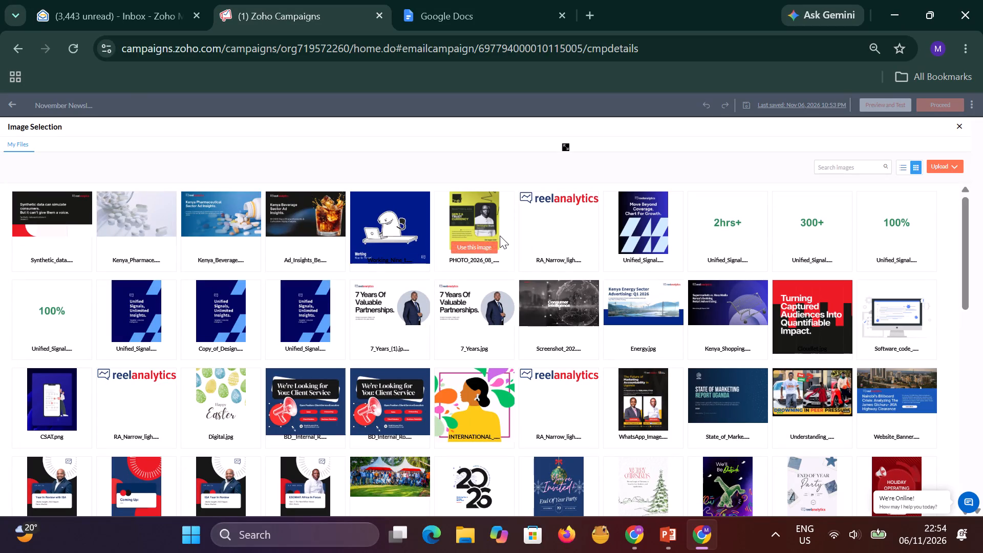
left_click(134, 392)
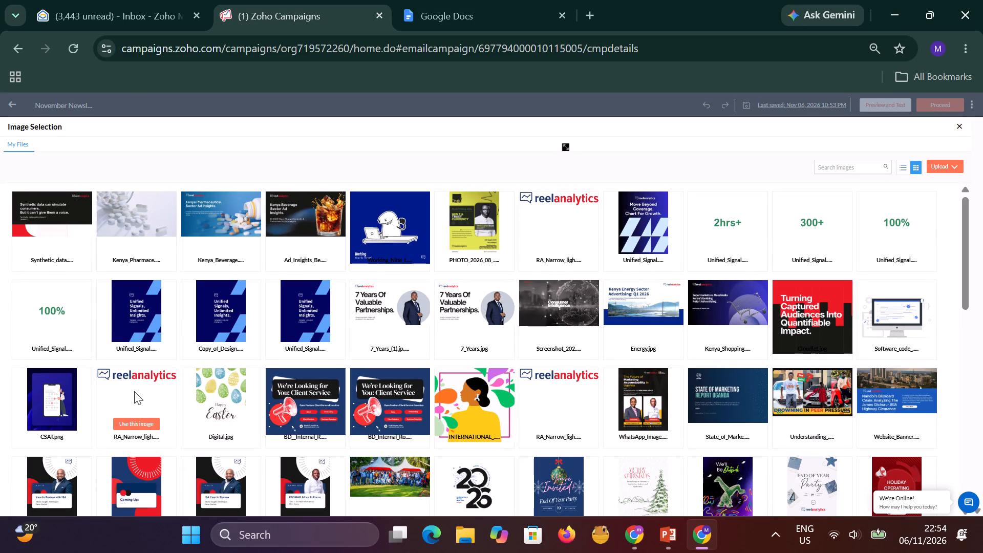
left_click(125, 425)
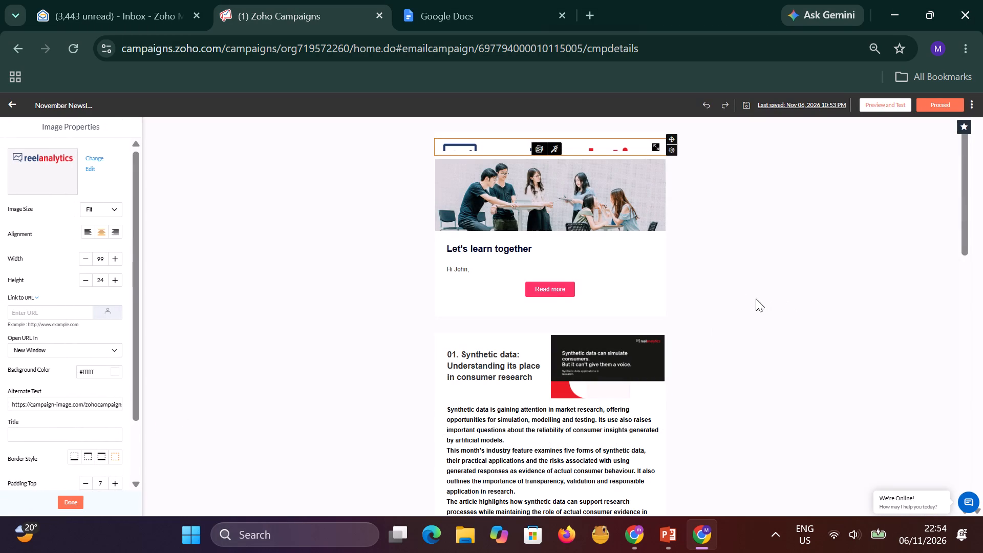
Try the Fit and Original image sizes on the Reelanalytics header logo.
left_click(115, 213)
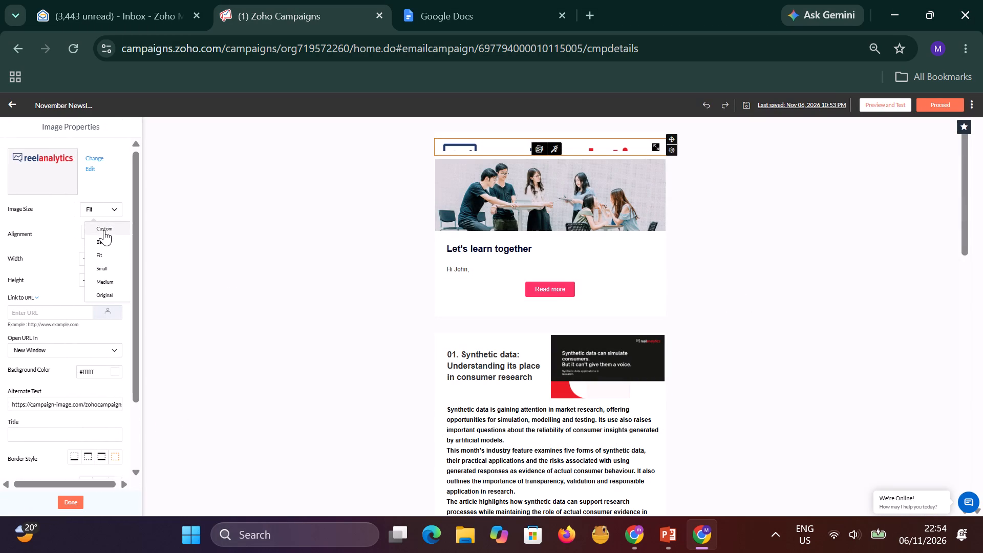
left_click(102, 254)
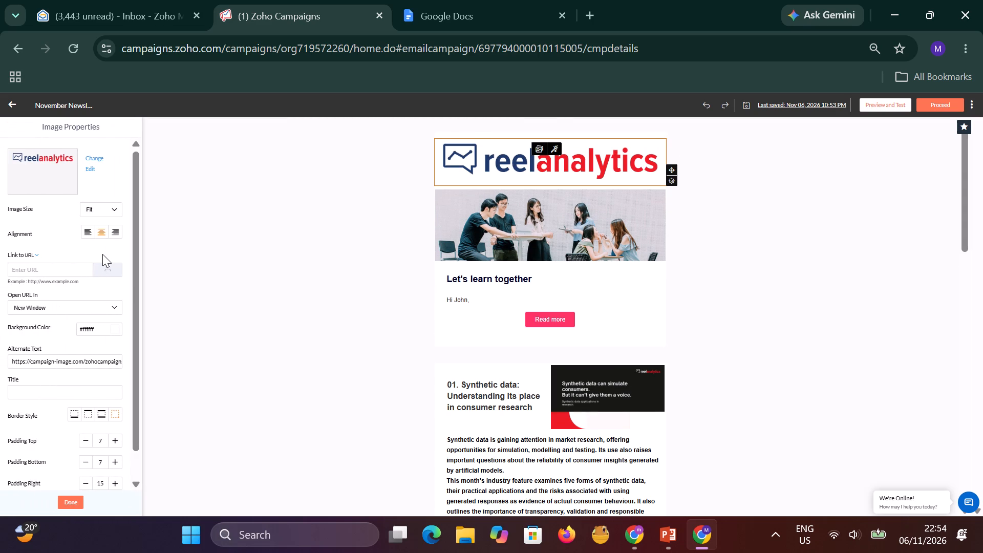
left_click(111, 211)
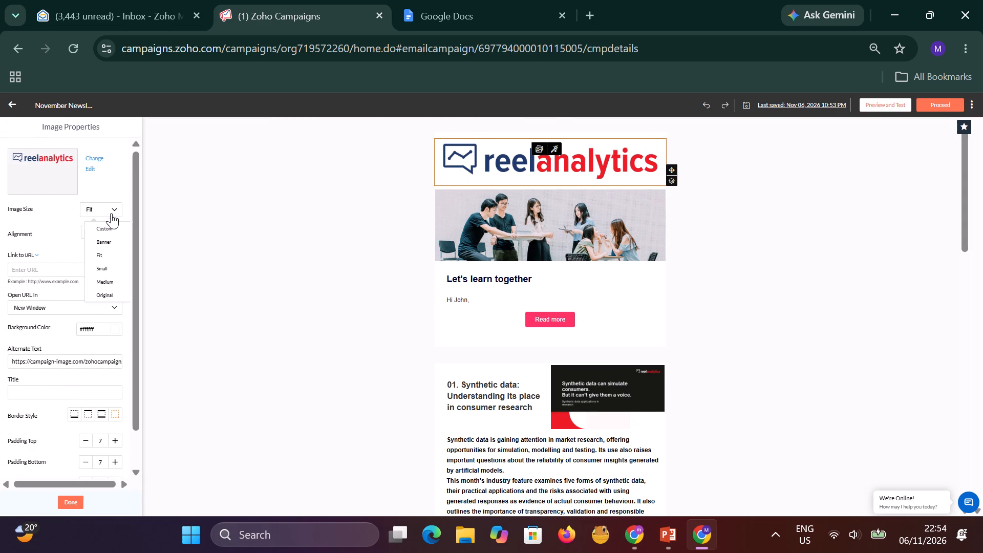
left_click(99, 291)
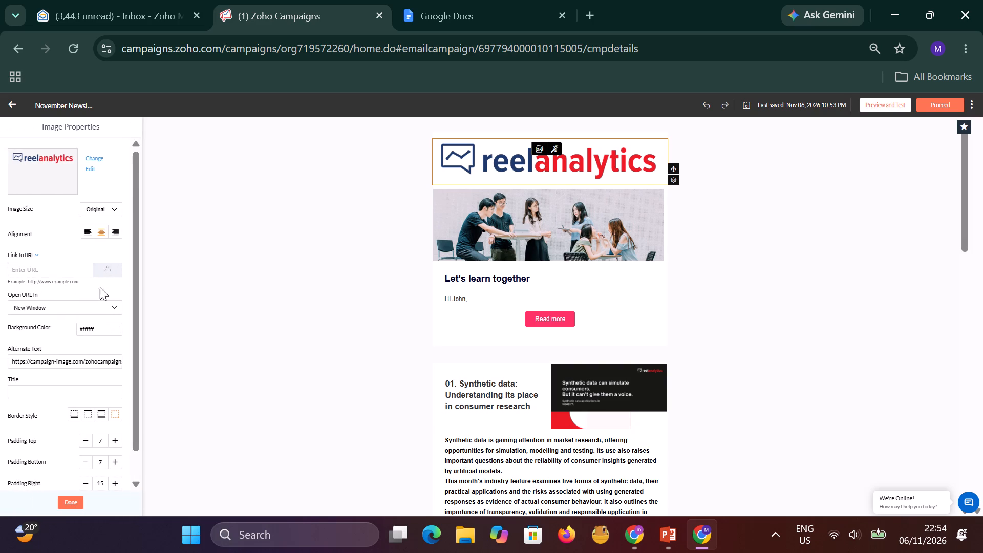
Set the Reelanalytics header logo's image size to Medium and deselect it.
left_click(118, 210)
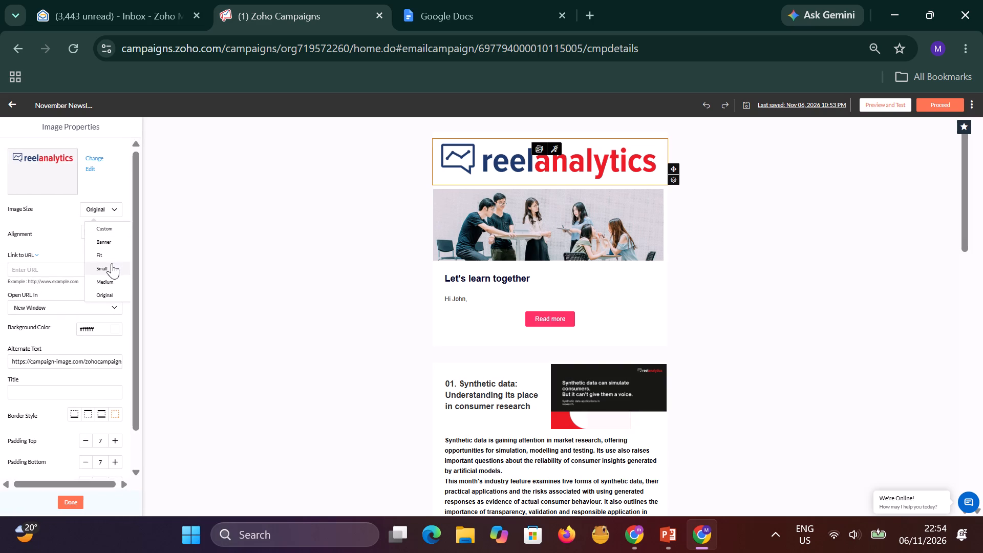
left_click(106, 281)
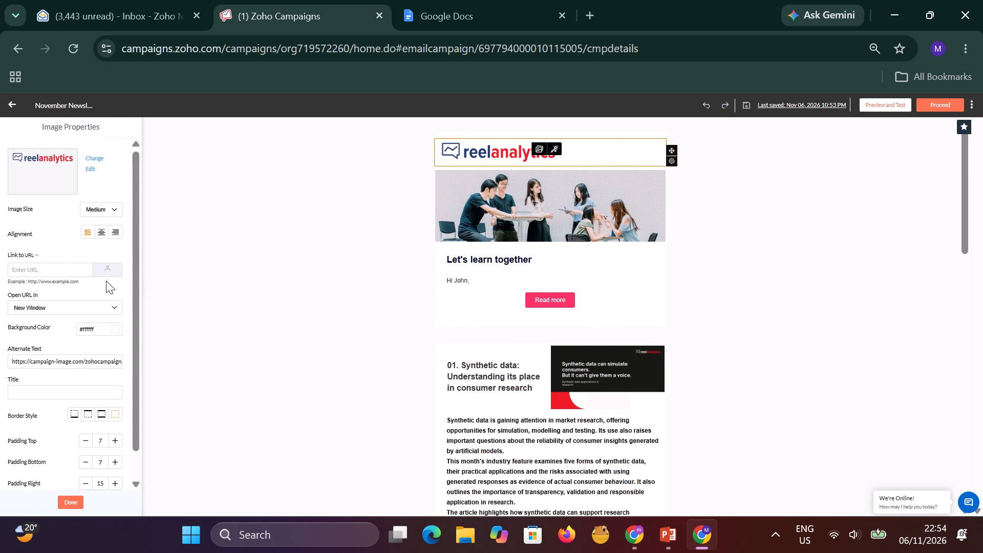
left_click(982, 211)
left_click(909, 225)
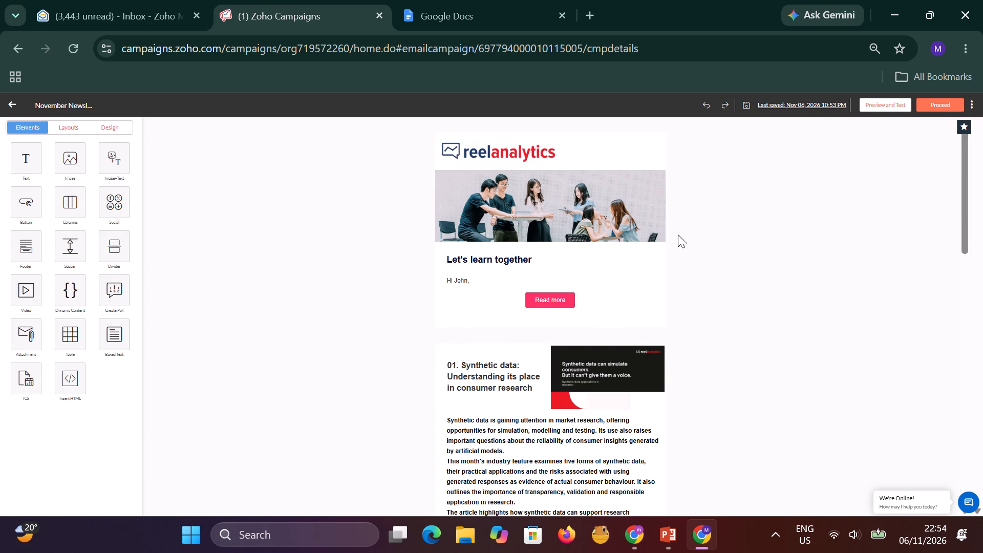
left_click(738, 206)
Switch to Canva's home page in the other browser window and open the recent "November's industry insights" design.
left_click(634, 536)
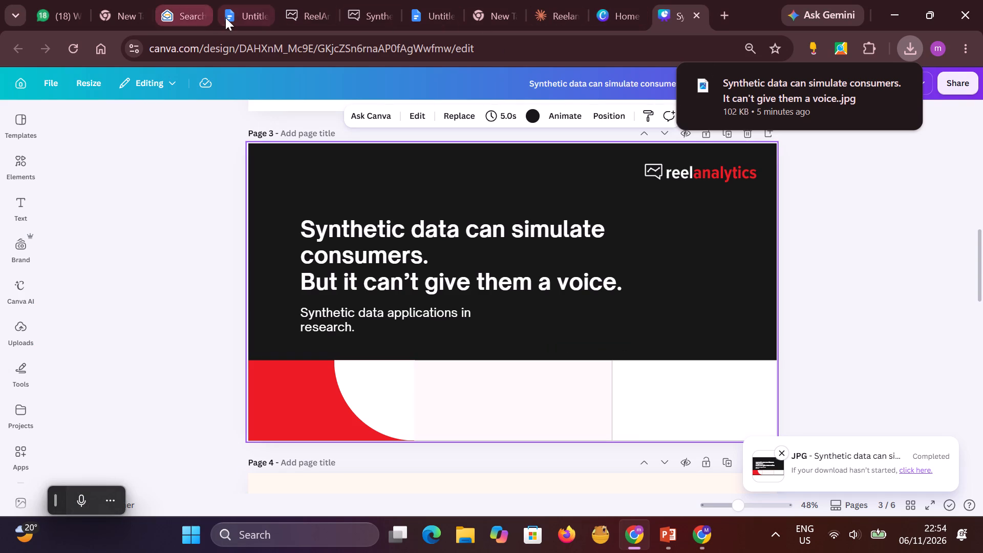
left_click(607, 16)
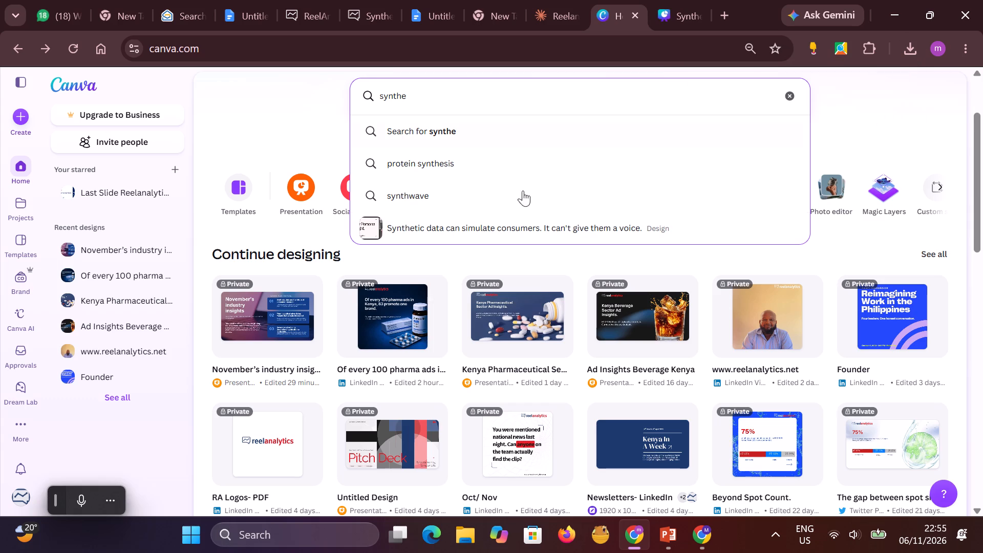
left_click(250, 309)
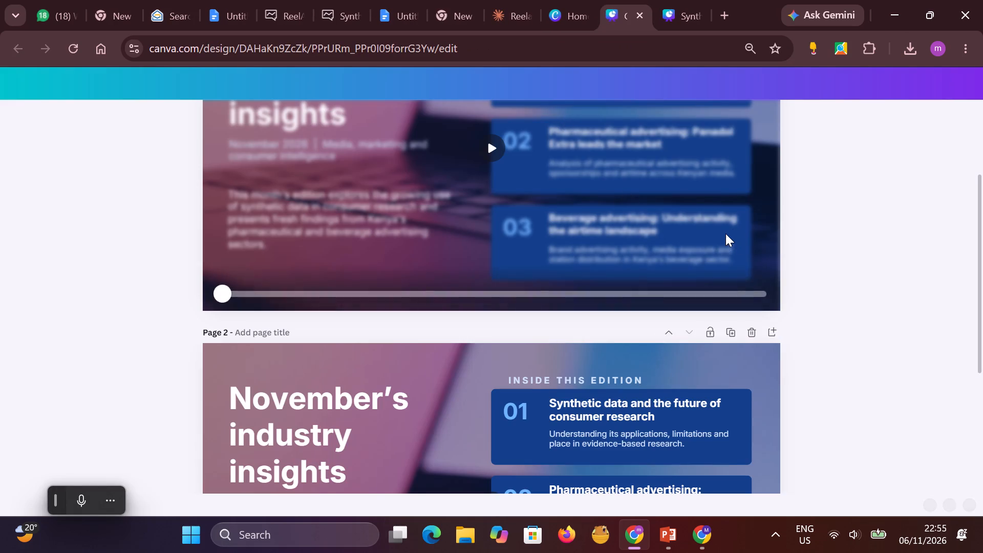
Compare both pages of the "November's industry insights" design and scrub through page 1's playback to check its artwork.
scroll(675, 258, "up", 2)
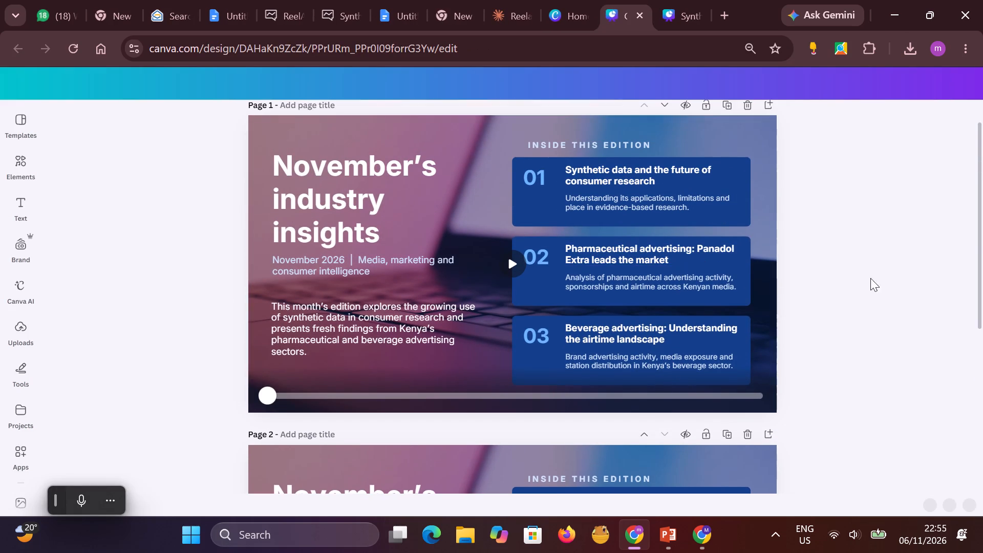
scroll(902, 278, "down", 12)
scroll(903, 273, "up", 3)
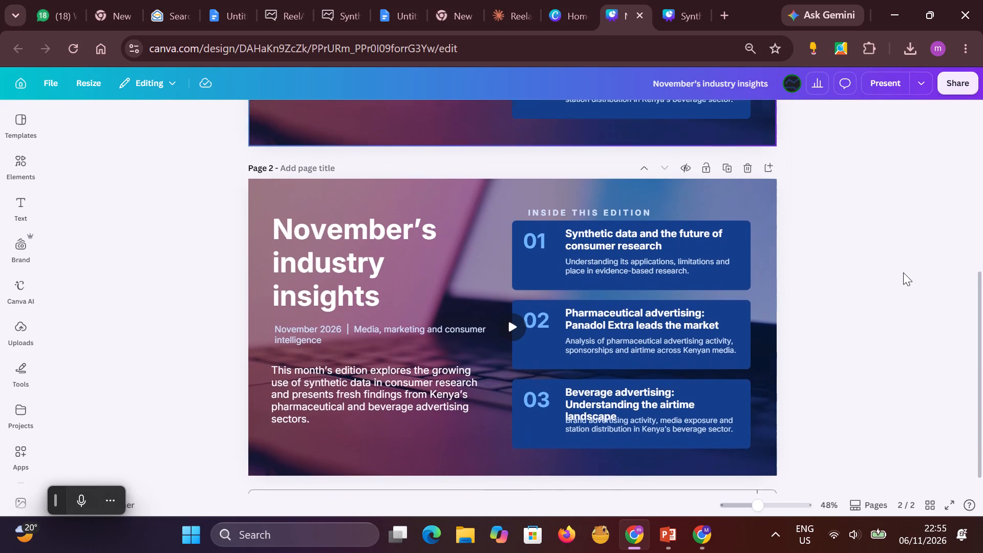
scroll(903, 272, "up", 6)
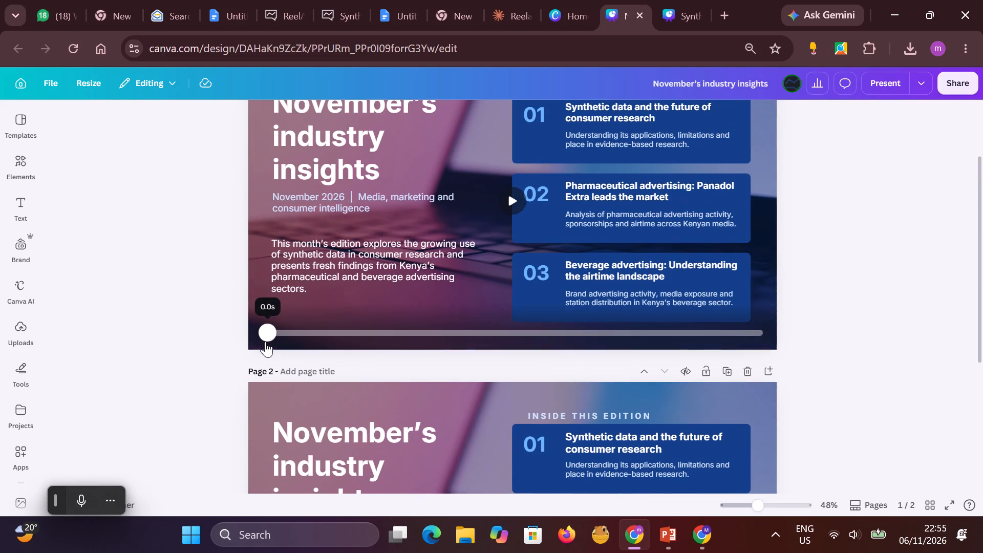
left_click_drag(265, 334, 300, 336)
scroll(505, 308, "up", 2)
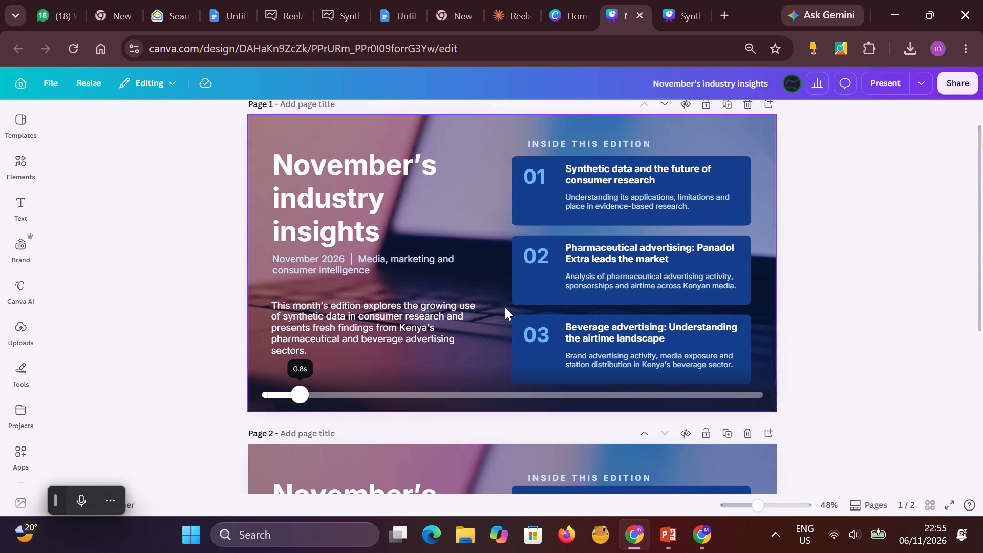
scroll(505, 307, "up", 2)
scroll(351, 385, "down", 2)
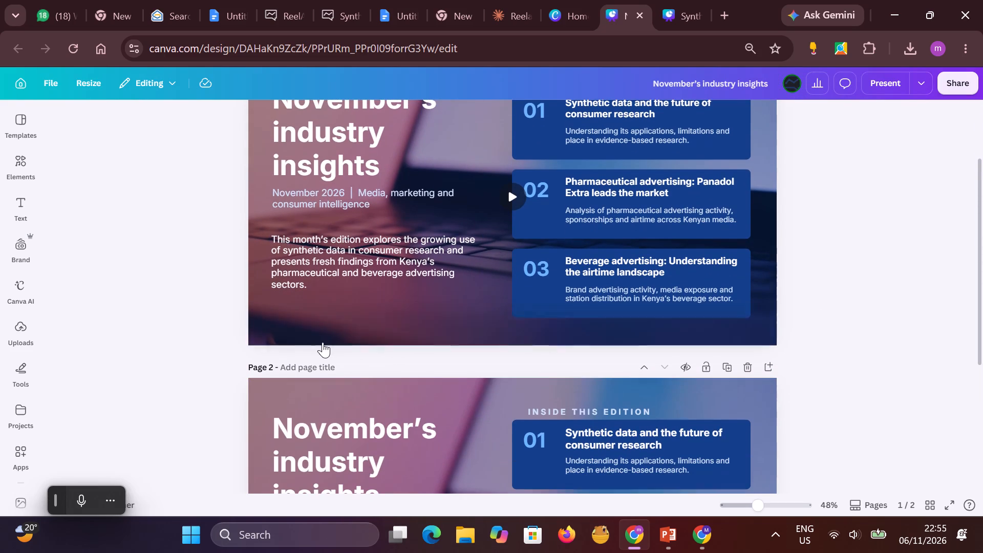
left_click_drag(302, 329, 270, 327)
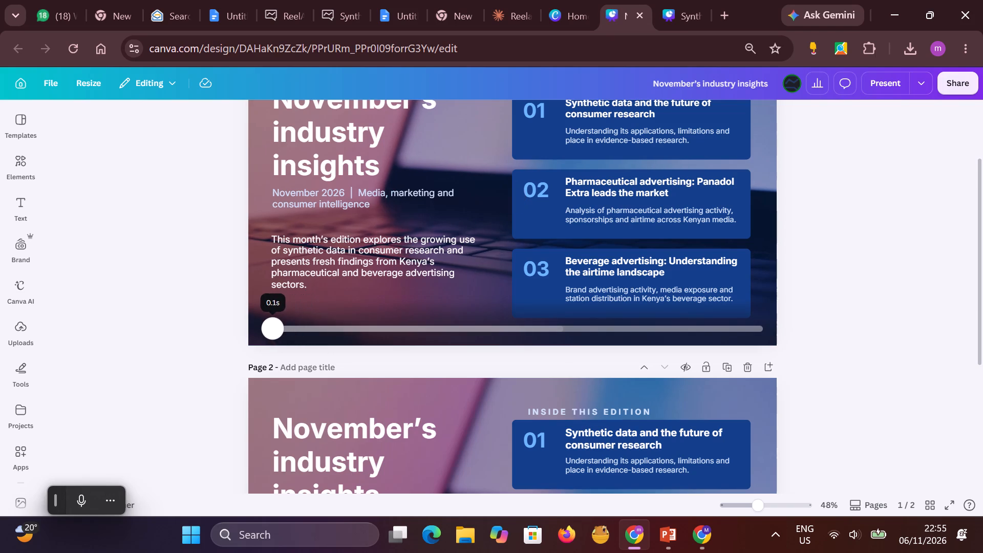
left_click_drag(270, 327, 317, 329)
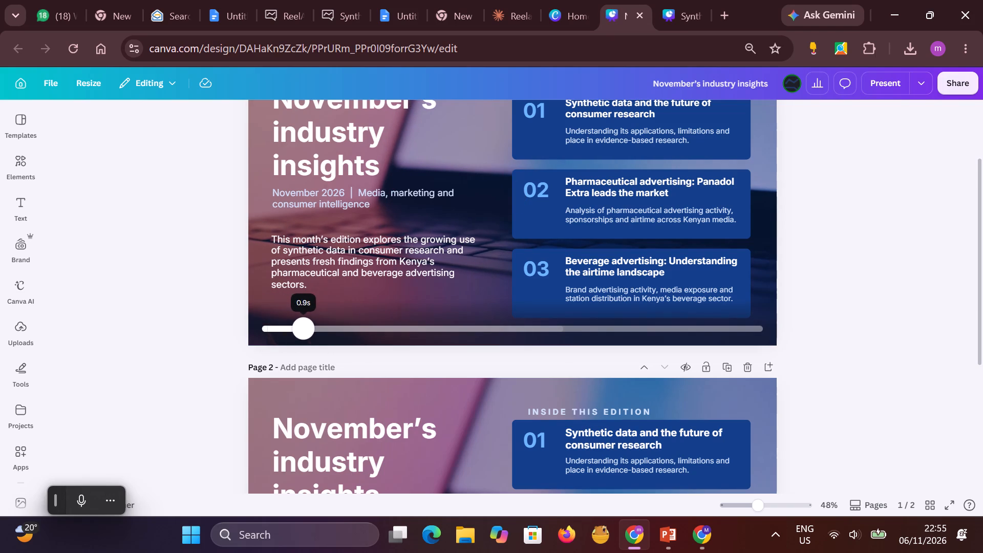
left_click_drag(317, 329, 401, 334)
left_click_drag(402, 333, 374, 333)
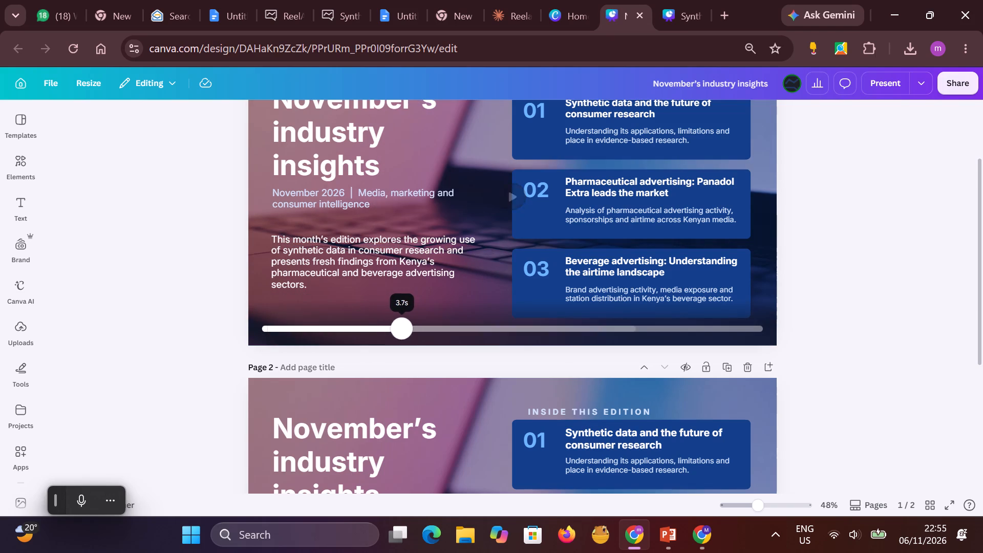
left_click_drag(374, 333, 249, 346)
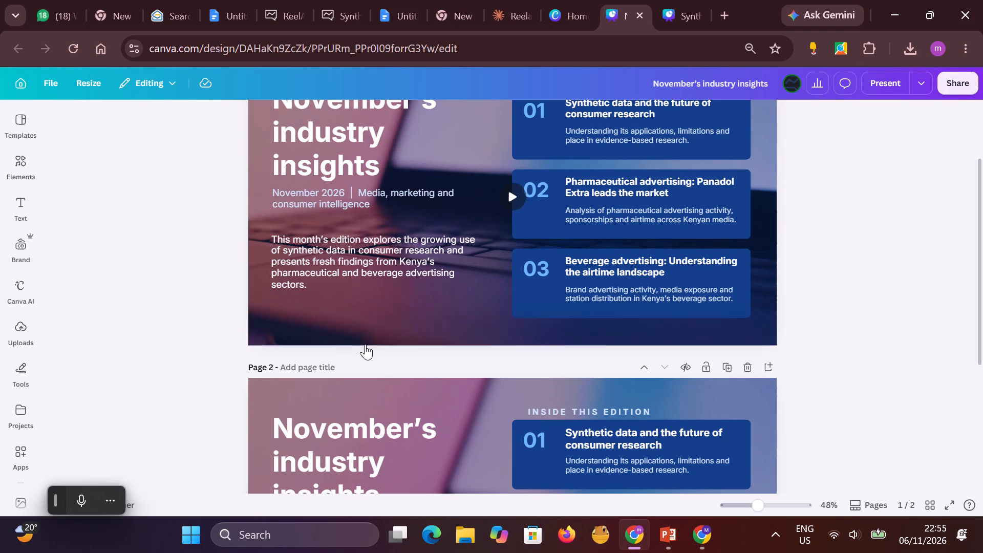
scroll(922, 260, "up", 7)
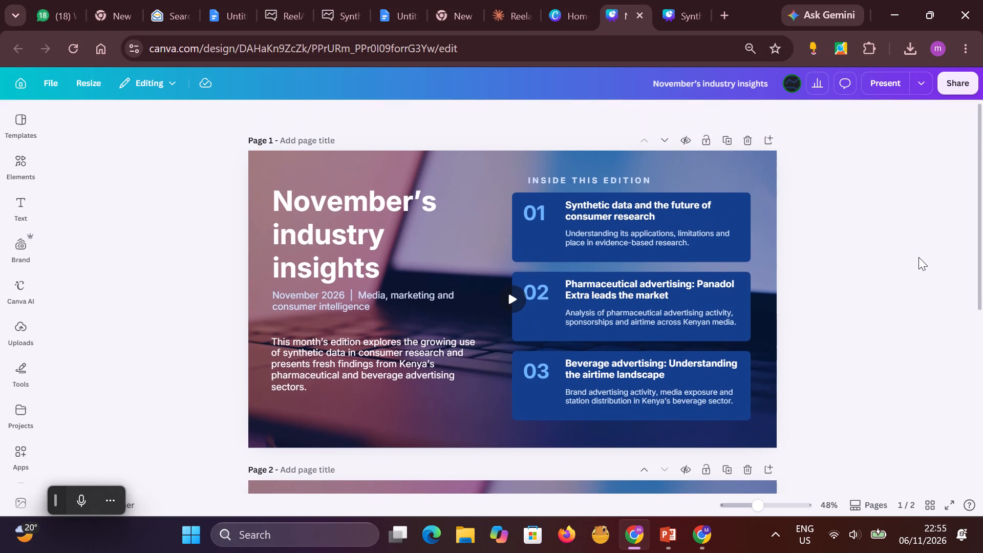
scroll(941, 242, "down", 5)
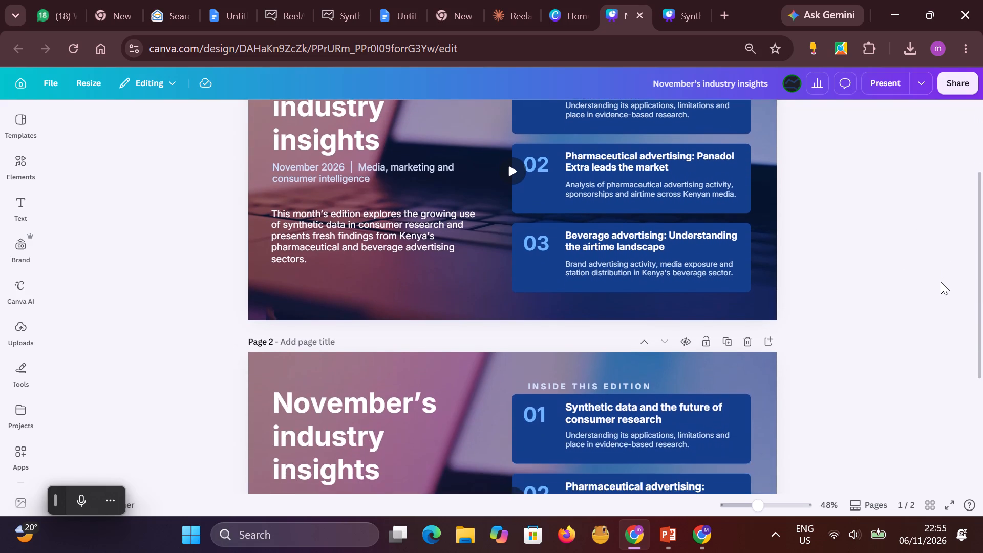
scroll(939, 275, "up", 8)
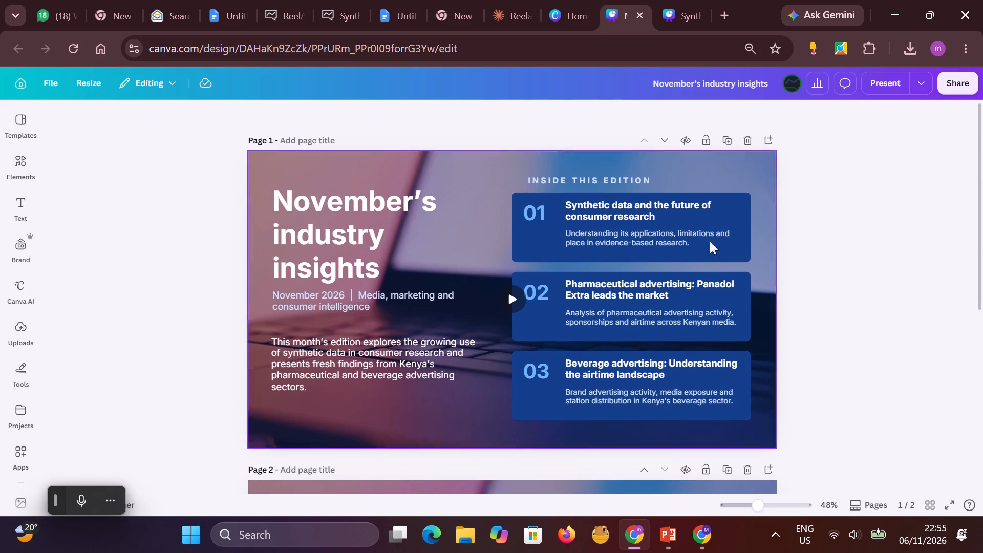
Download only page 1 of the "November's industry insights" design as a JPG.
left_click(954, 80)
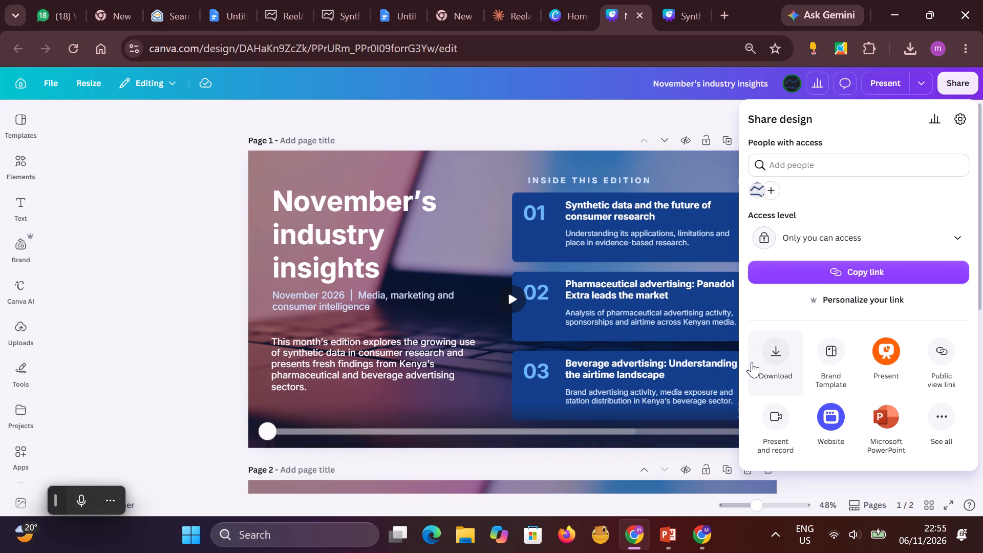
left_click(752, 362)
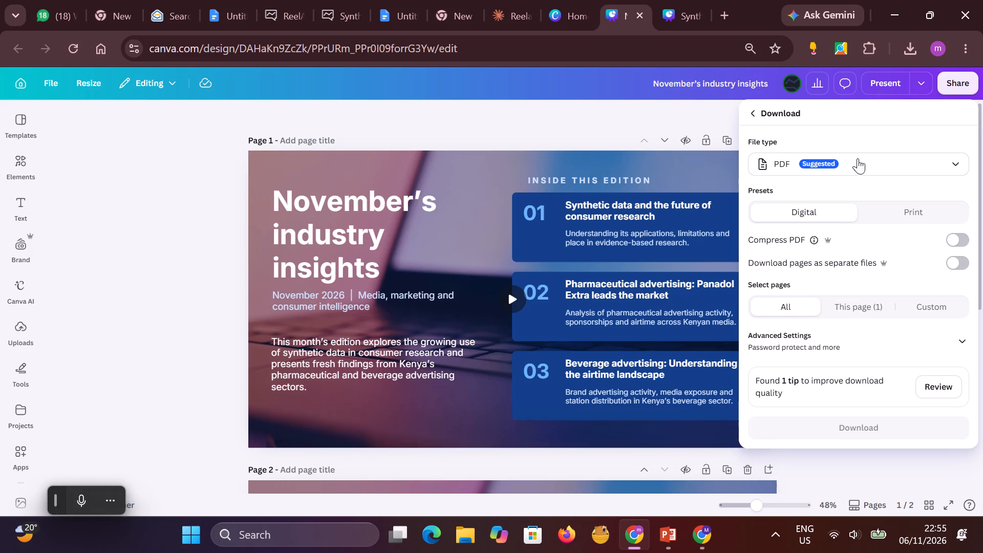
left_click(870, 158)
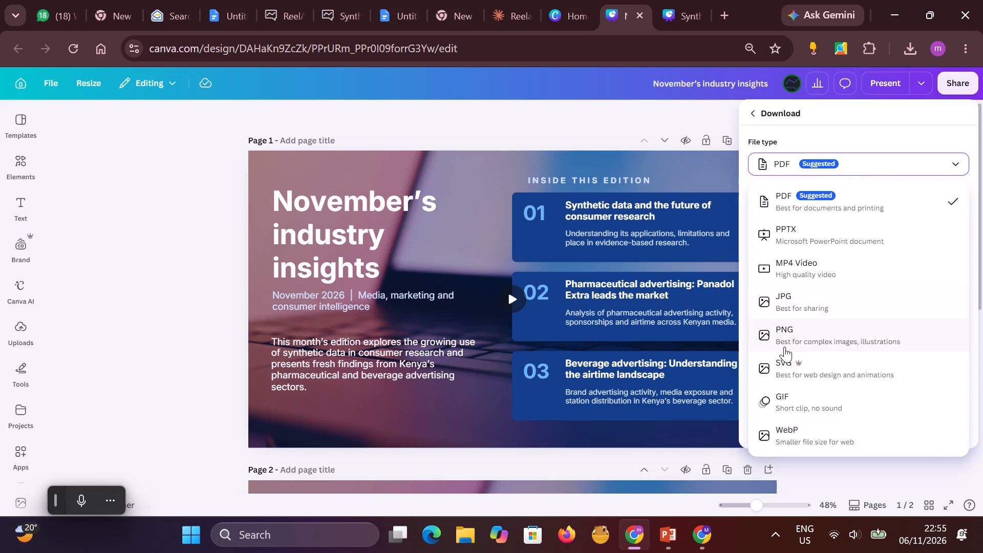
left_click(793, 295)
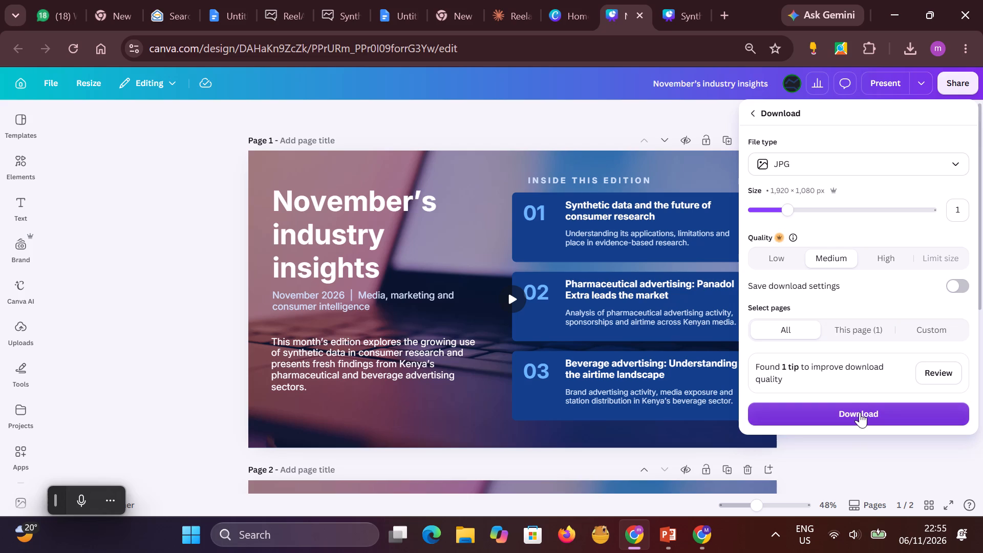
left_click(863, 327)
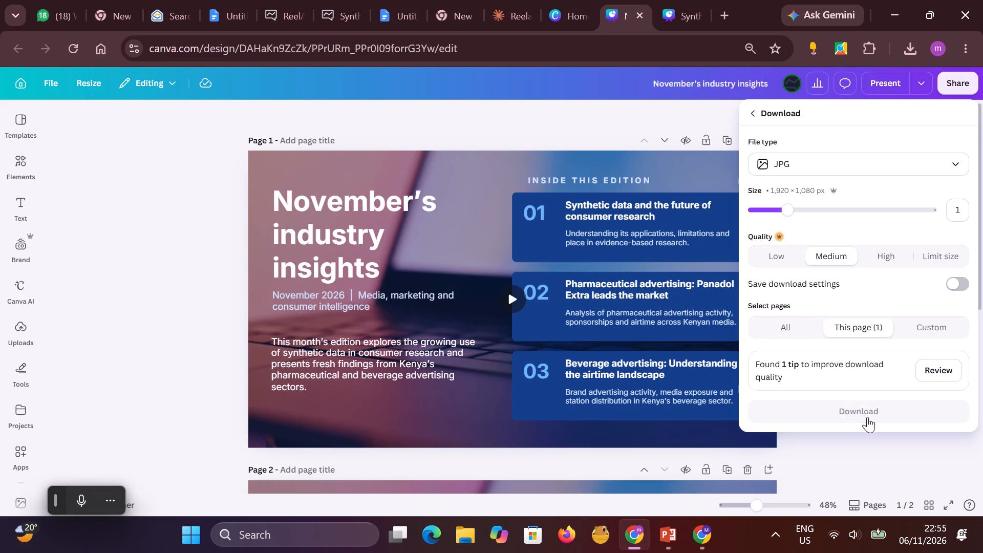
left_click(868, 417)
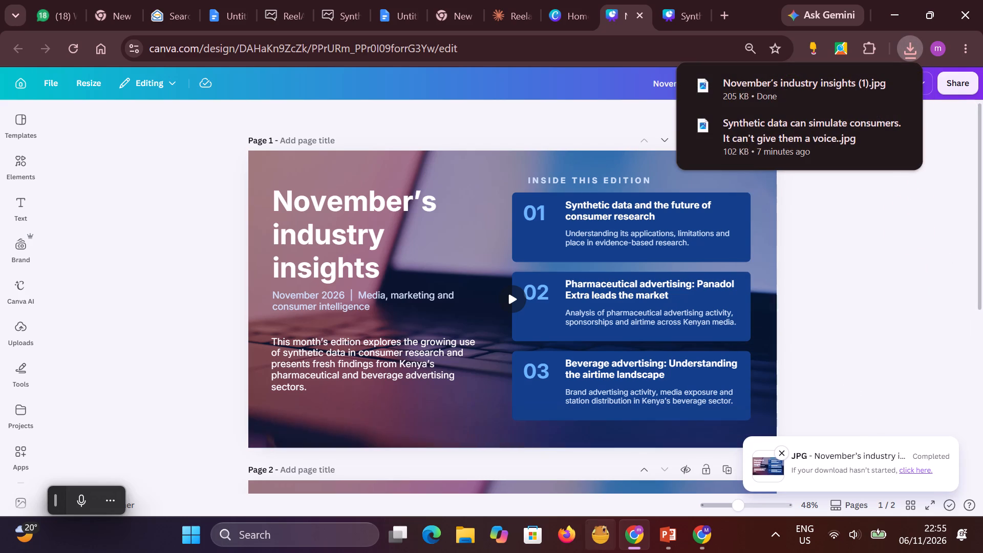
Switch to Zoho Campaigns and replace the header team photo with the downloaded "November's industry insights (1)" image, uploaded from the computer.
left_click(696, 537)
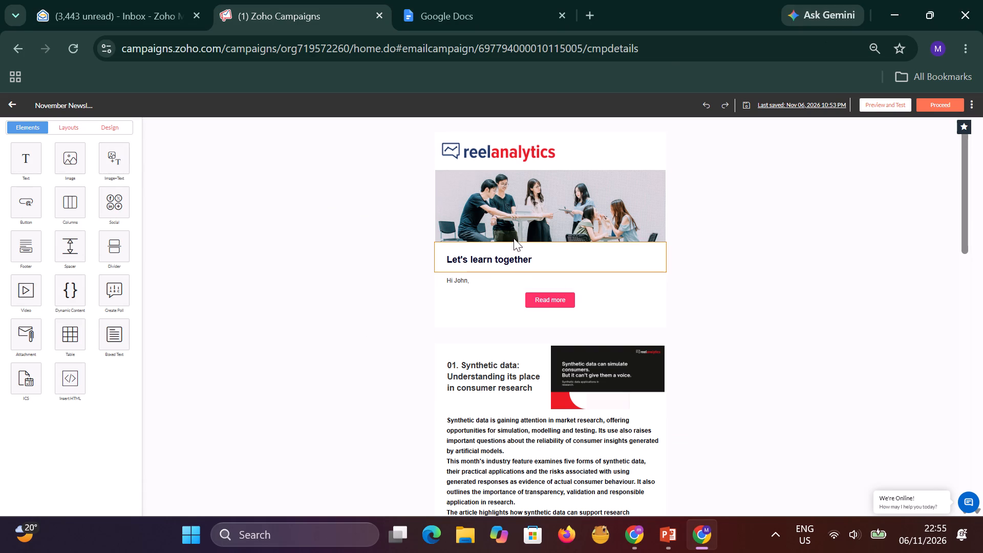
left_click(511, 209)
left_click(442, 178)
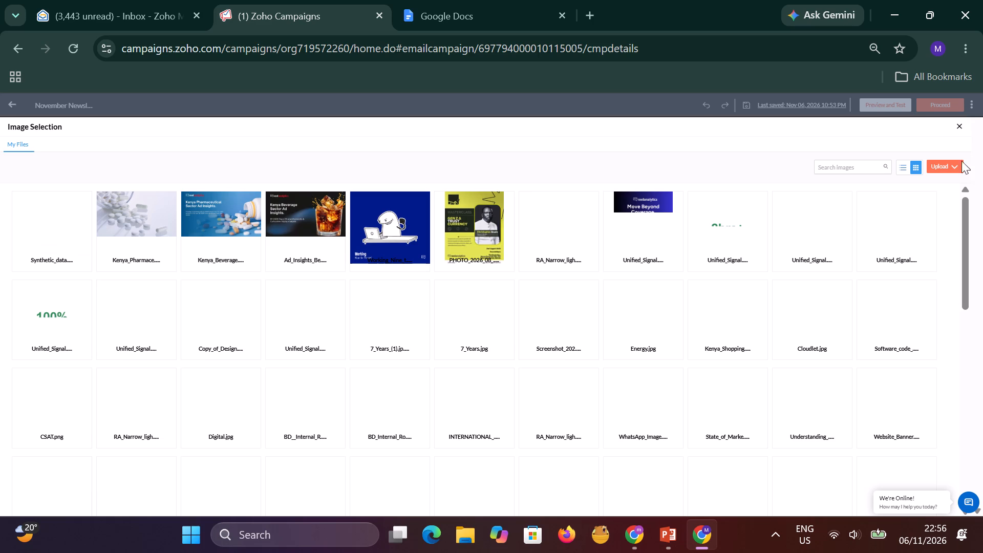
left_click(938, 164)
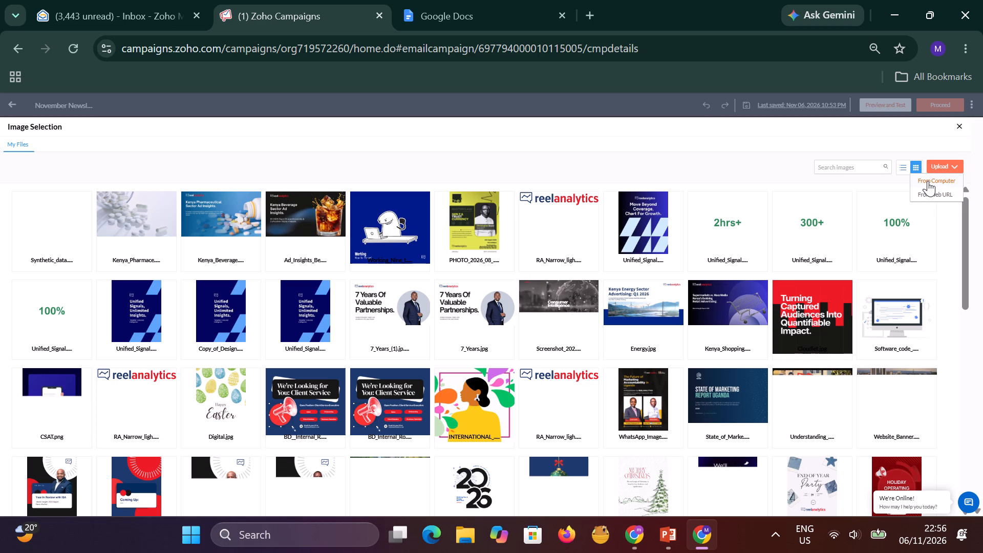
left_click(928, 181)
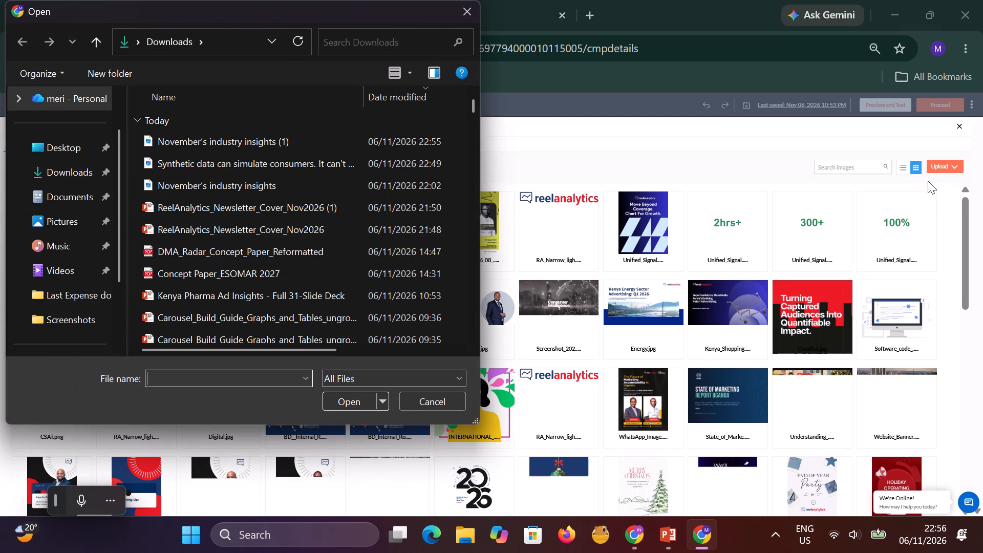
left_click(220, 143)
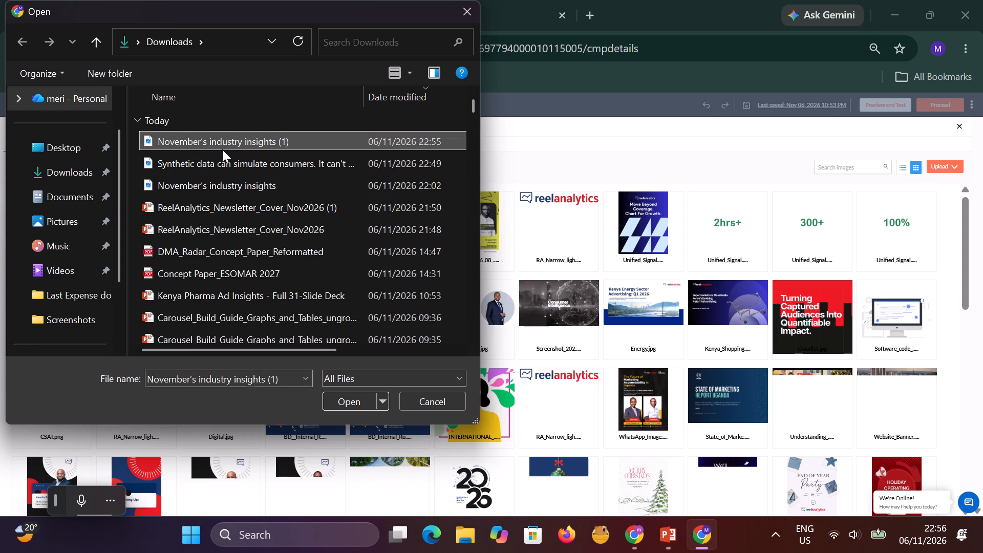
left_click(348, 405)
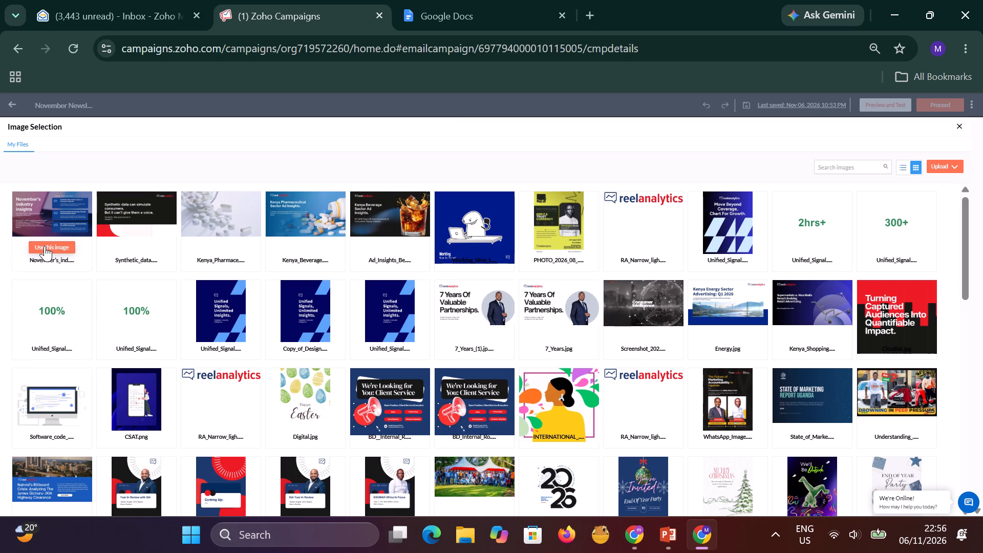
left_click(45, 246)
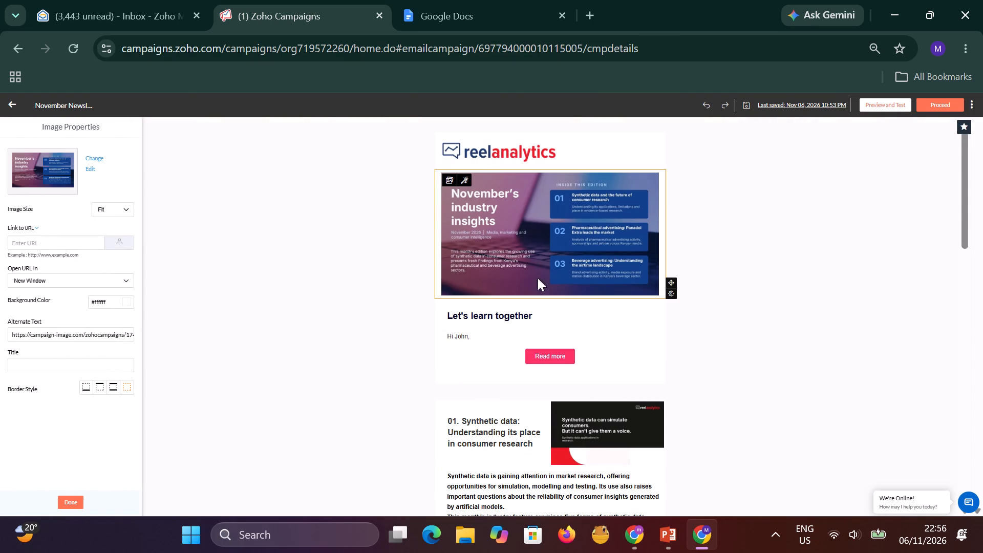
scroll(591, 279, "up", 1)
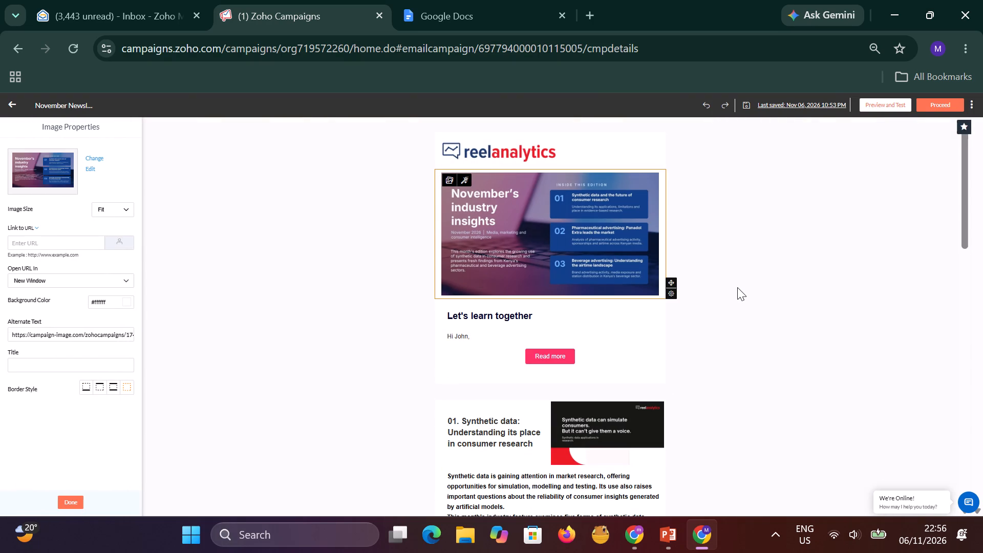
left_click(737, 287)
Apply a light grey textured outer theme to the newsletter template's background.
scroll(741, 335, "down", 17)
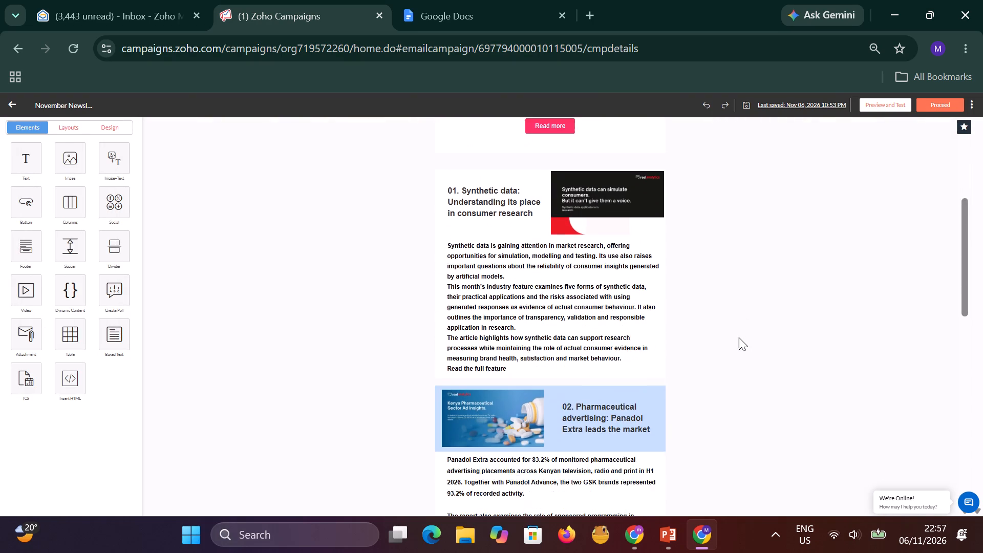
scroll(739, 337, "down", 20)
scroll(739, 337, "down", 4)
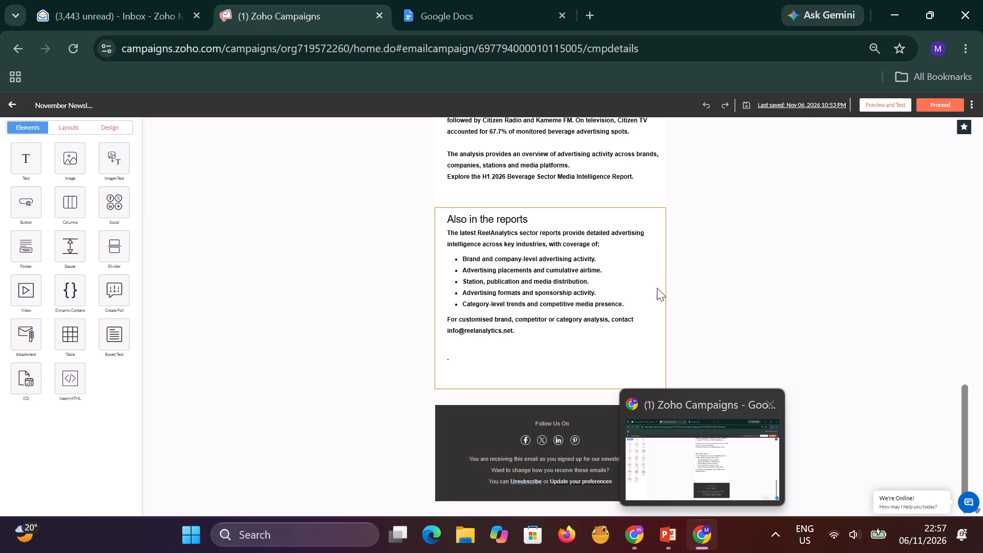
left_click(717, 228)
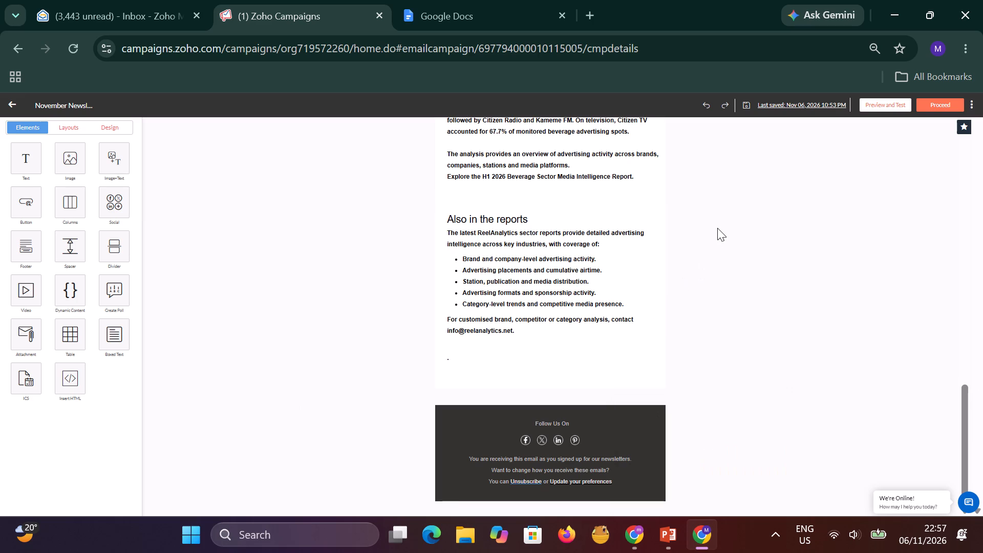
left_click(277, 328)
left_click(69, 126)
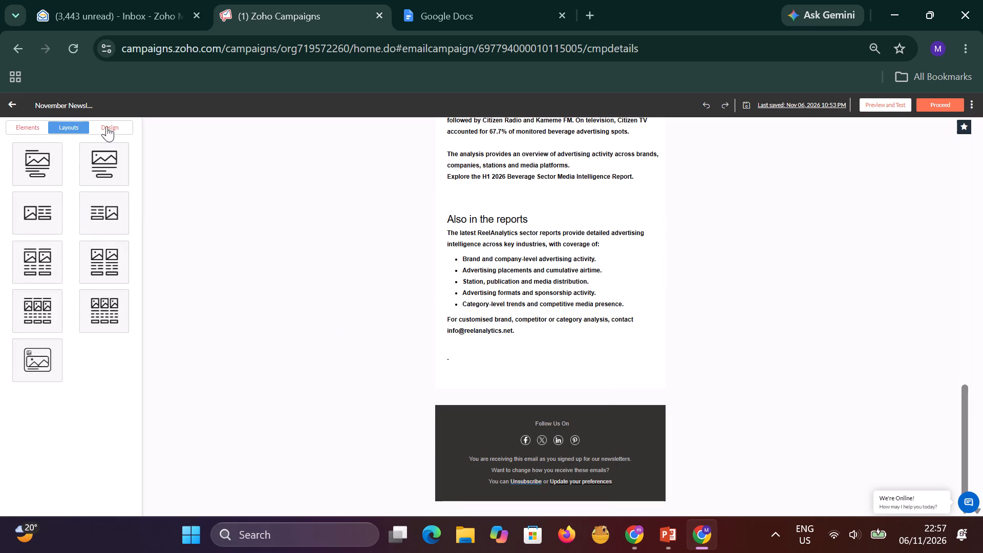
left_click(112, 124)
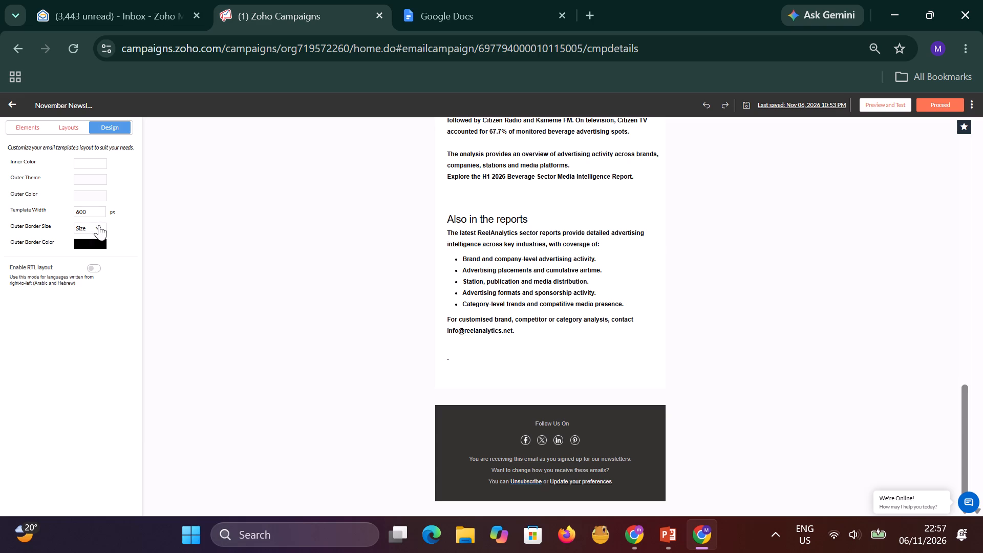
scroll(99, 211, "up", 1)
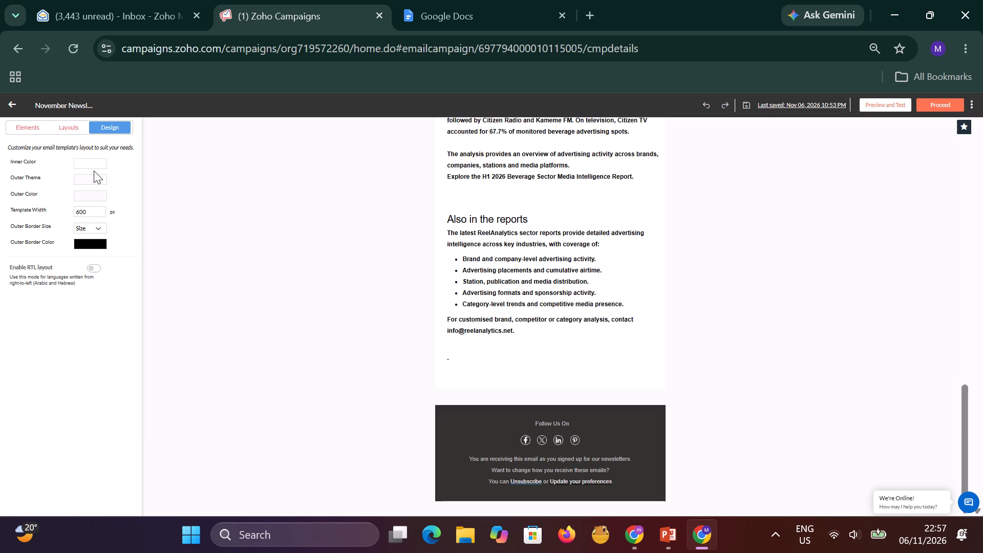
left_click(95, 176)
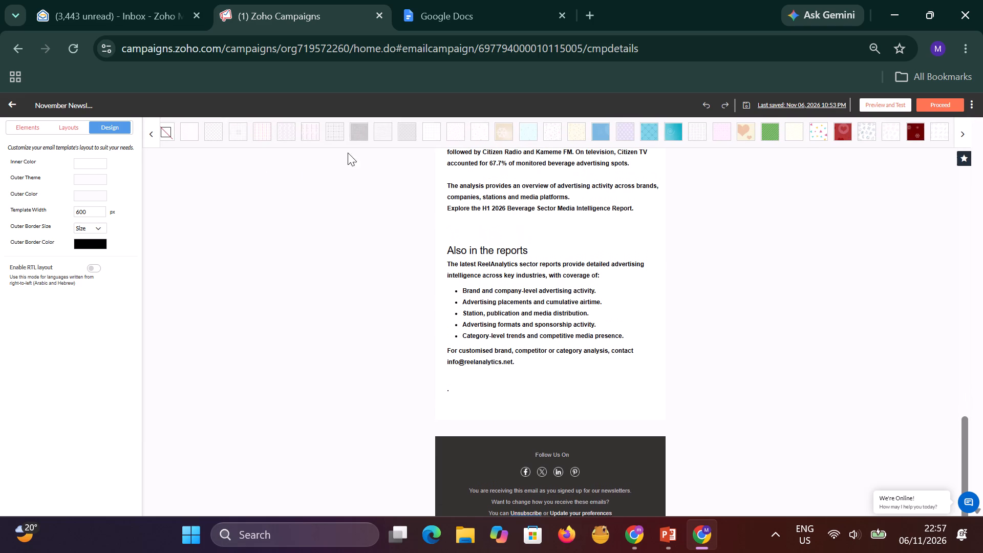
left_click(381, 133)
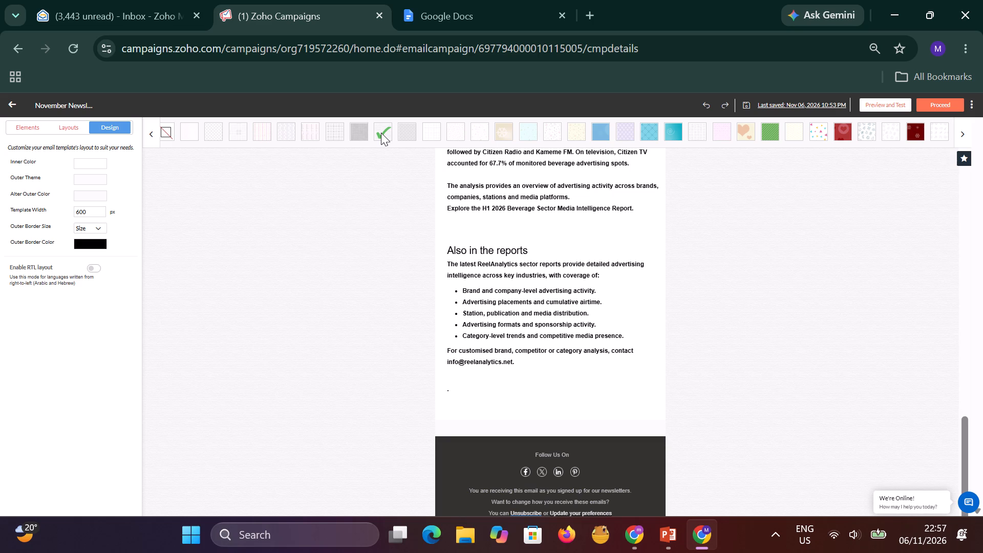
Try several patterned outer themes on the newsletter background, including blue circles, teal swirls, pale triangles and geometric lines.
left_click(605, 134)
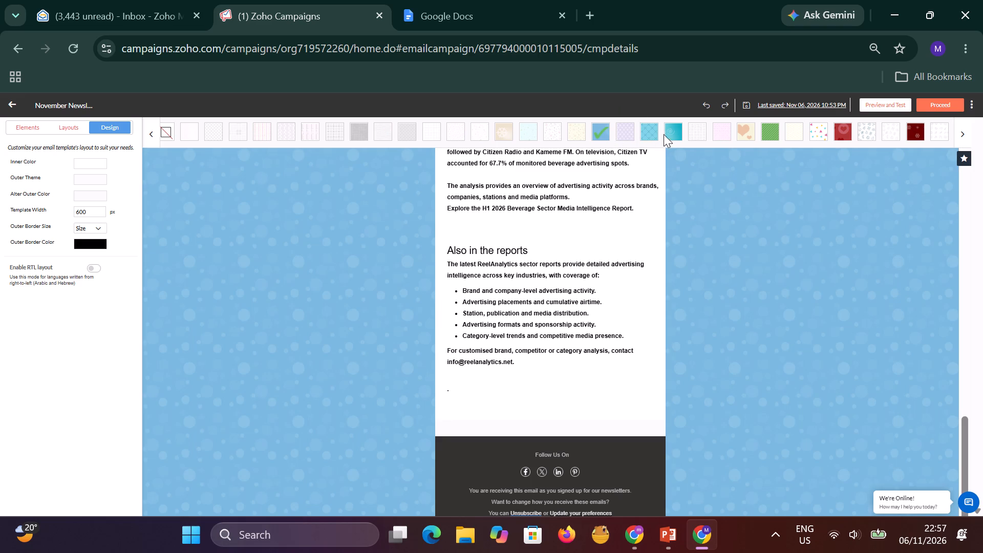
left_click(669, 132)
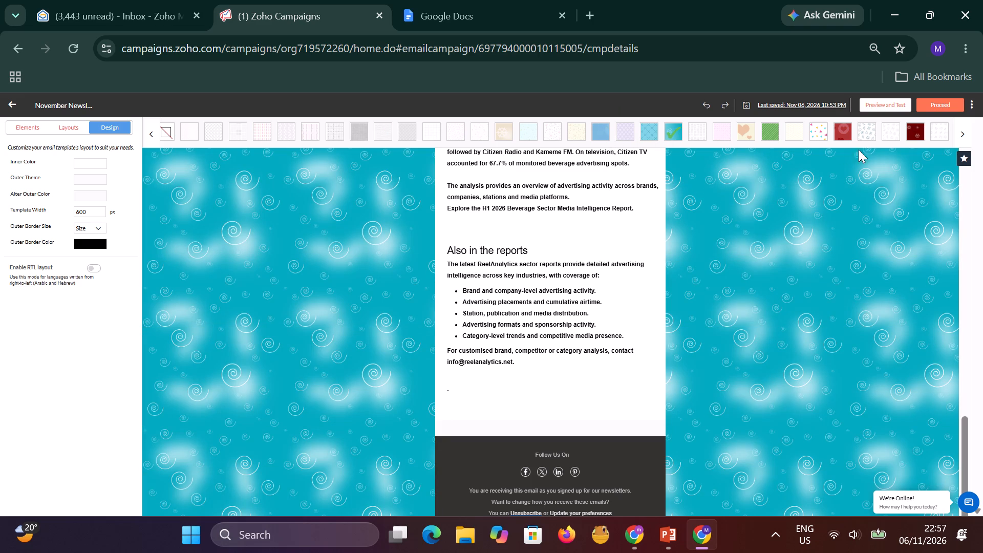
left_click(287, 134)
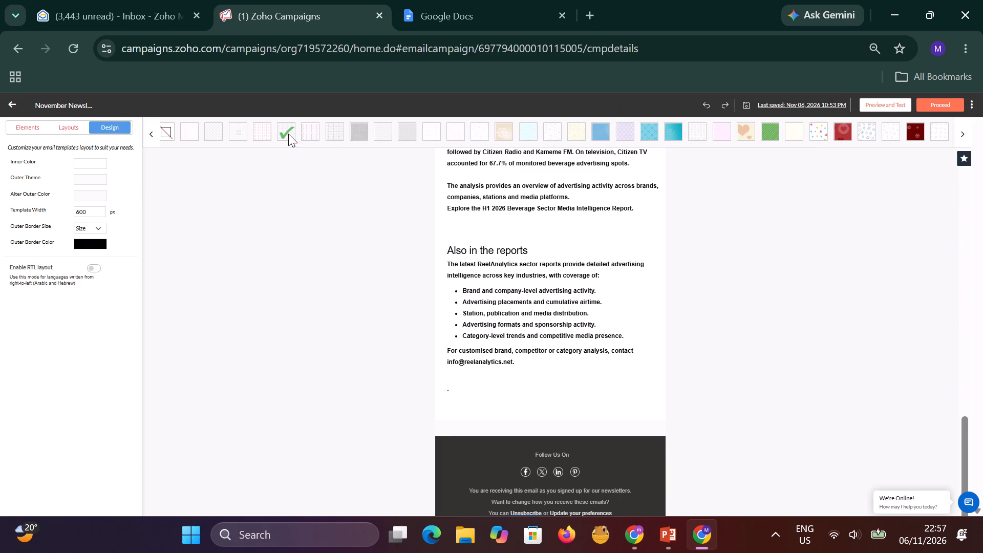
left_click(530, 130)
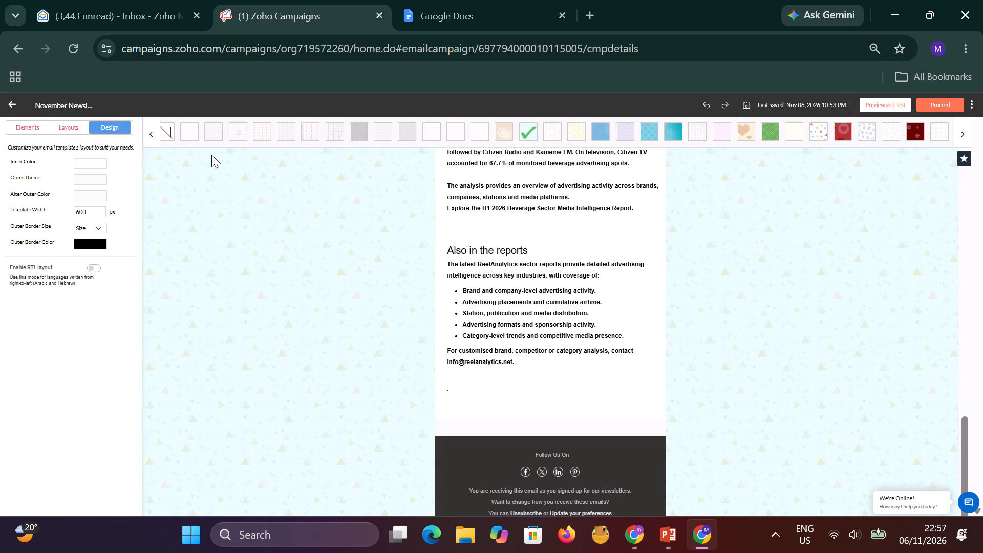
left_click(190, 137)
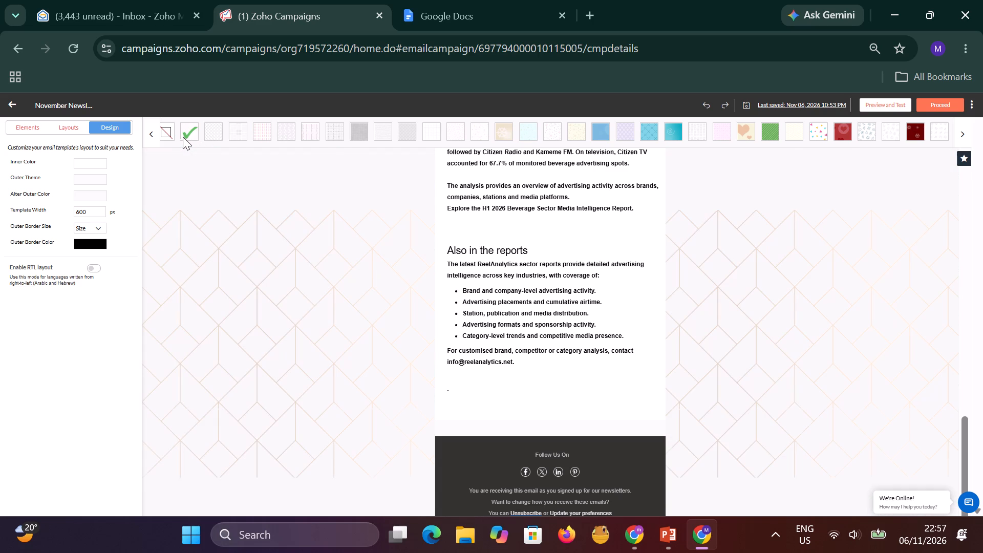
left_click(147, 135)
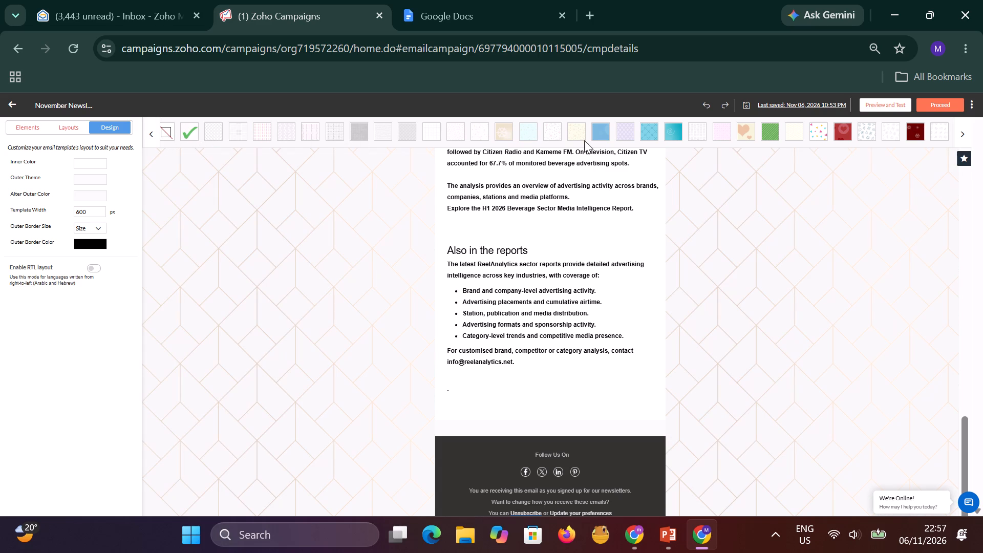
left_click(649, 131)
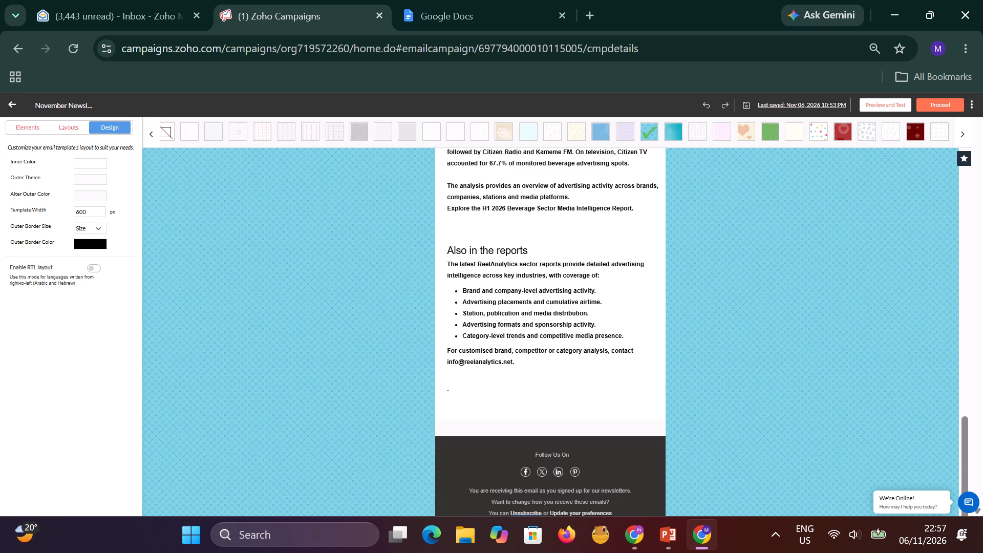
Remove the patterned outer theme from the newsletter background.
left_click(165, 130)
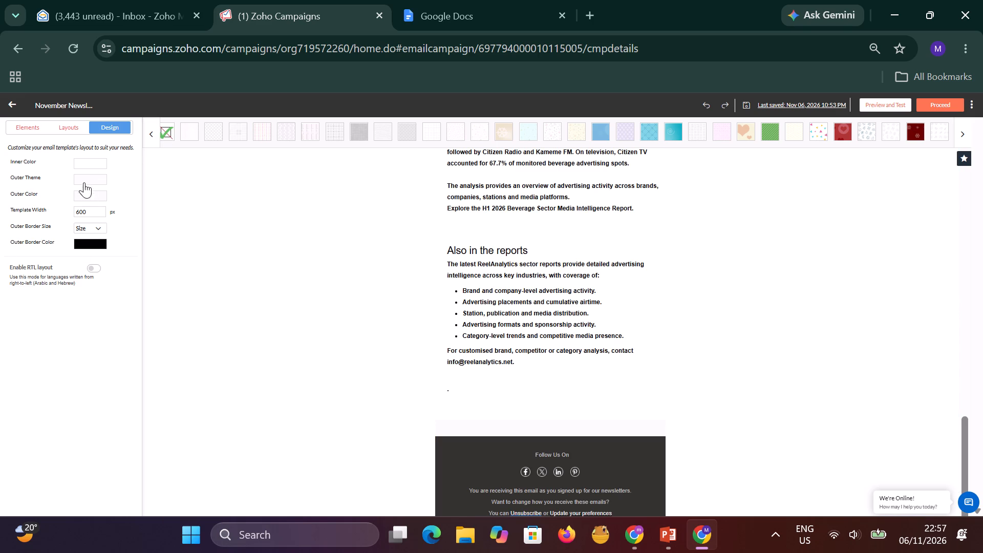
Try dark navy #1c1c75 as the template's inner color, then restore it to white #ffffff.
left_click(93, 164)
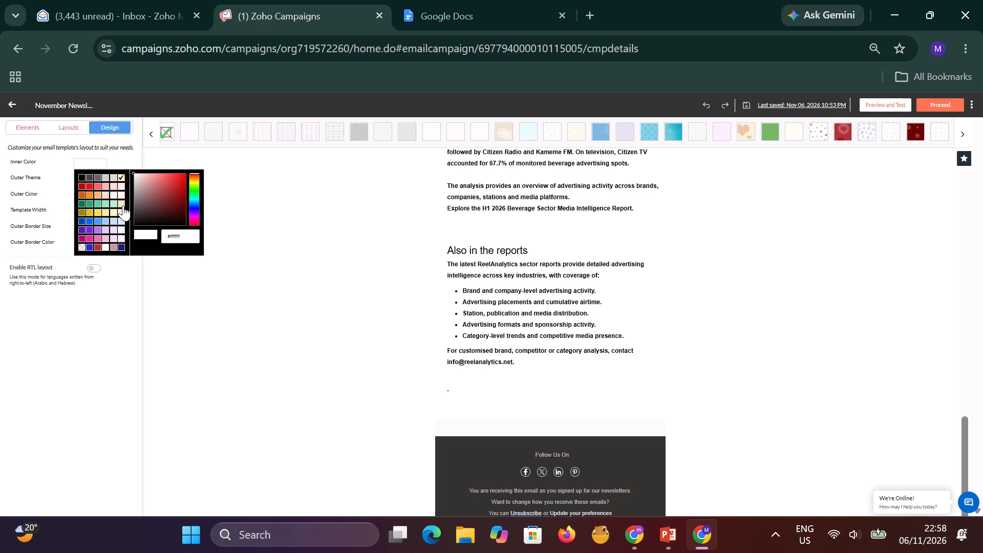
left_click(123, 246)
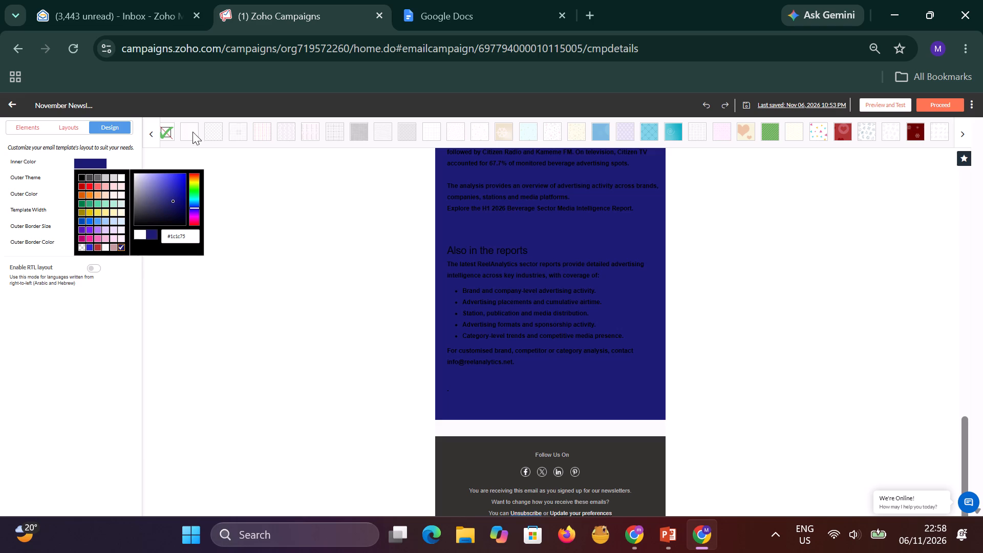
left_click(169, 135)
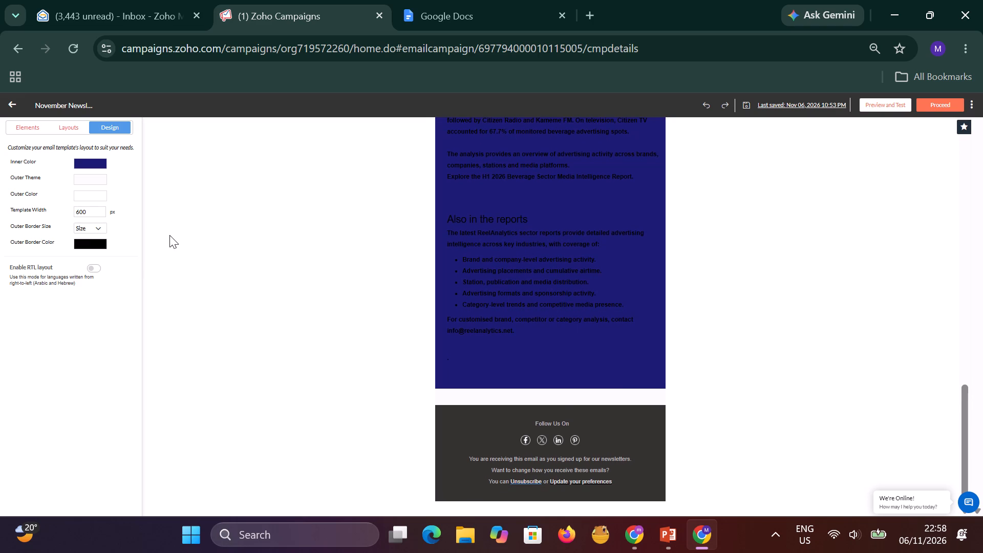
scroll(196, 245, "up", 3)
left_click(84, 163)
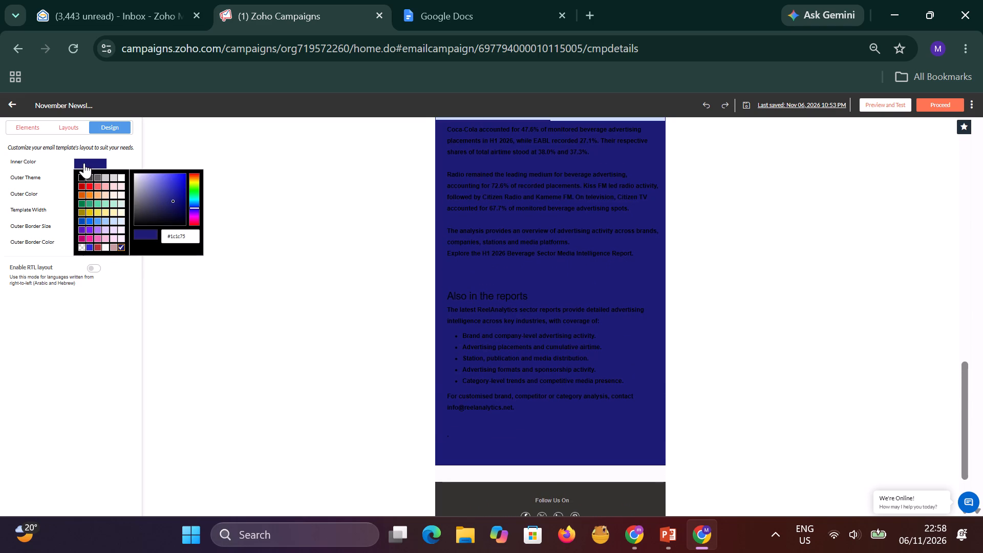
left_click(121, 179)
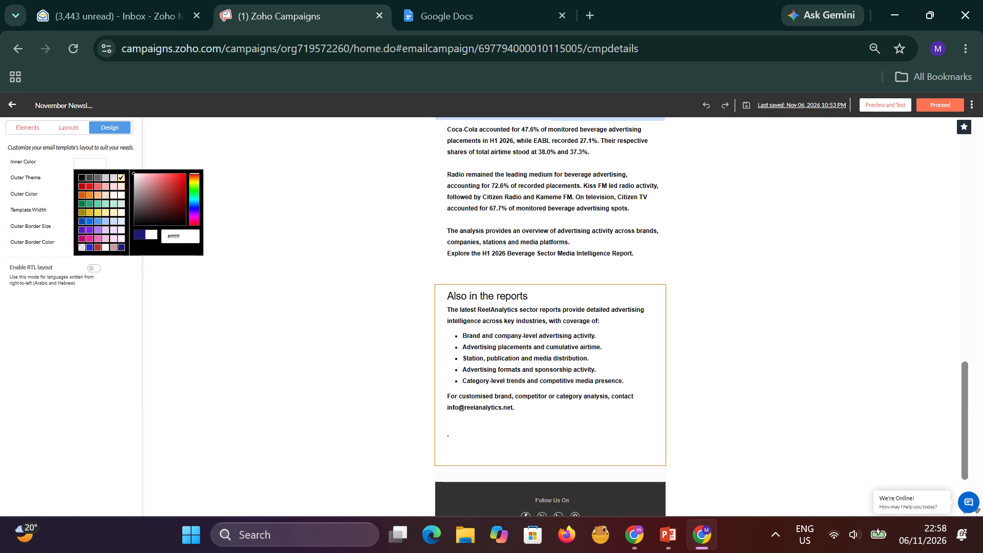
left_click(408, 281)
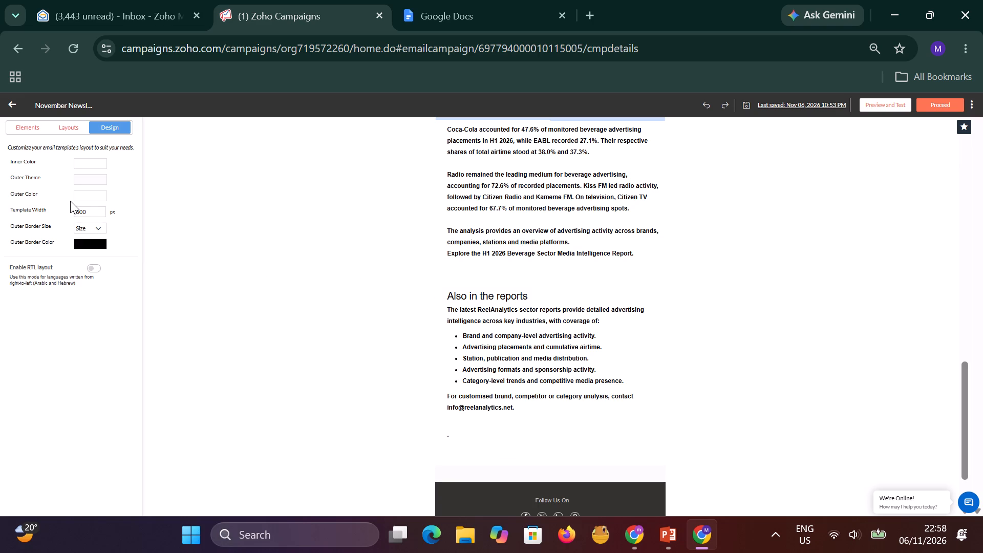
Set the template's outer color to the dark navy palette swatch.
left_click(90, 198)
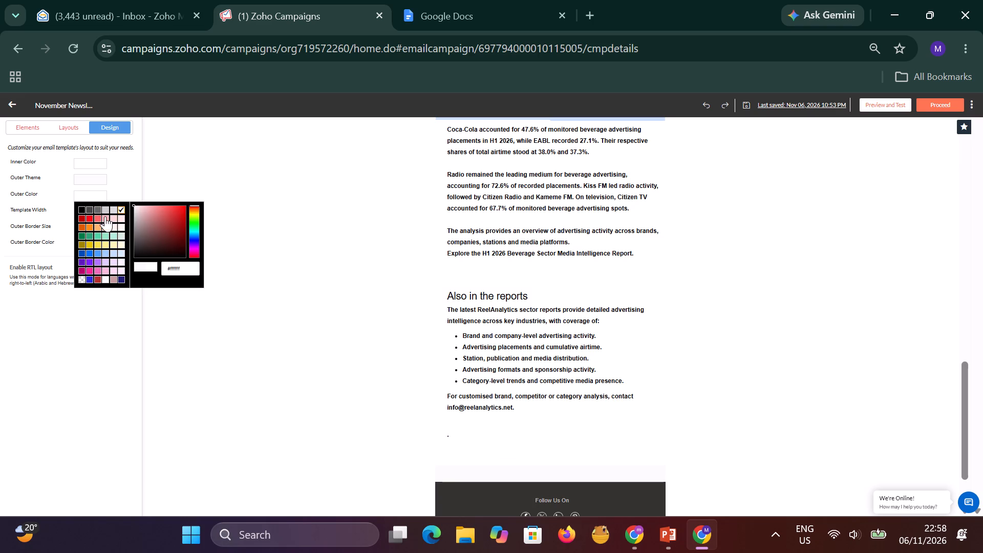
left_click(122, 279)
left_click(333, 262)
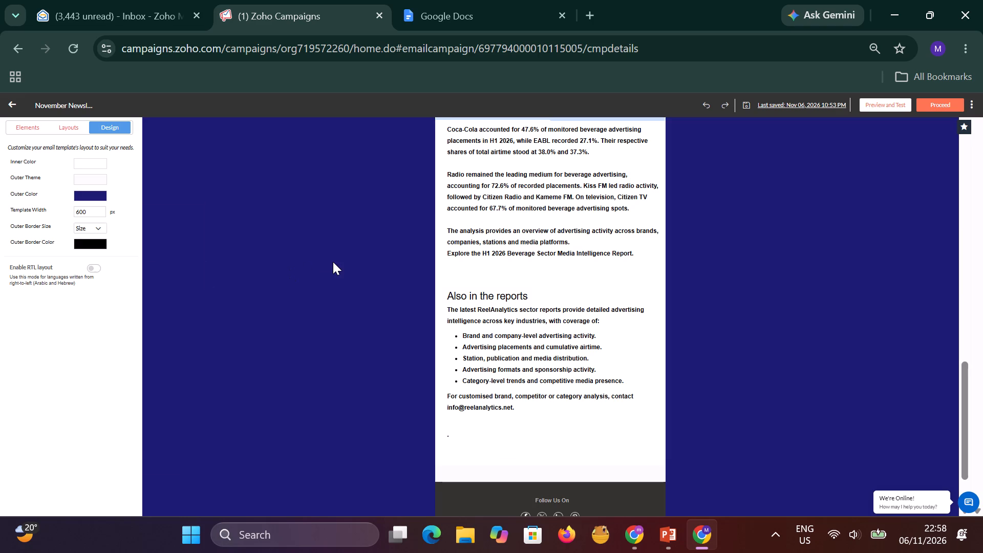
Review the whole newsletter from header to footer against the navy outer background.
scroll(776, 297, "up", 20)
scroll(776, 297, "up", 5)
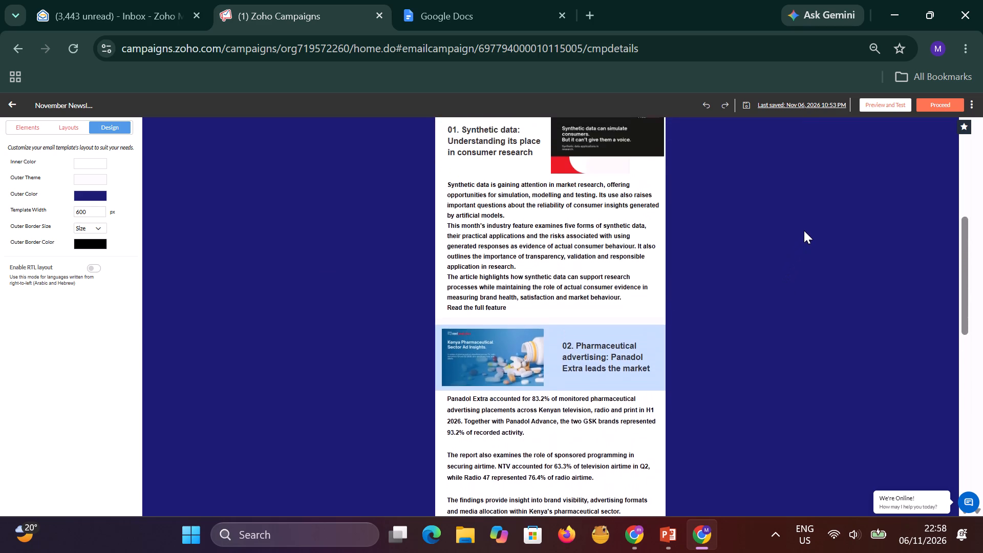
scroll(804, 230, "up", 17)
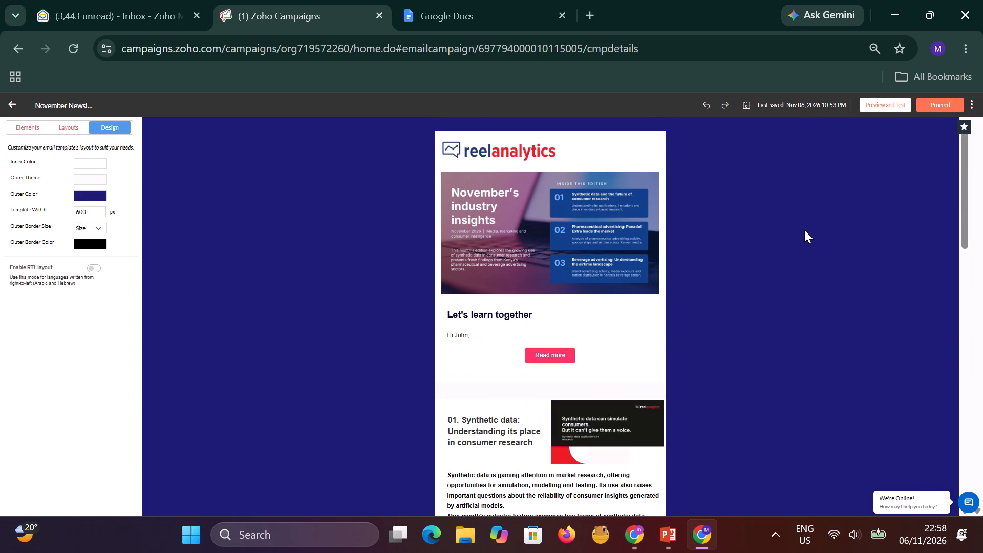
left_click(804, 230)
scroll(804, 231, "down", 6)
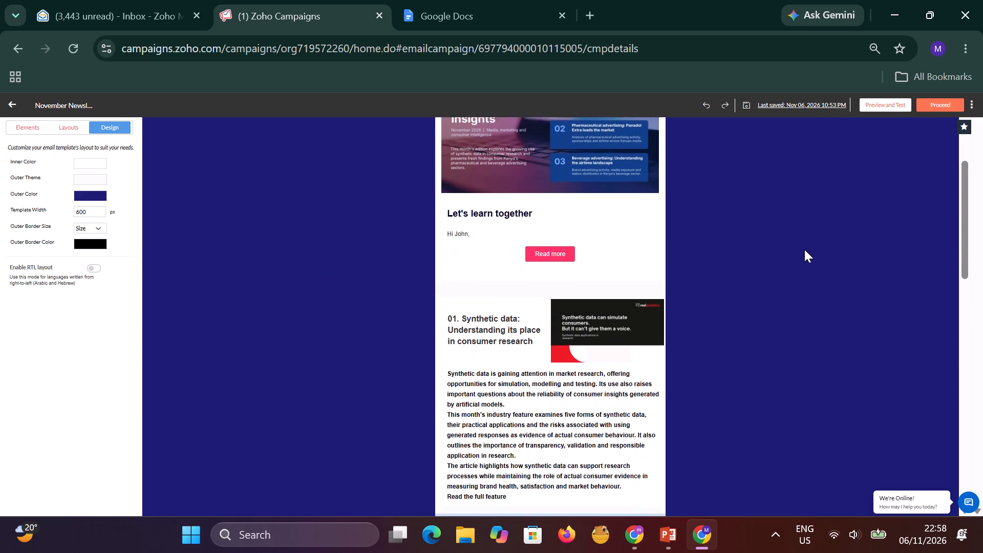
scroll(804, 249, "down", 20)
scroll(804, 249, "down", 11)
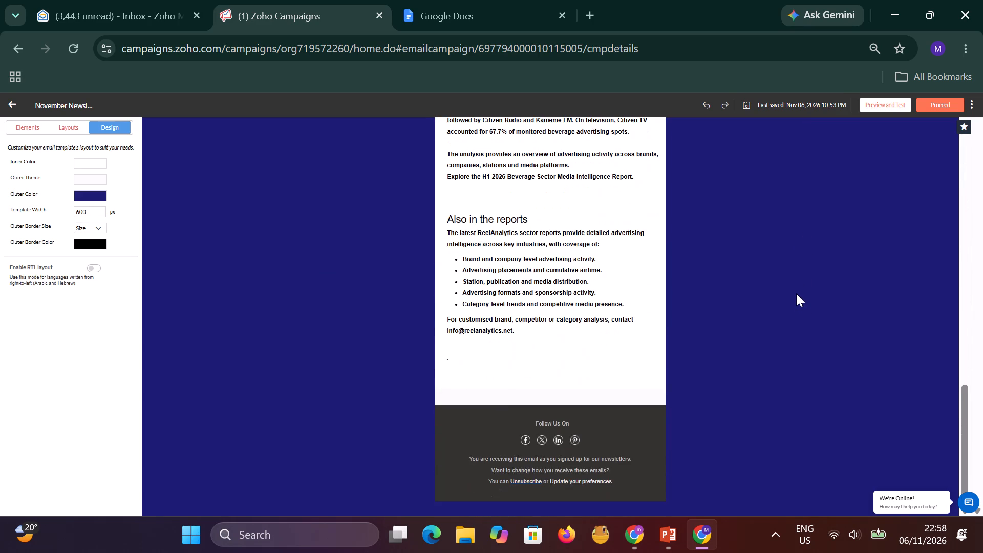
scroll(796, 292, "up", 20)
scroll(796, 292, "up", 9)
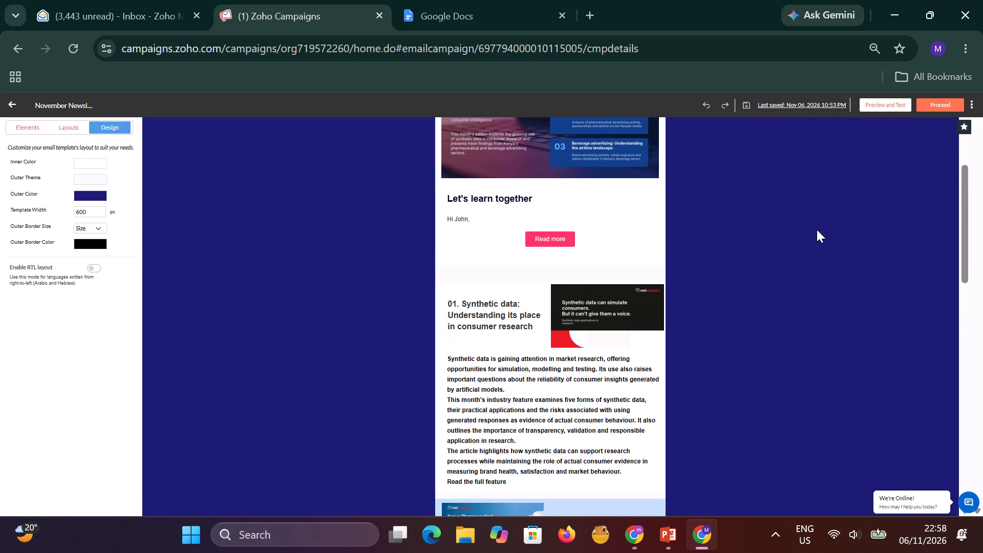
scroll(816, 229, "down", 3)
scroll(811, 223, "up", 1)
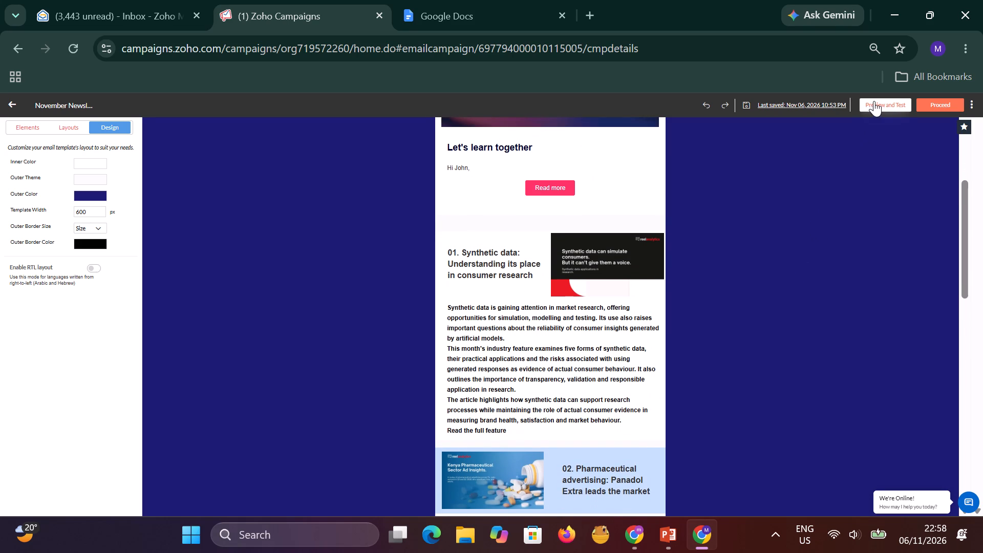
Open the campaign's Preview and Test view, examine the desktop HTML preview from header to footer, and return to the editor.
left_click(875, 109)
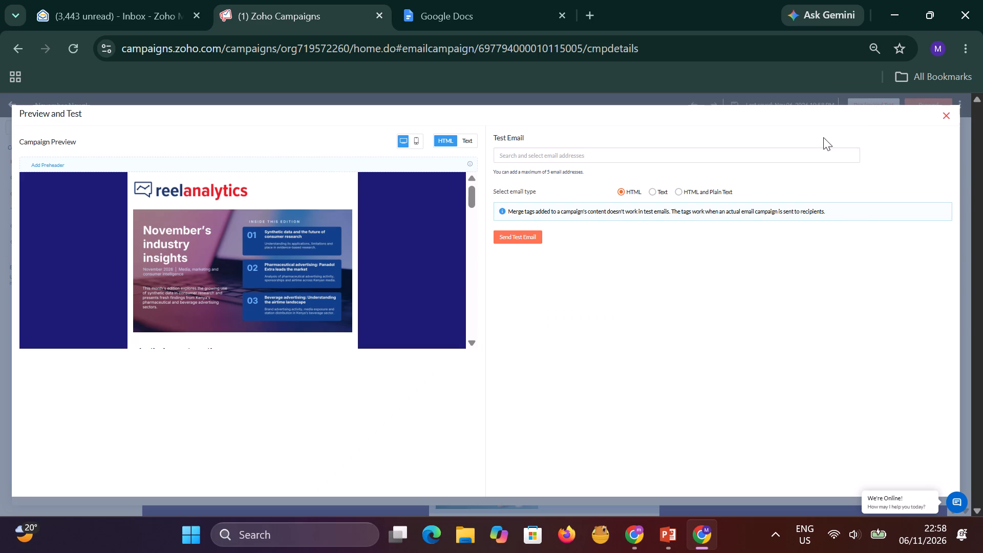
scroll(327, 233, "down", 1)
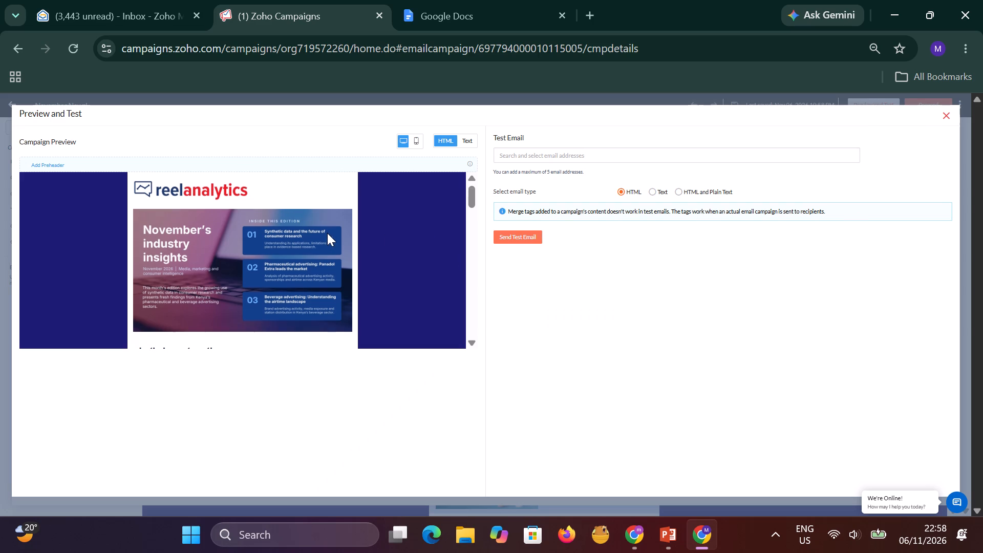
scroll(327, 233, "down", 17)
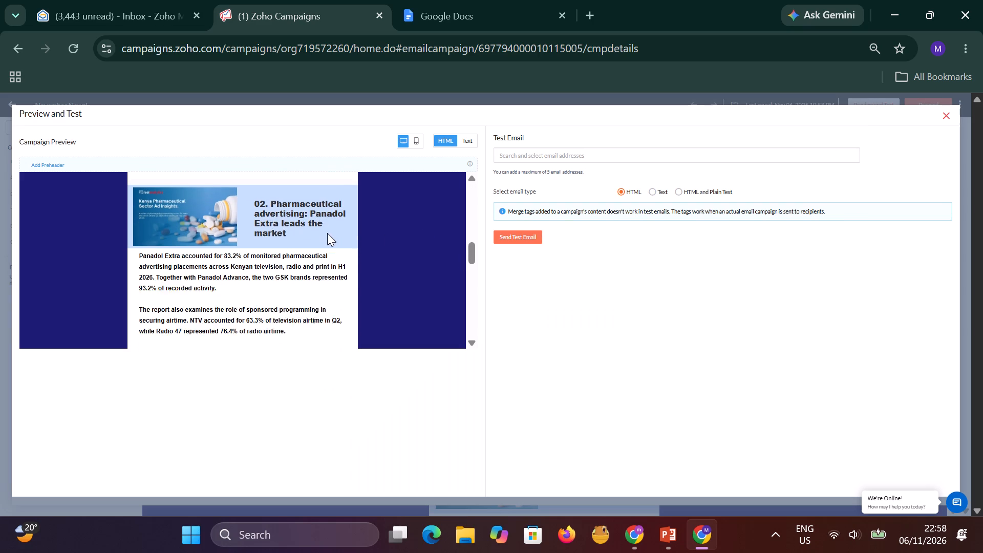
scroll(327, 233, "down", 10)
scroll(327, 233, "up", 2)
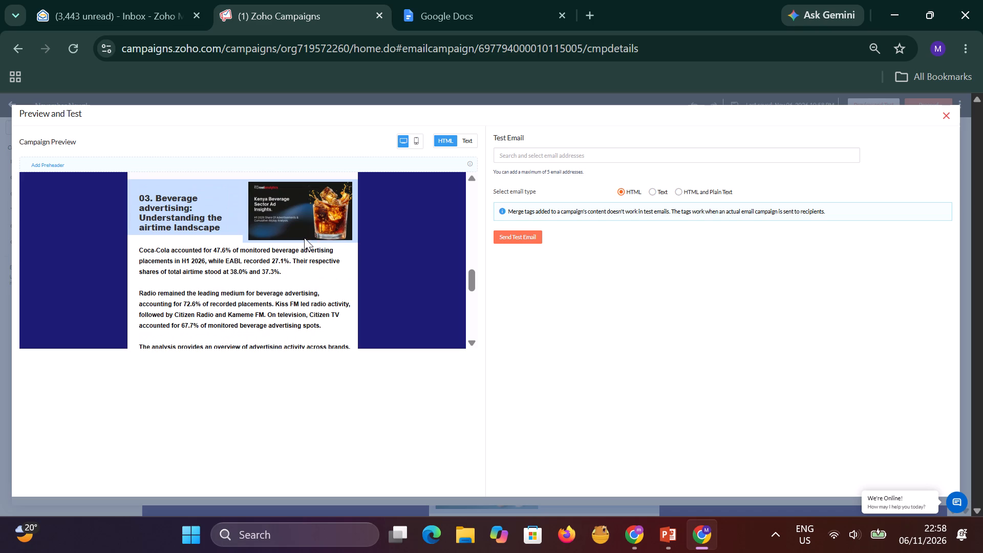
scroll(338, 284, "down", 11)
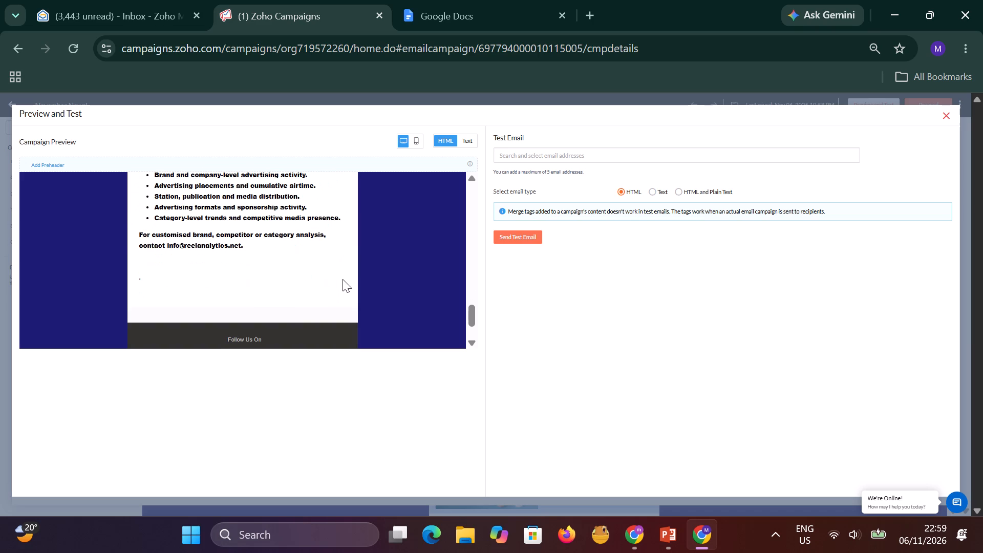
scroll(343, 278, "up", 5)
scroll(344, 274, "up", 20)
scroll(344, 274, "up", 2)
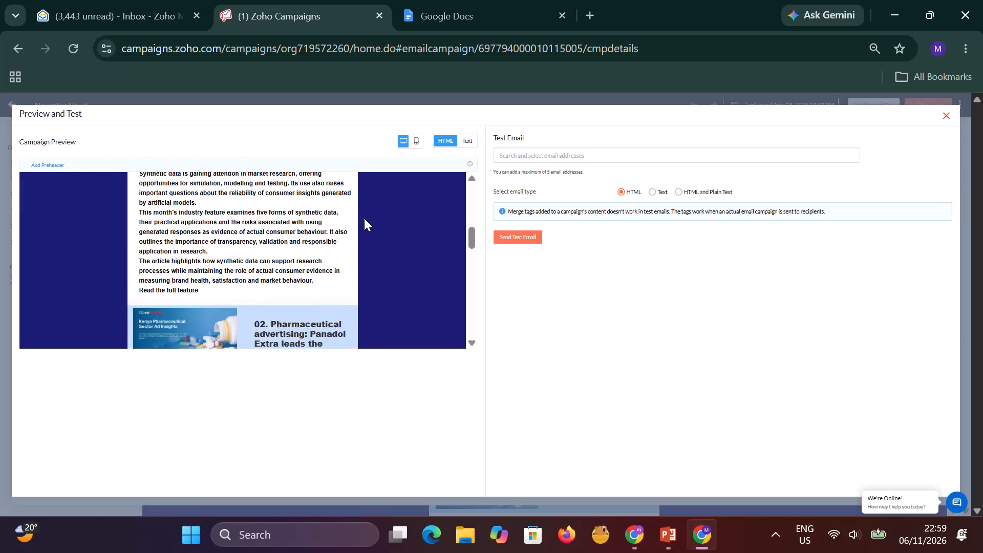
scroll(364, 218, "up", 17)
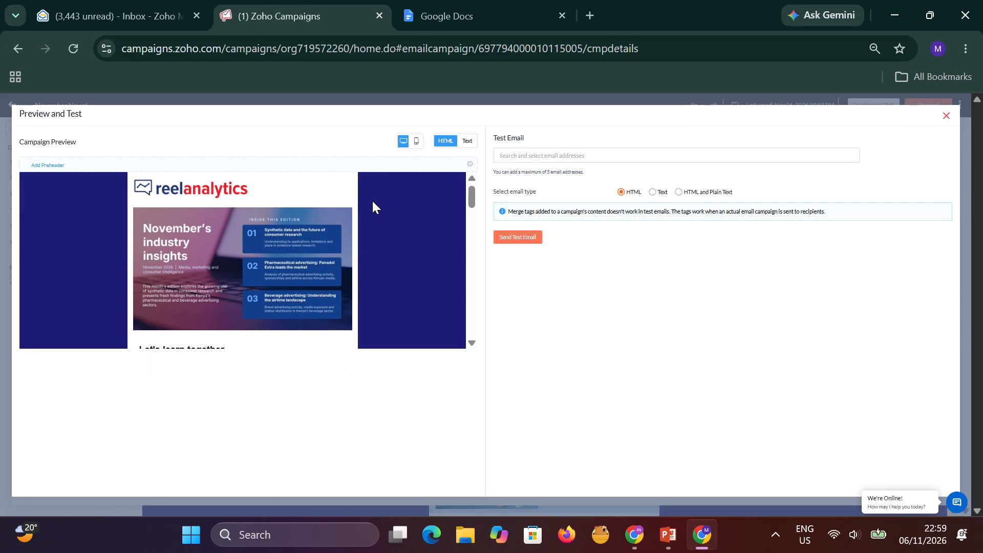
scroll(372, 201, "up", 2)
scroll(373, 199, "down", 7)
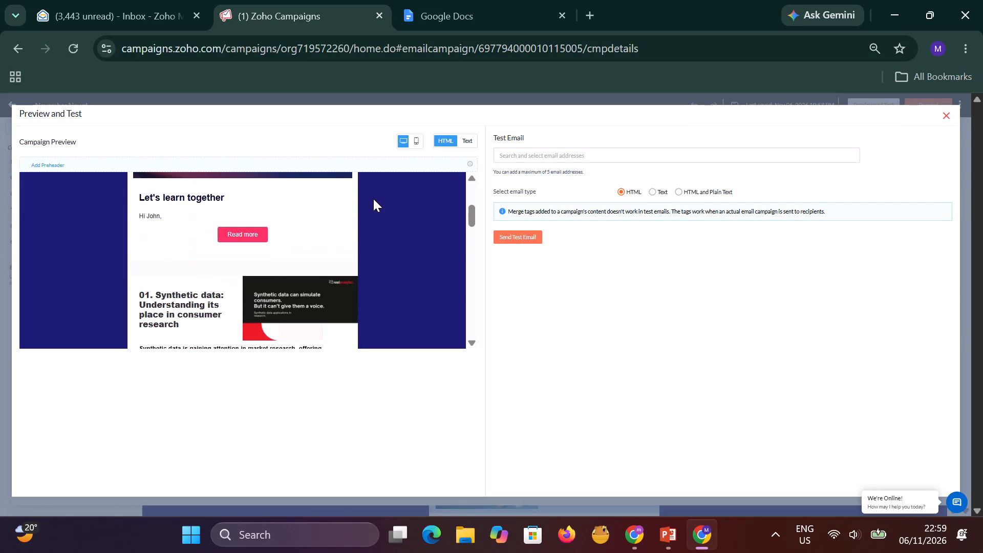
scroll(373, 199, "down", 3)
scroll(374, 198, "up", 5)
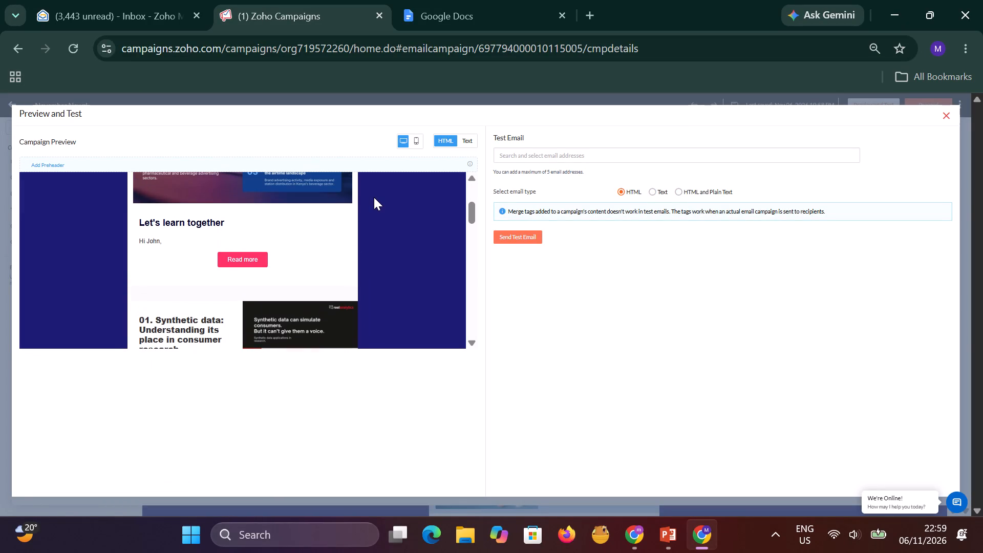
scroll(374, 197, "down", 7)
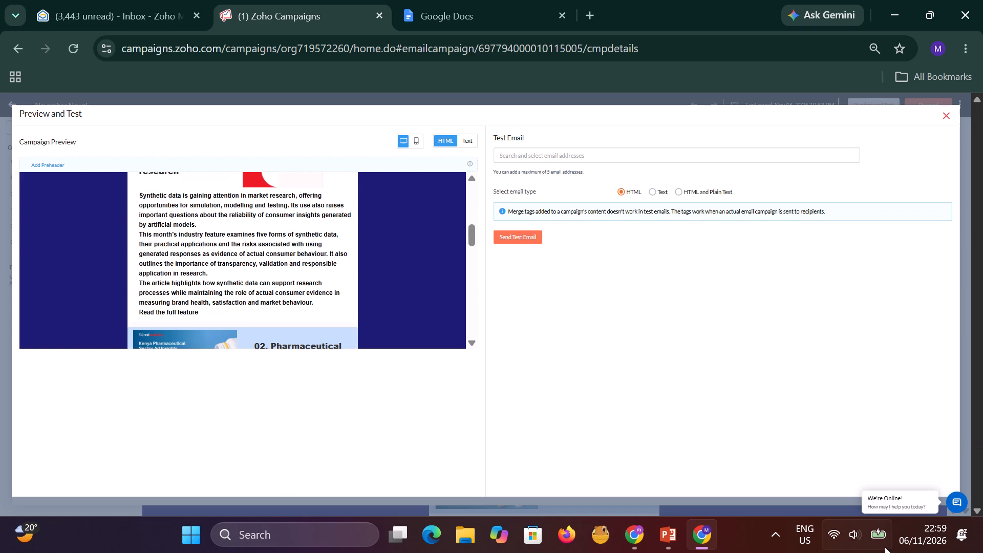
left_click(949, 118)
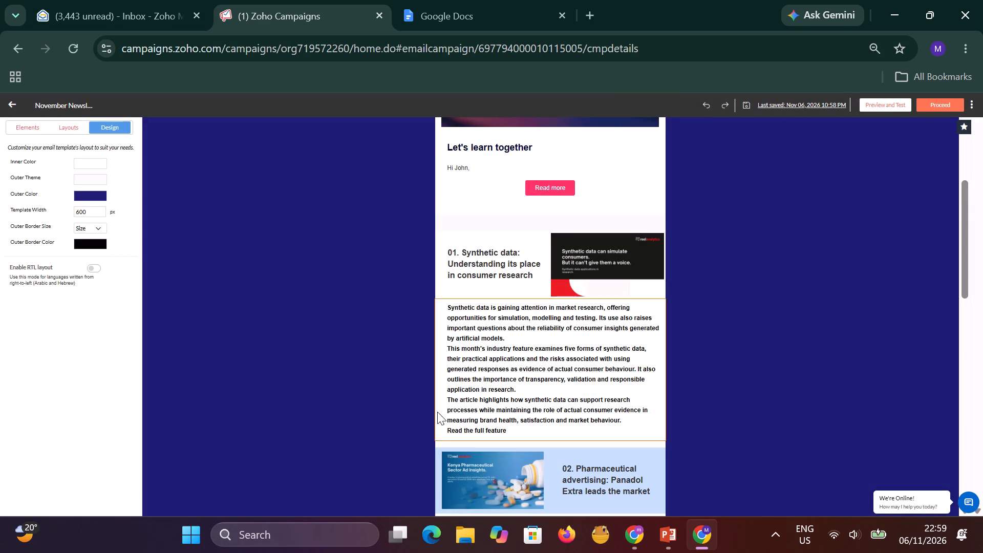
scroll(622, 364, "up", 5)
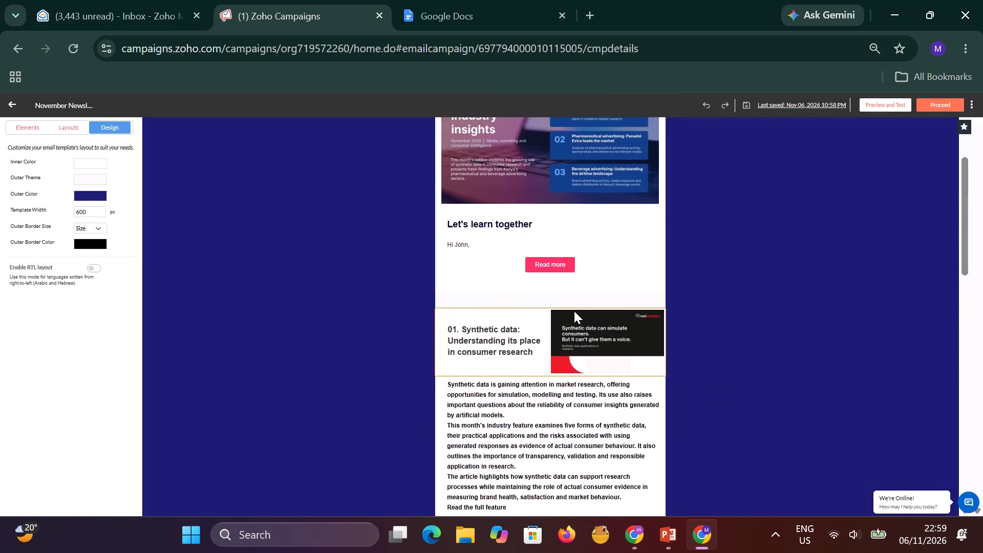
Switch to the newsletter draft in Google Docs and copy the "November's industry insights" heading with its introductory paragraph from the cover page section.
scroll(574, 311, "up", 1)
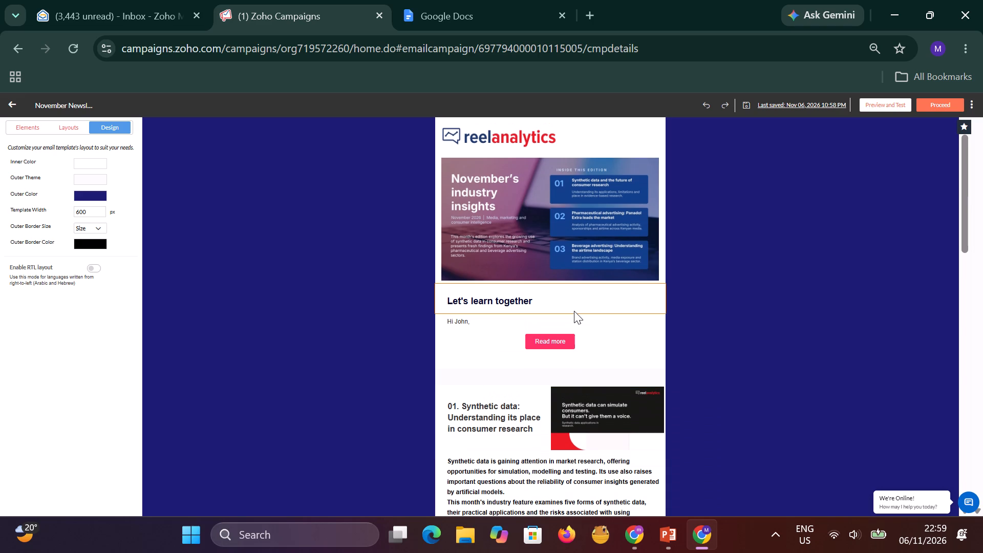
left_click(634, 534)
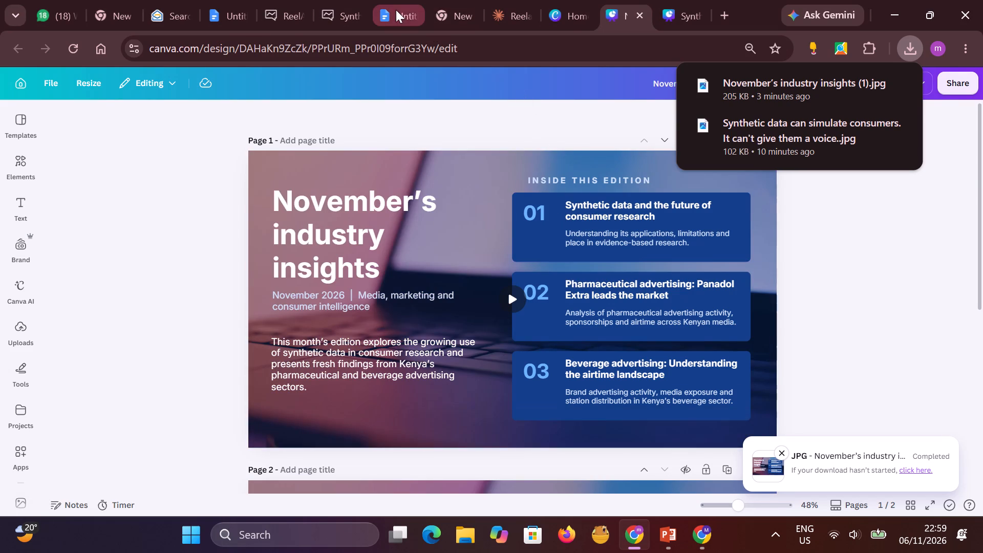
left_click(396, 10)
scroll(410, 252, "up", 9)
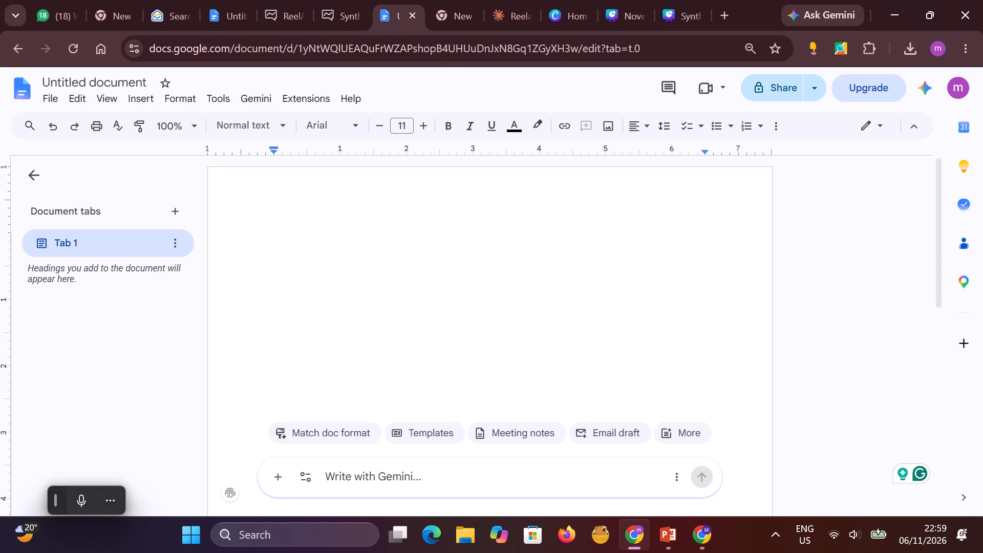
left_click(221, 6)
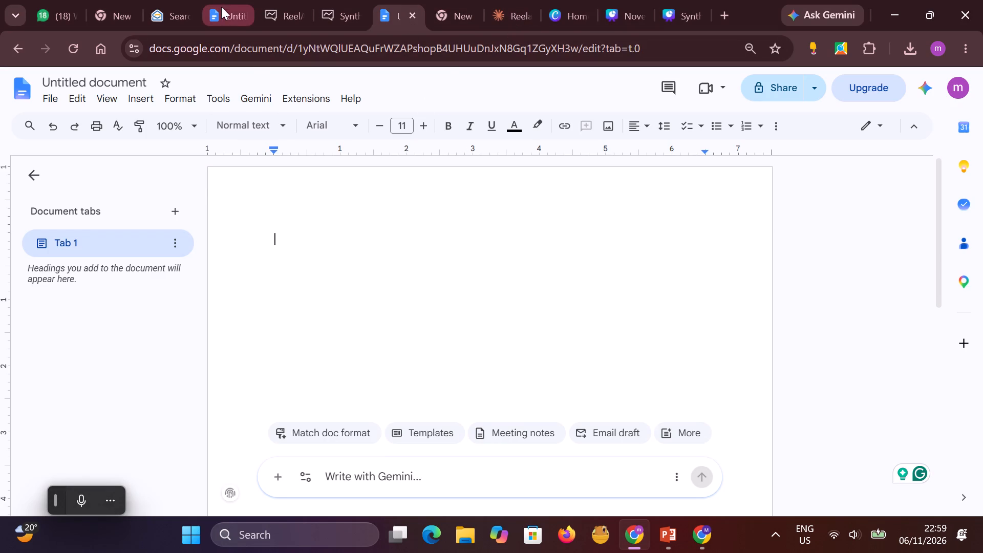
scroll(409, 280, "down", 6)
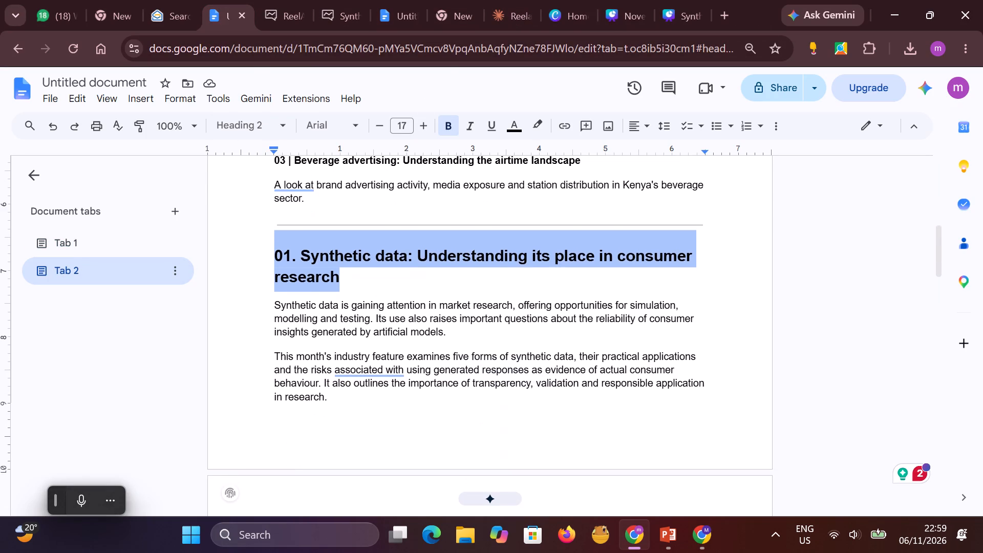
scroll(431, 282, "down", 12)
scroll(434, 274, "up", 16)
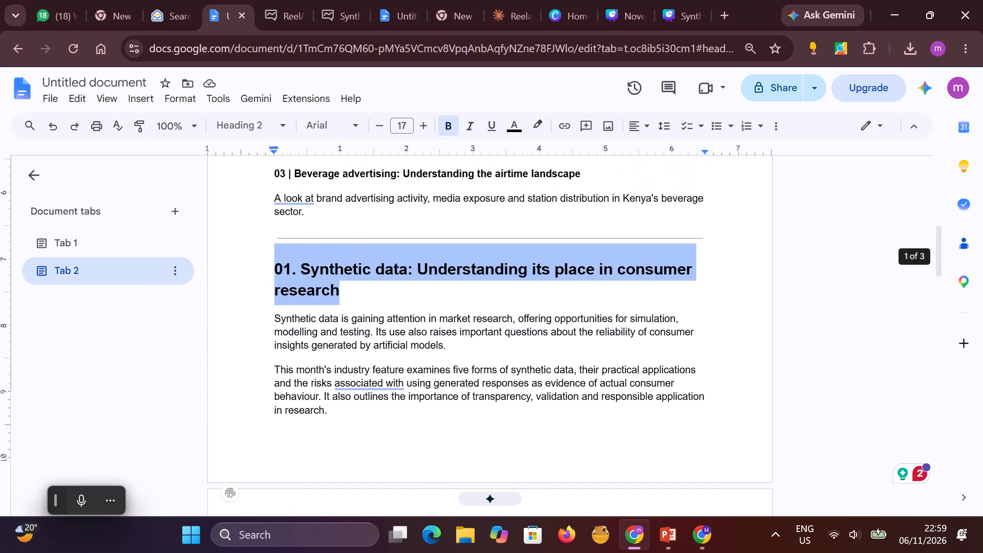
scroll(435, 272, "up", 7)
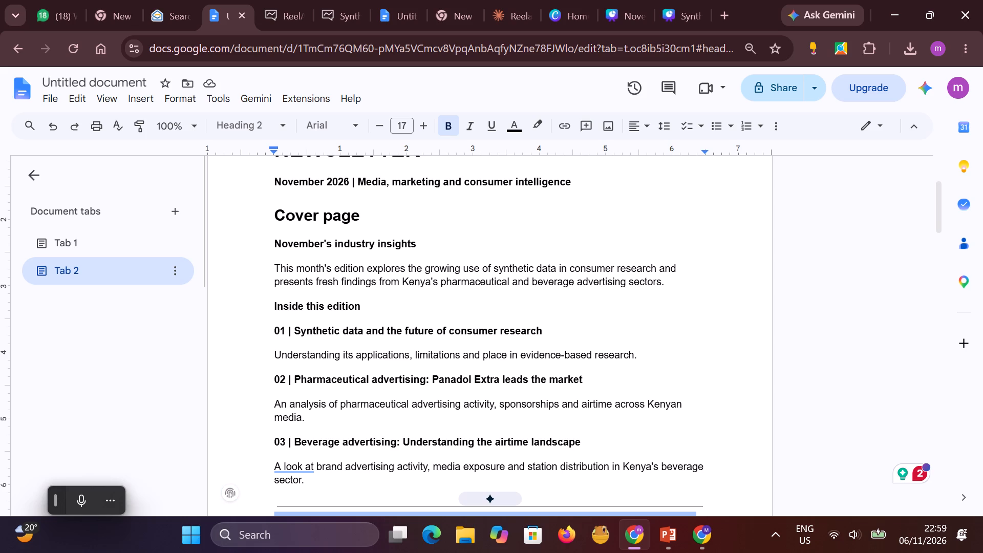
left_click_drag(277, 248, 674, 280)
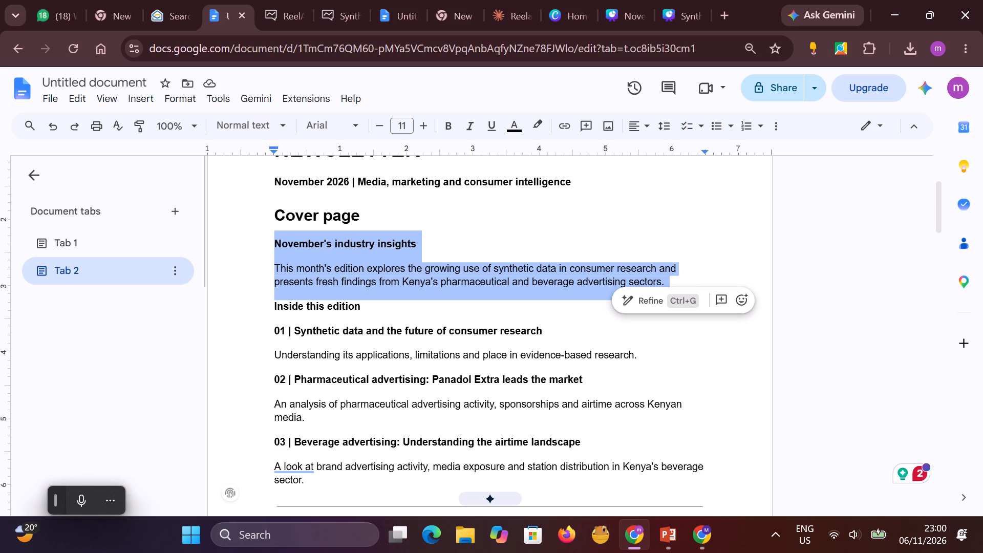
right_click(469, 278)
right_click(469, 278)
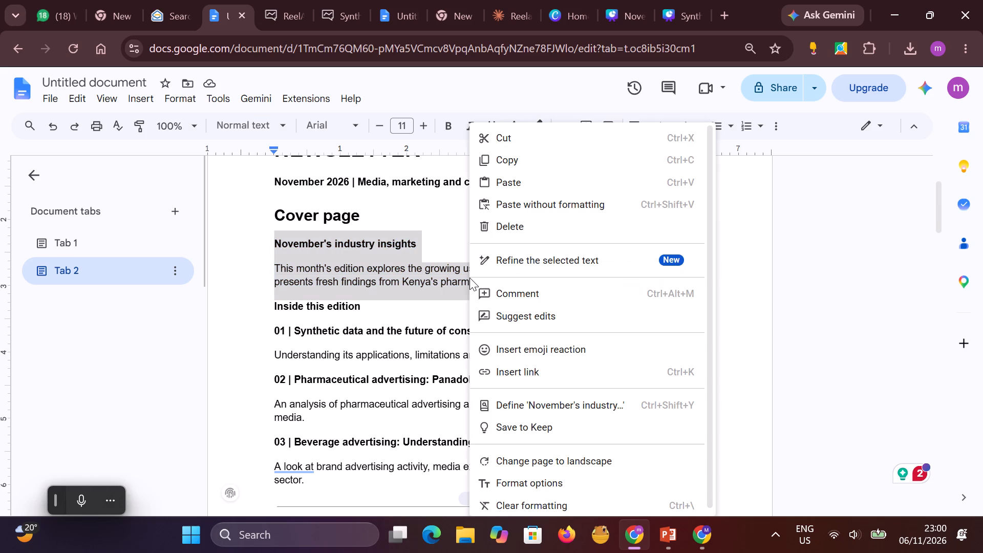
left_click(505, 156)
Back in Zoho Campaigns, replace the greeting under "Let's learn together" with the copied text and add a blank line below its heading.
left_click(711, 534)
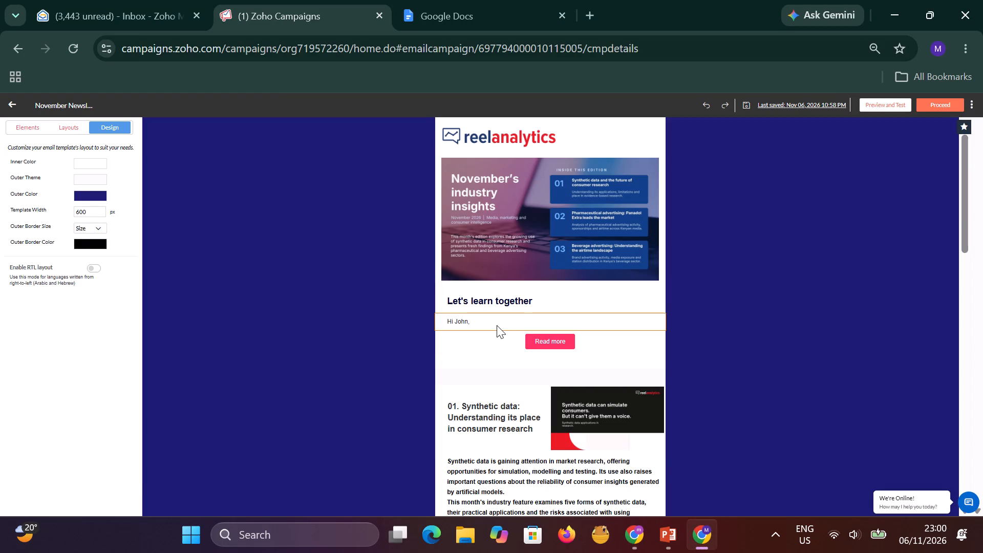
left_click(497, 325)
left_click(497, 325)
left_click_drag(473, 321, 431, 324)
left_click(472, 324)
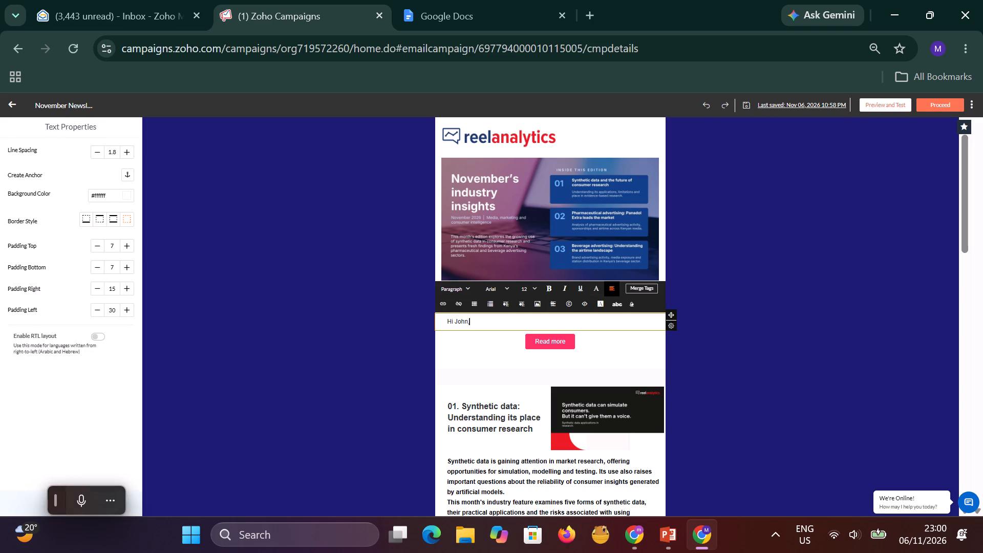
left_click_drag(474, 323, 443, 323)
key("ctrl+v")
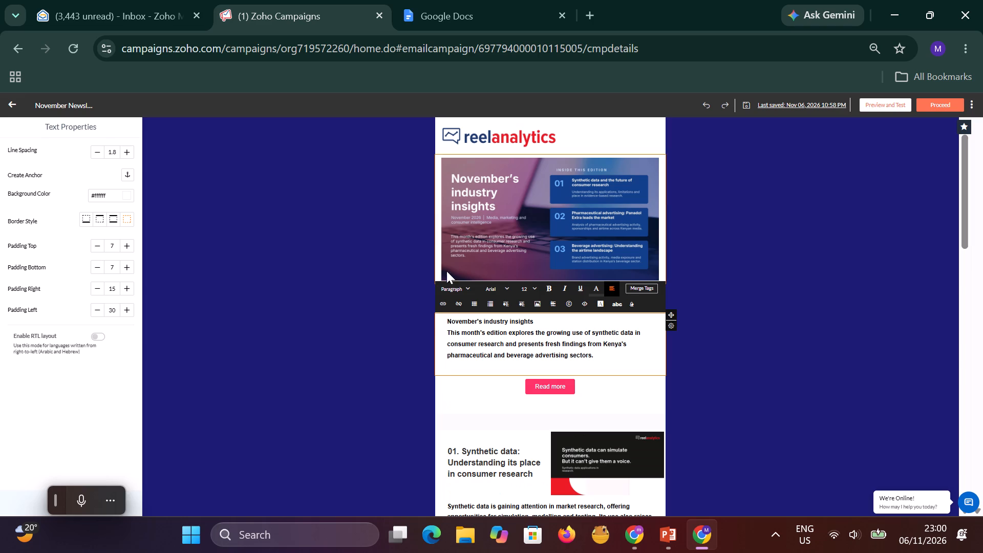
left_click(539, 319)
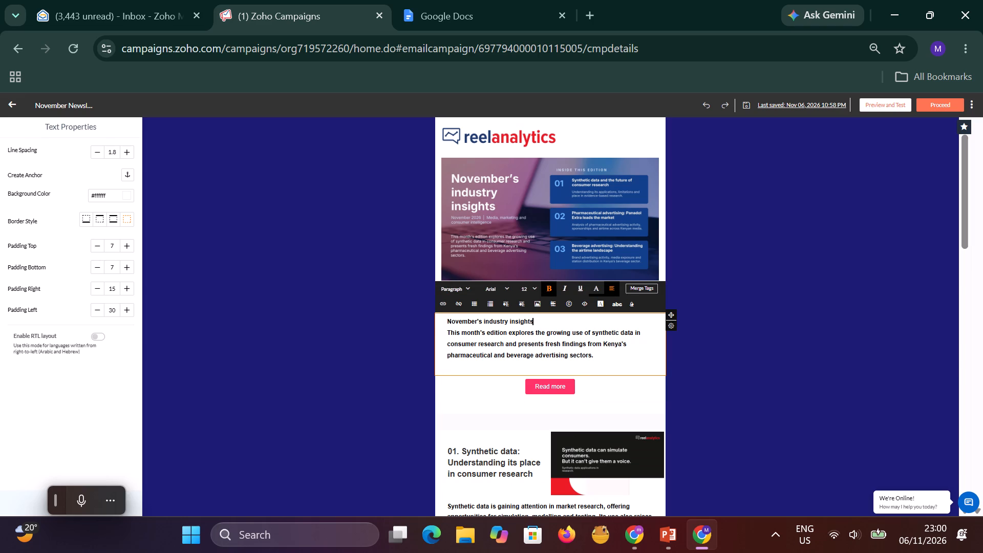
key("Return")
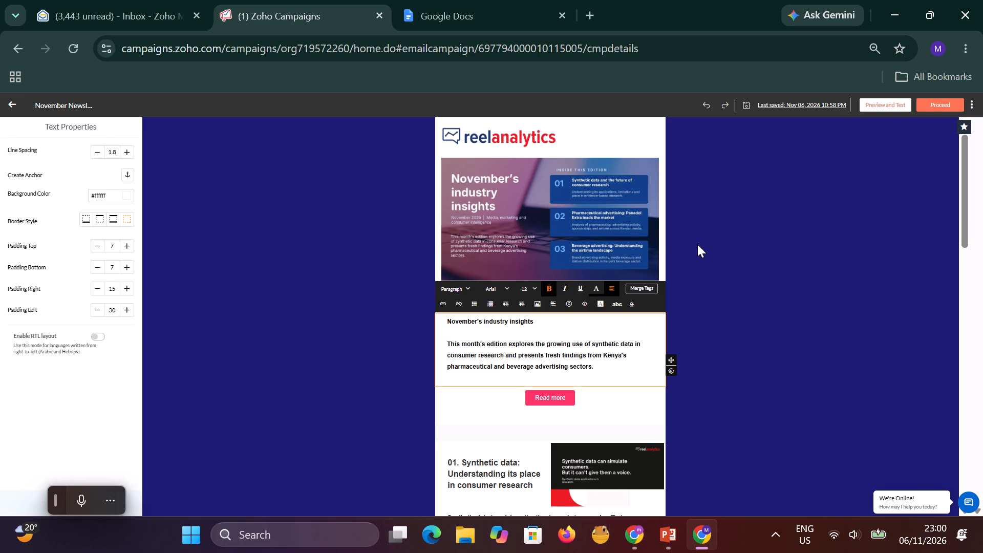
Delete the "Read more" button below the introductory paragraph.
scroll(657, 411, "down", 3)
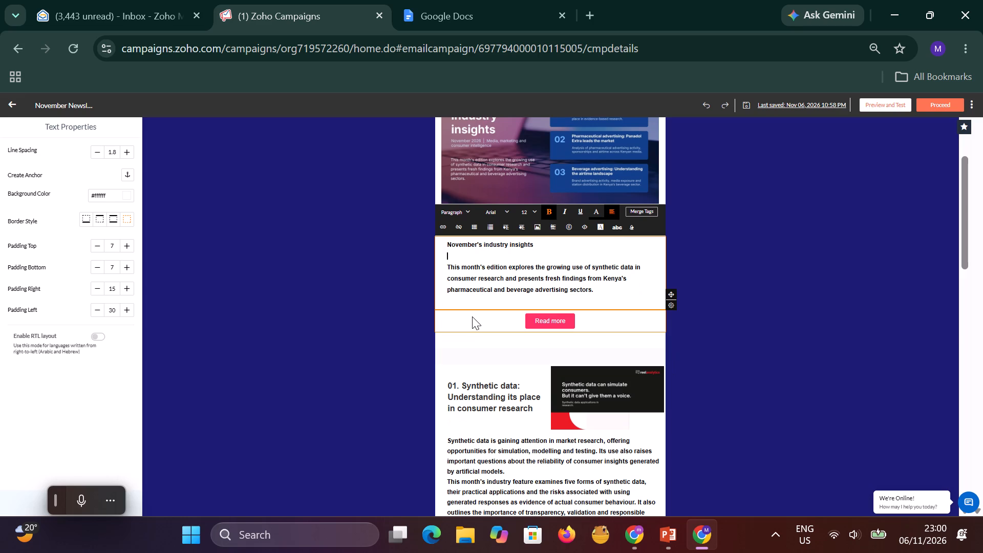
left_click(631, 319)
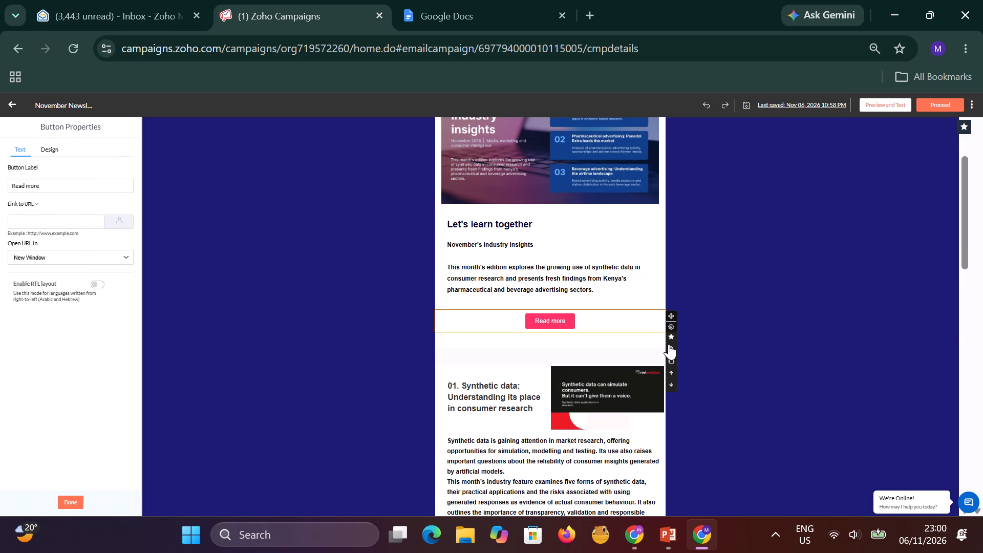
left_click(673, 350)
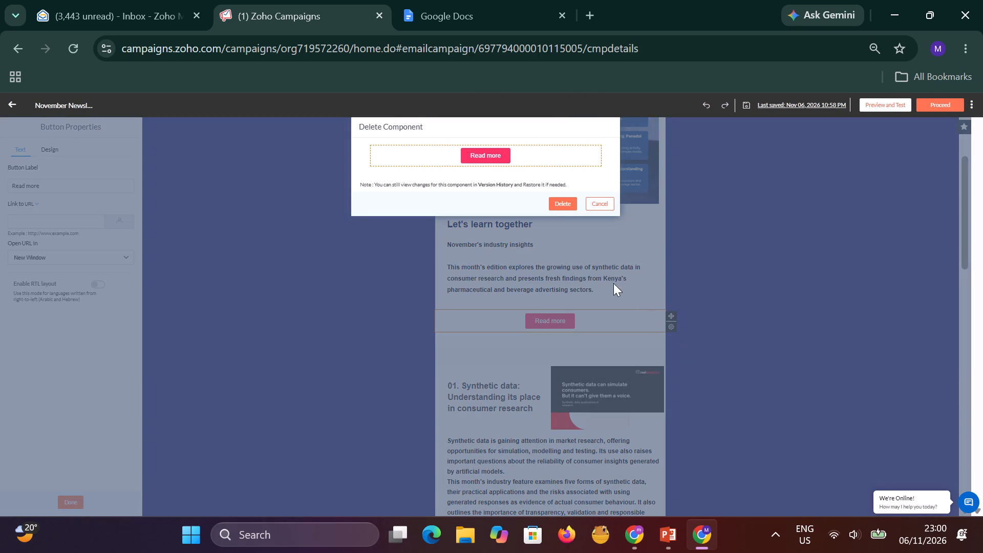
left_click(560, 204)
left_click(734, 287)
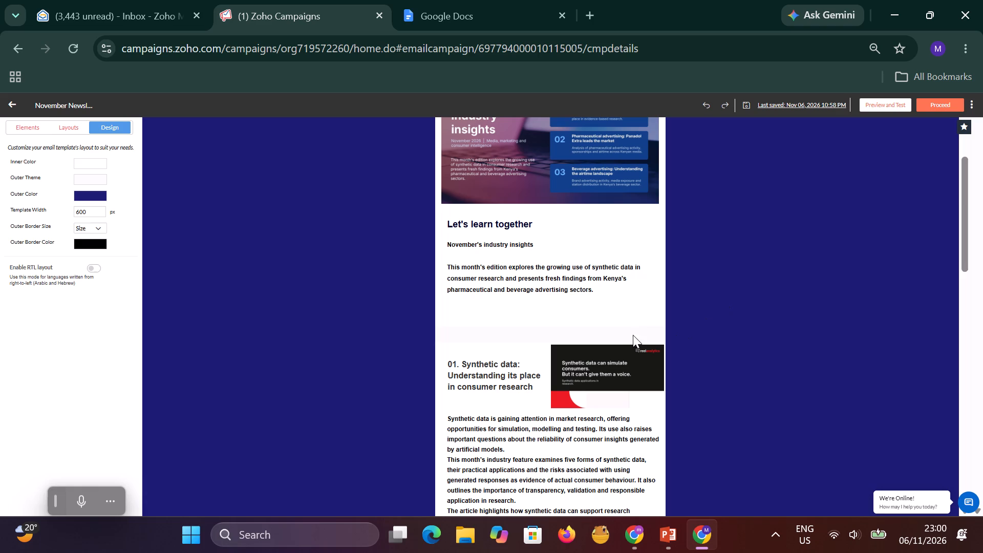
Delete the #fbfbfb spacer and the white #ffffff spacer between the introduction and the "01. Synthetic data" section.
left_click(628, 329)
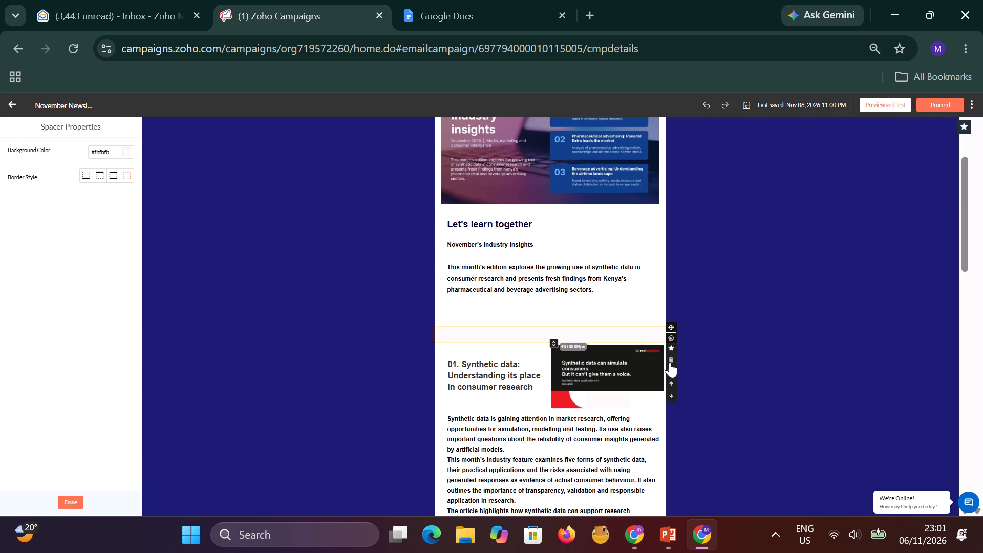
left_click(673, 361)
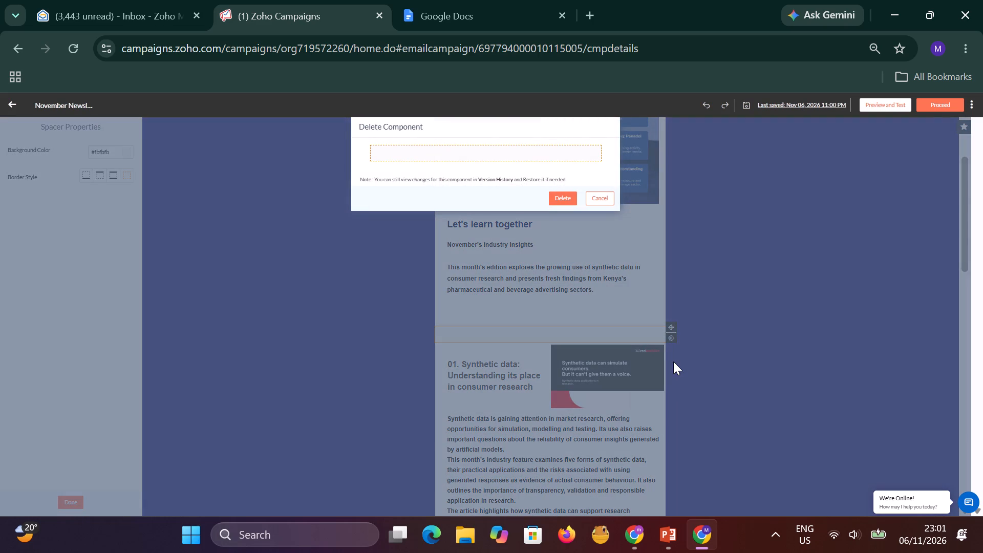
left_click(559, 194)
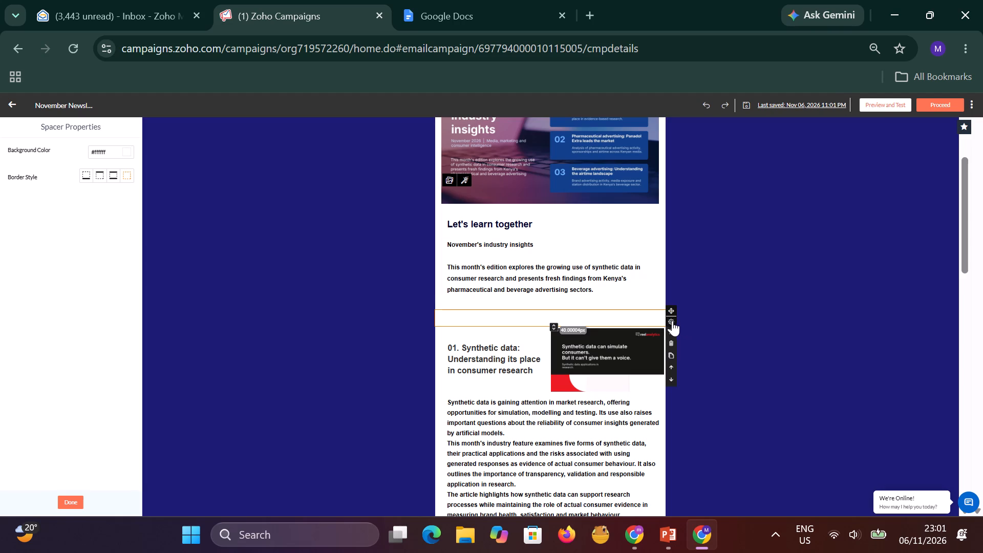
left_click(672, 345)
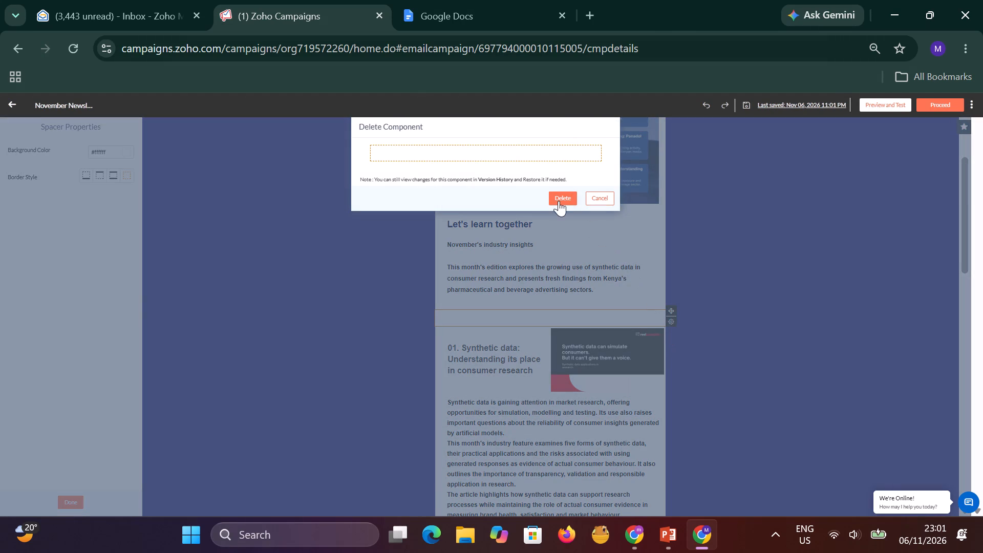
left_click(558, 199)
left_click(728, 300)
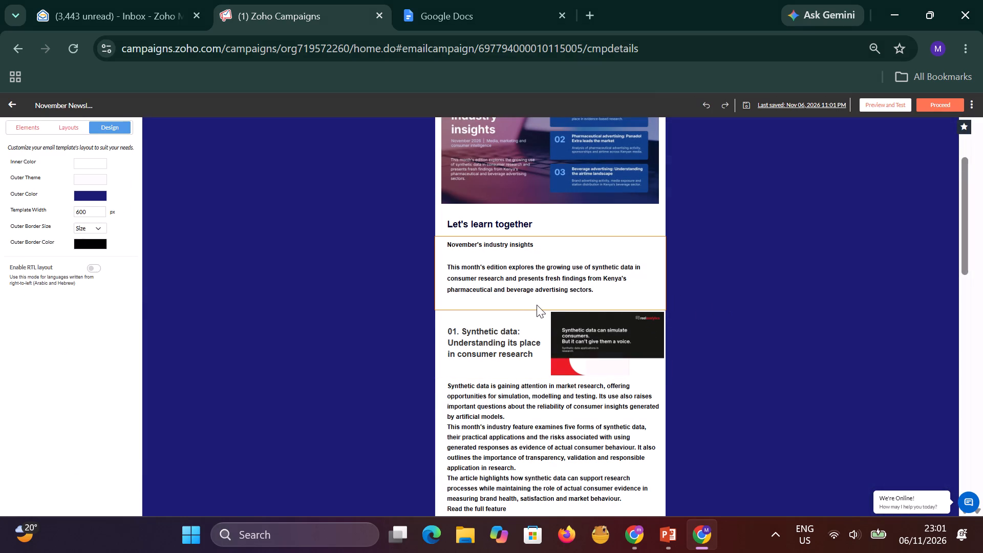
Remove the empty line at the end of the introductory paragraph.
left_click(596, 297)
left_click(597, 293)
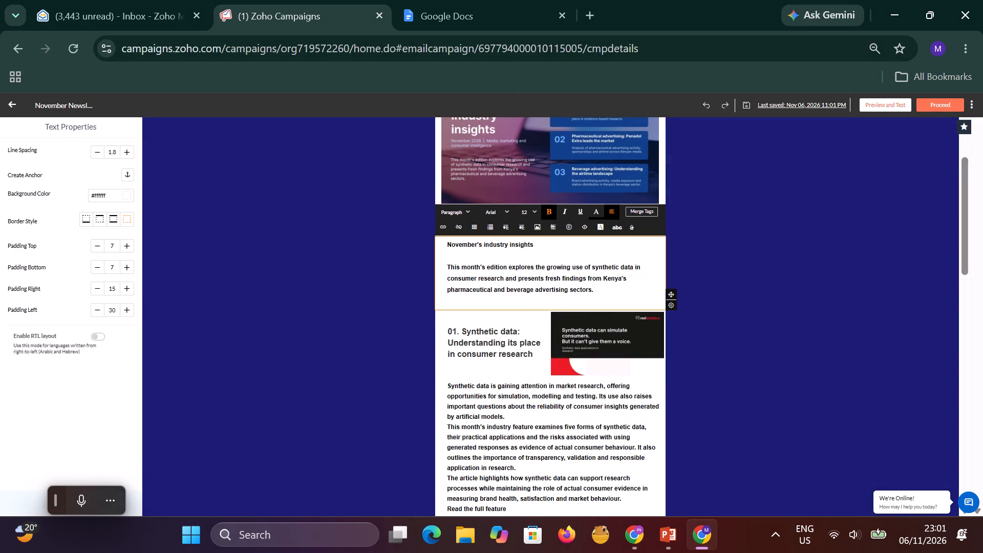
key("Delete")
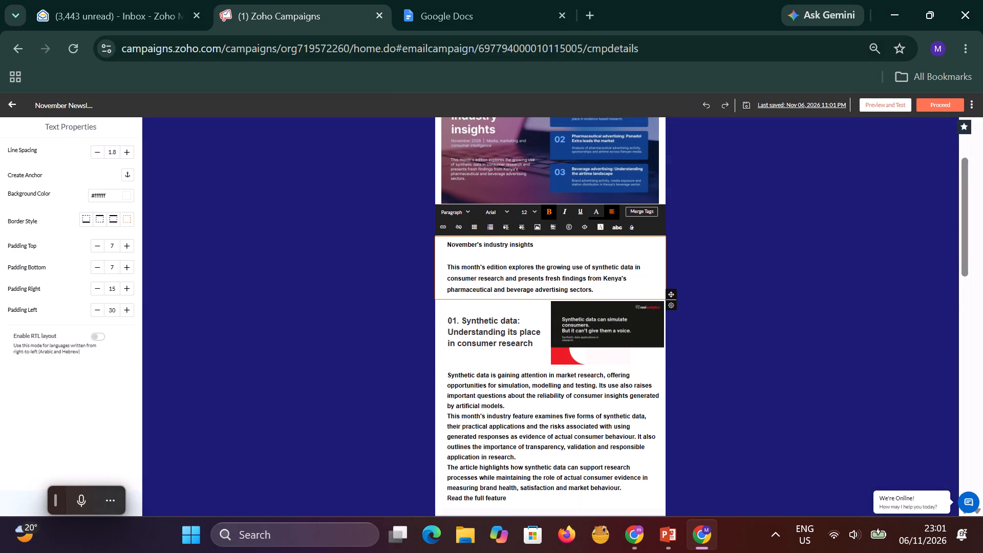
Move the thin spacer above "03. Beverage advertising" up between the introductory paragraph and the "01. Synthetic data" section.
scroll(595, 297, "down", 7)
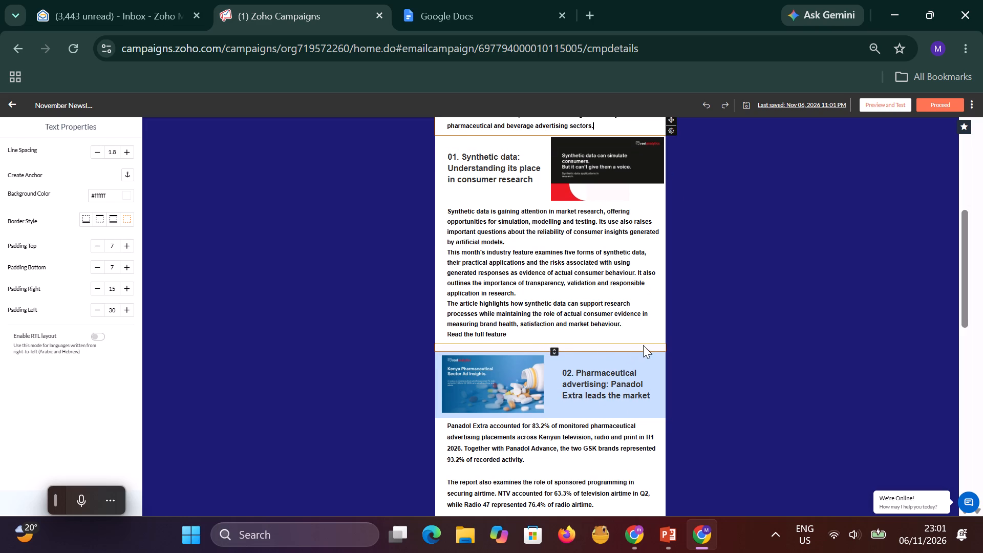
scroll(653, 348, "down", 7)
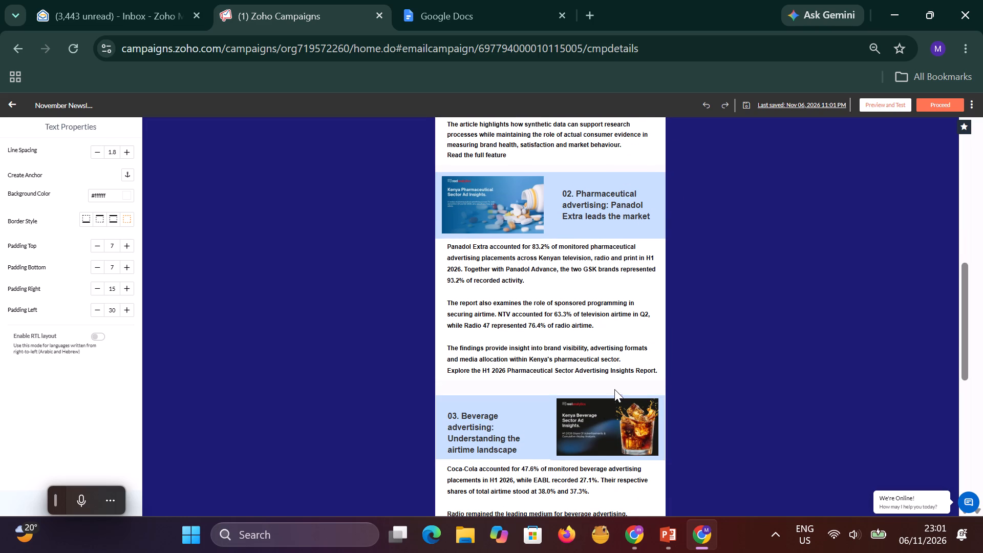
left_click(656, 381)
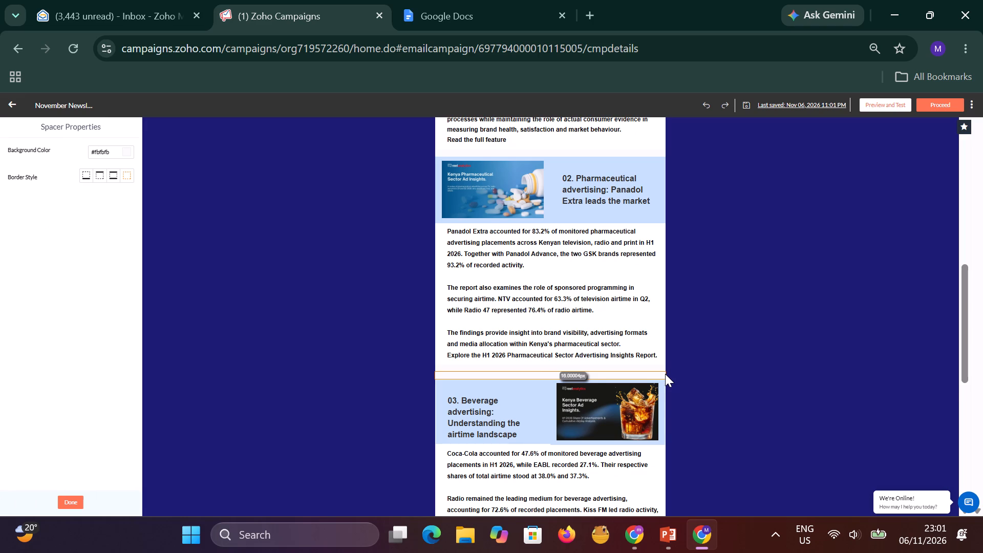
left_click(665, 374)
left_click_drag(671, 366, 671, 360)
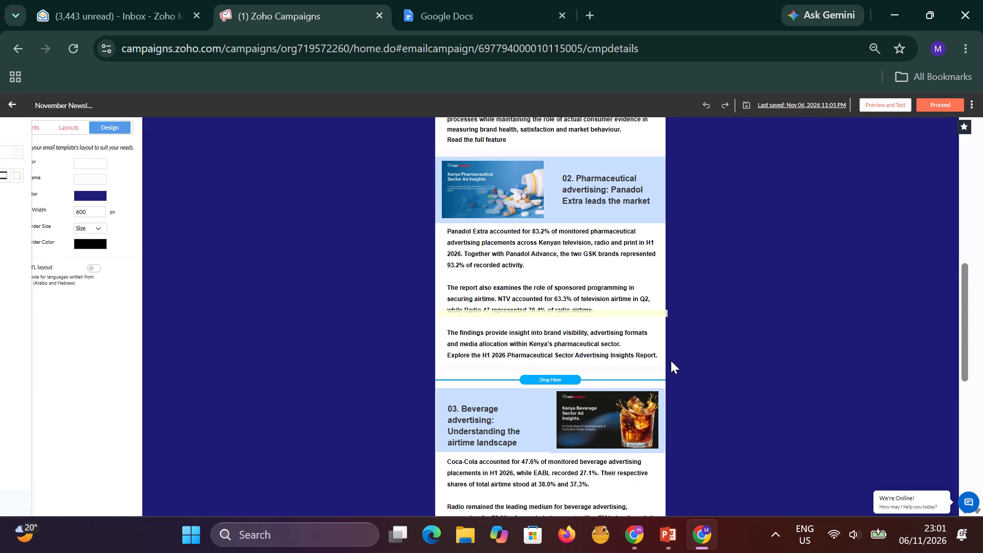
left_click_drag(671, 360, 653, 90)
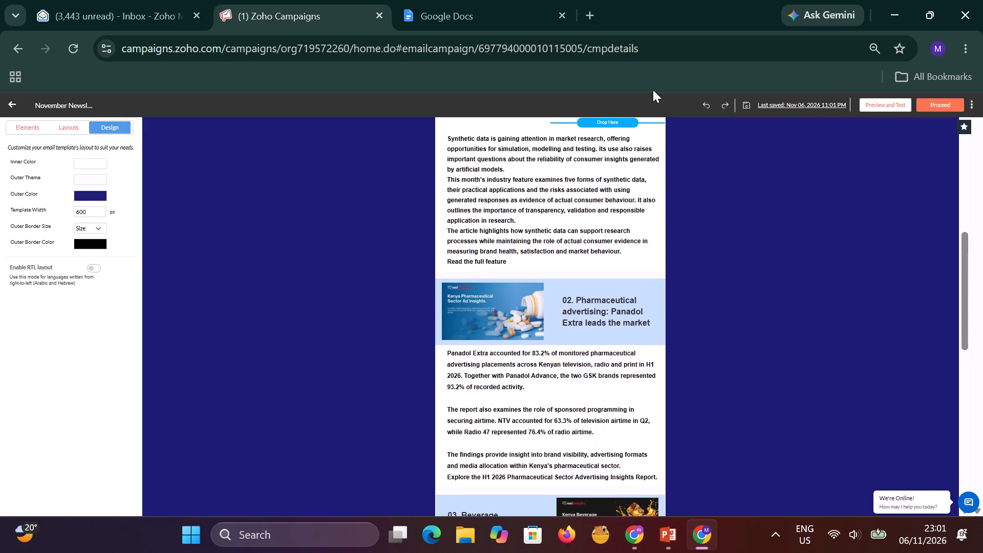
left_click_drag(653, 90, 623, 113)
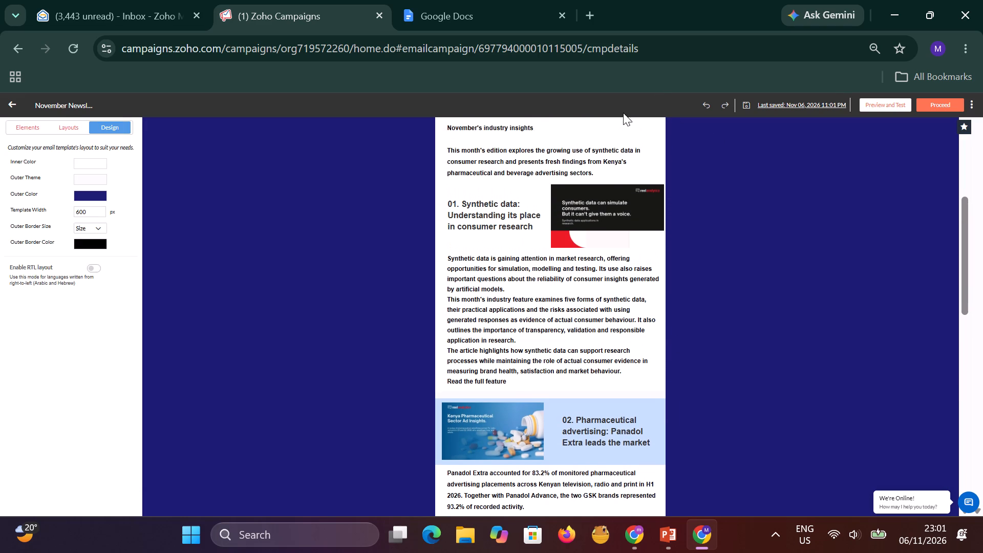
left_click_drag(623, 113, 616, 184)
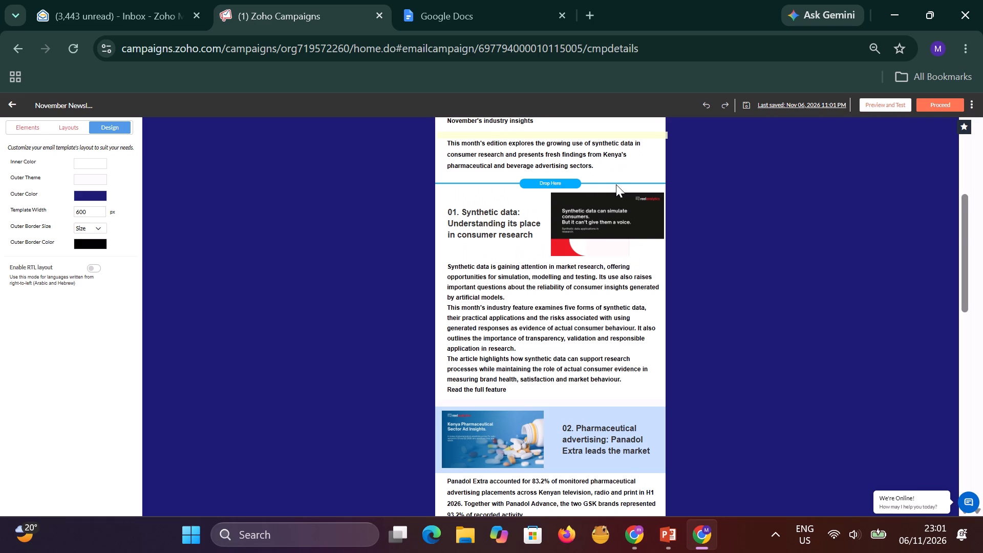
left_click_drag(616, 184, 616, 184)
left_click(762, 203)
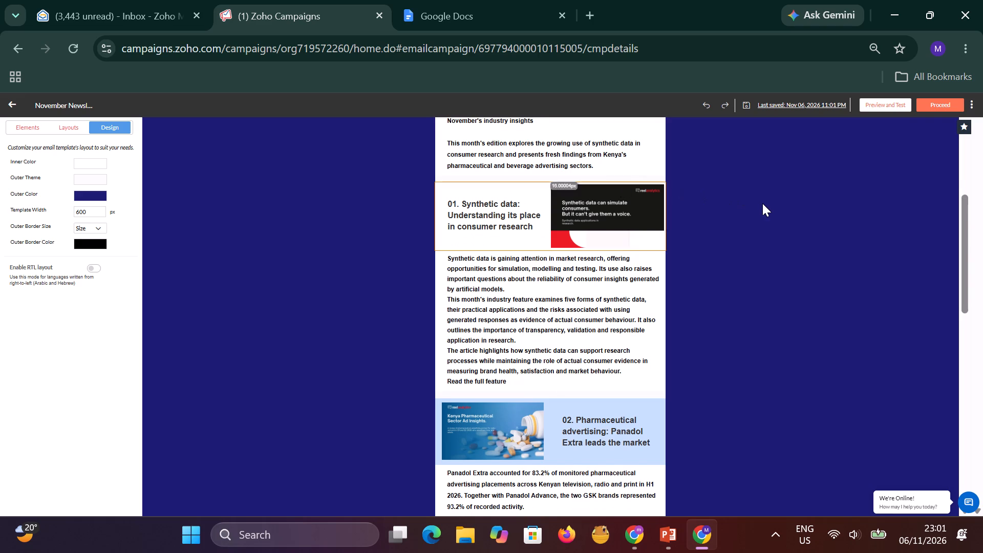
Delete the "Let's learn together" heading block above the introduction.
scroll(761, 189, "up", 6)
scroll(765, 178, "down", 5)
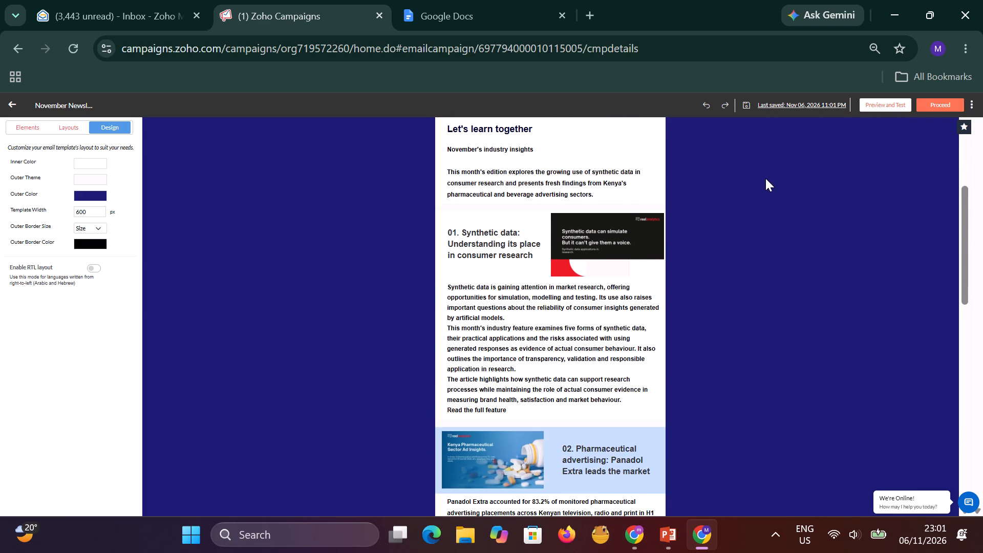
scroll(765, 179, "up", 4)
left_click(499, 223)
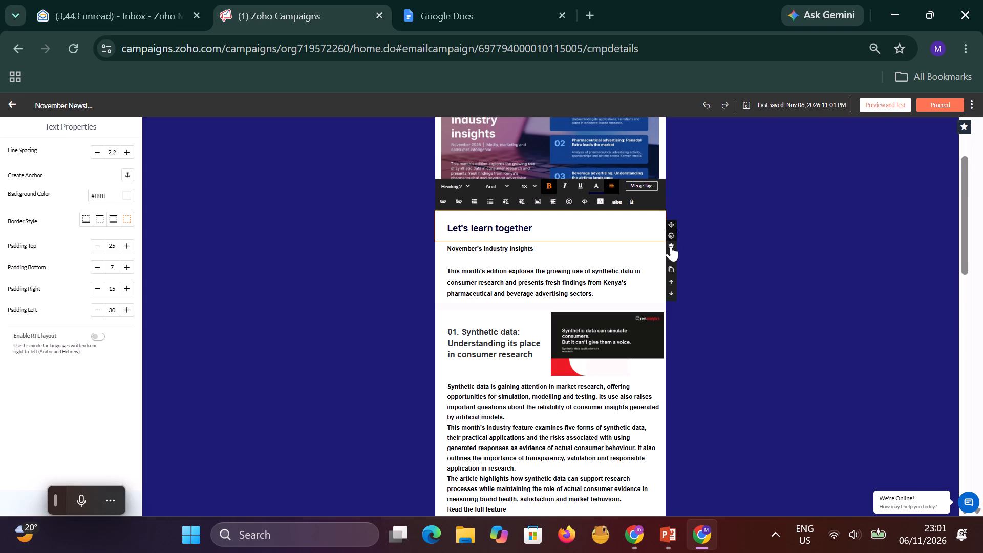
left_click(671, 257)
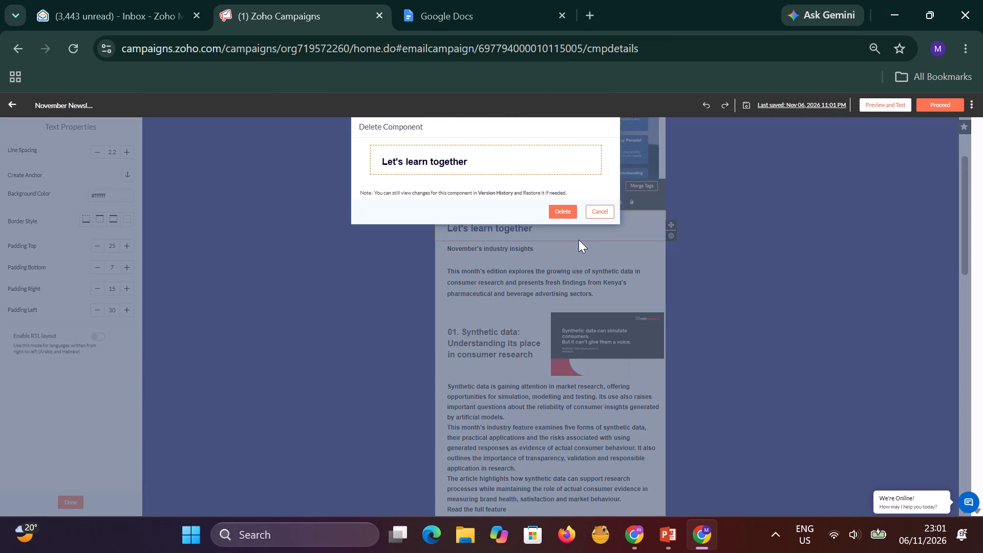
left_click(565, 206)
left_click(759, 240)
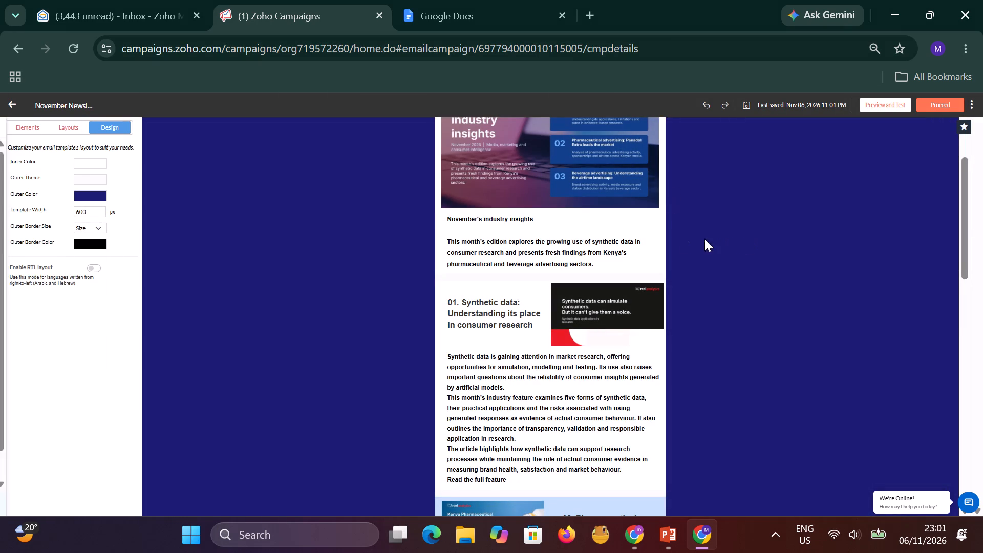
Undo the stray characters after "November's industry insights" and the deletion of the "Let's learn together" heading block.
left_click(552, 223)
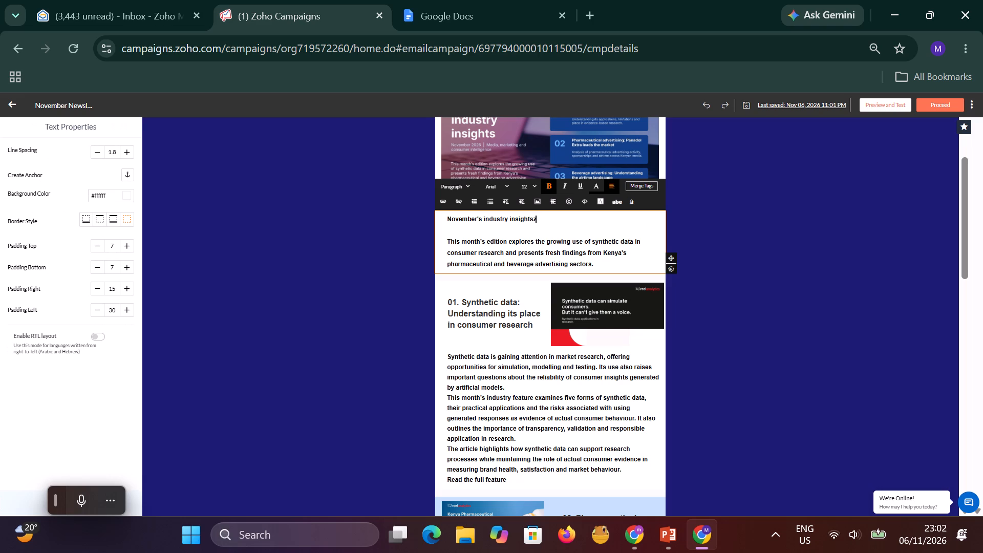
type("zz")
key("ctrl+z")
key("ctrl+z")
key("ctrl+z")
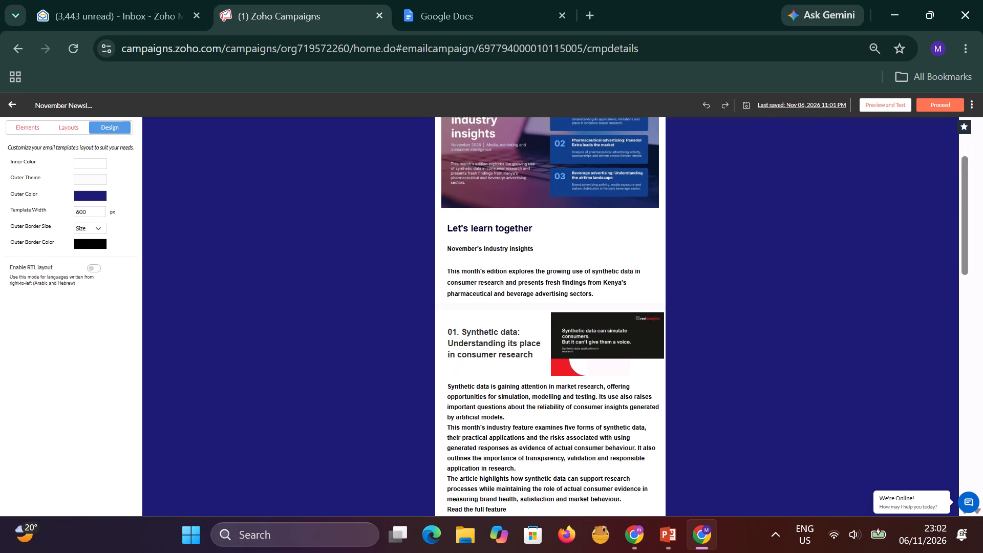
Cut the "November's industry insights" line from the introduction block and remove the empty line it leaves.
double_click(542, 251)
left_click_drag(541, 248, 448, 242)
key("ctrl+x")
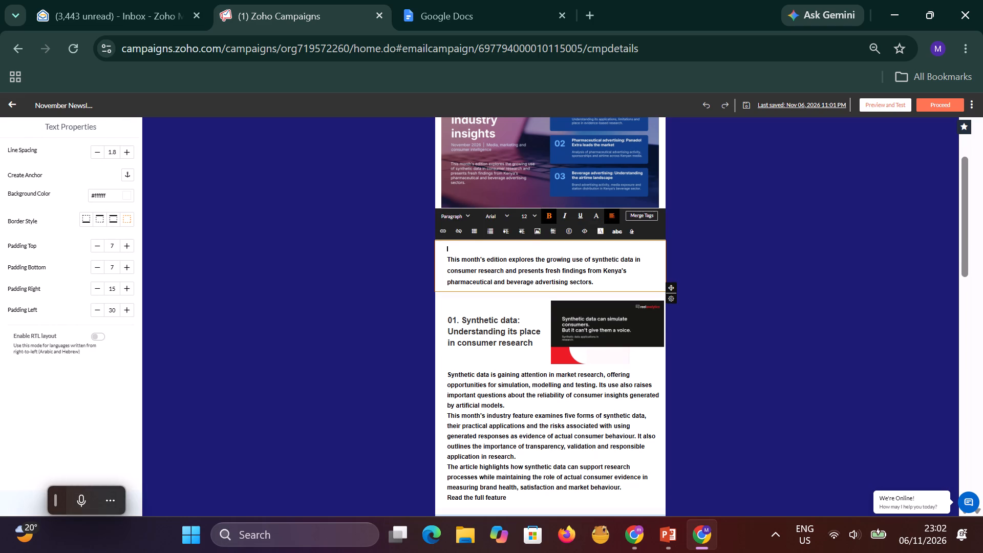
key("Delete")
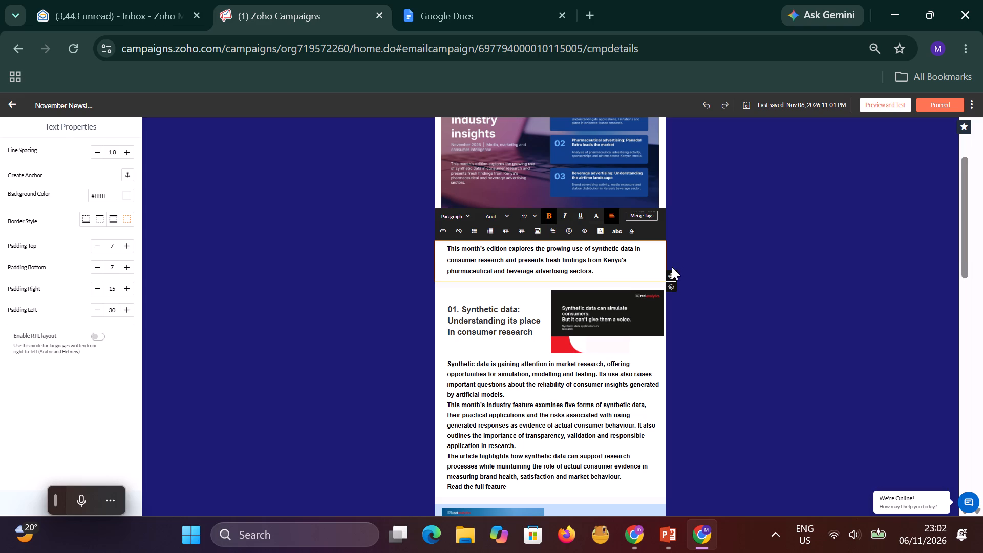
left_click(772, 277)
Replace the "Let's learn together" heading text with the cut "November's industry insights" line and remove the extra blank lines beneath it.
left_click(489, 230)
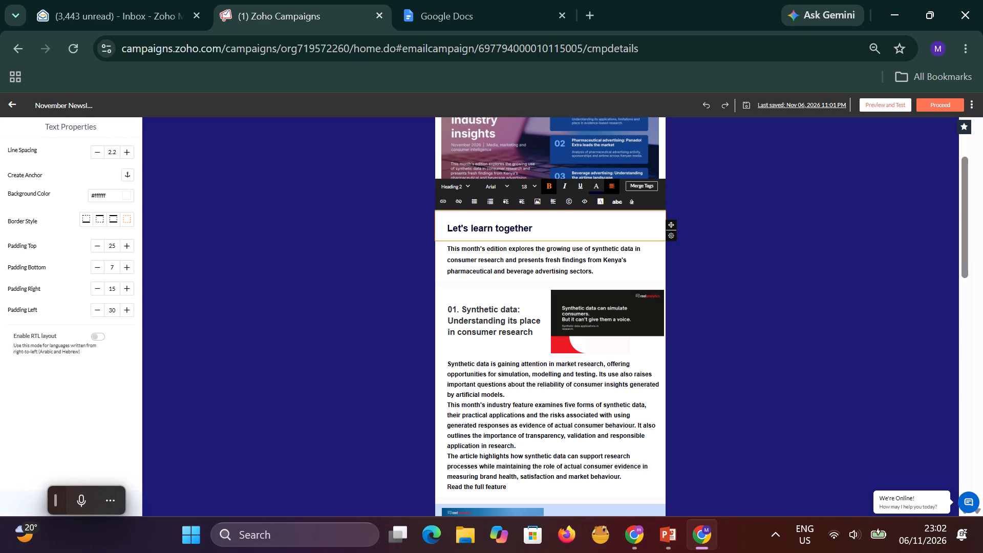
left_click_drag(533, 226, 442, 220)
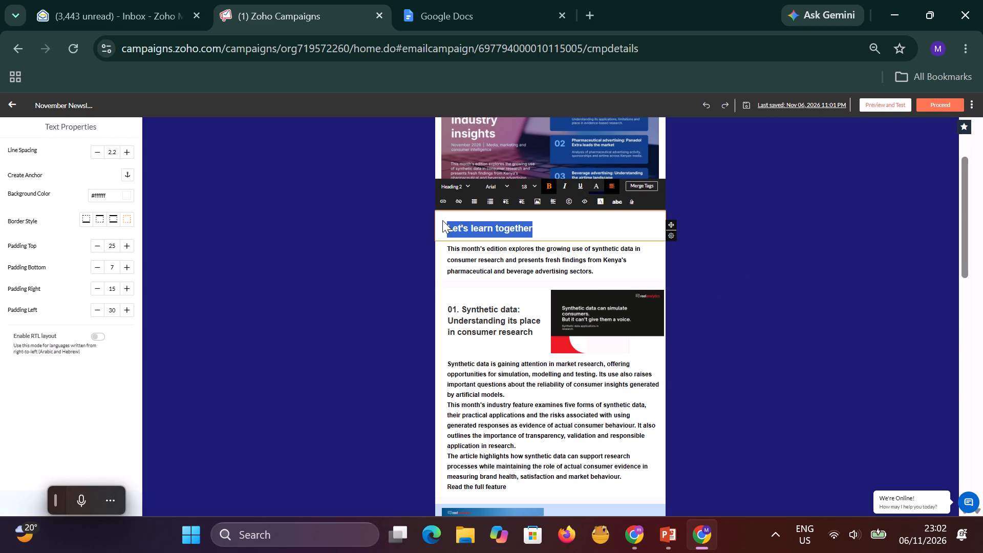
key("ctrl+v")
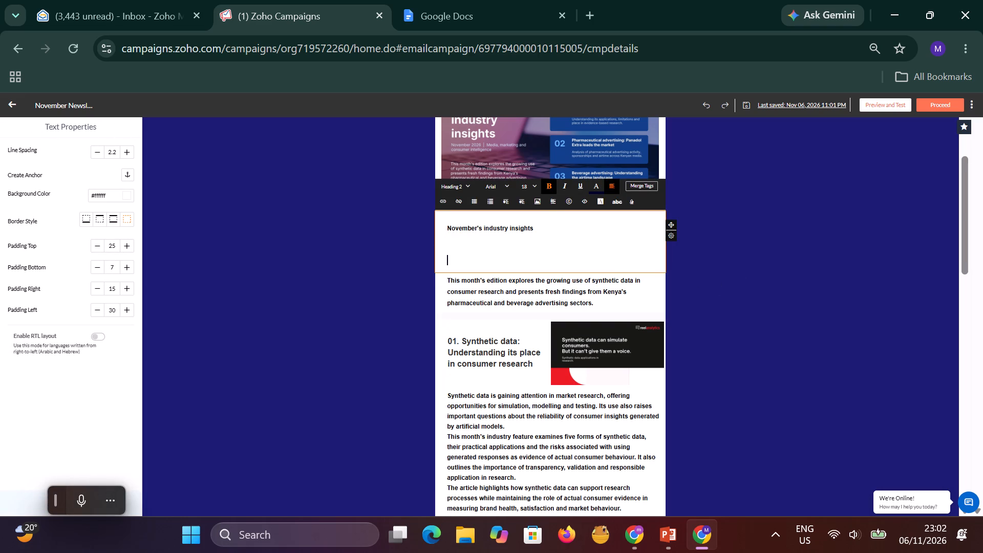
key("Delete")
key("Delete")
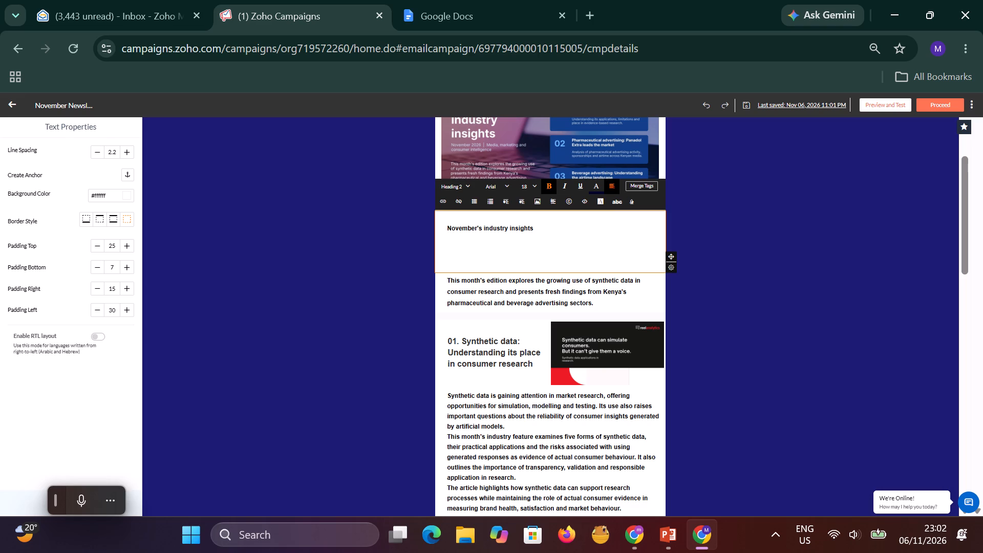
key("Delete")
key("Delete")
key("Delete")
left_click(540, 224)
key("Delete")
key("Delete")
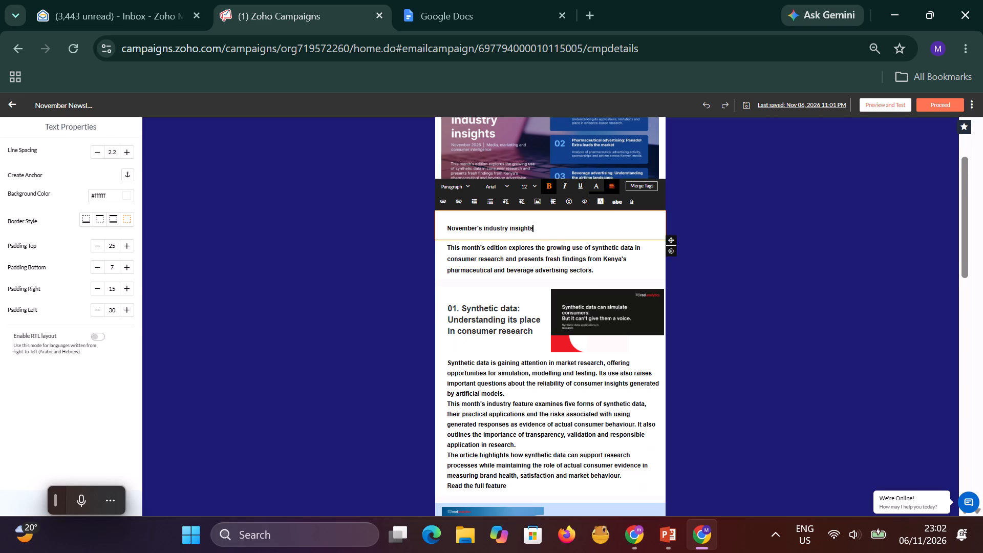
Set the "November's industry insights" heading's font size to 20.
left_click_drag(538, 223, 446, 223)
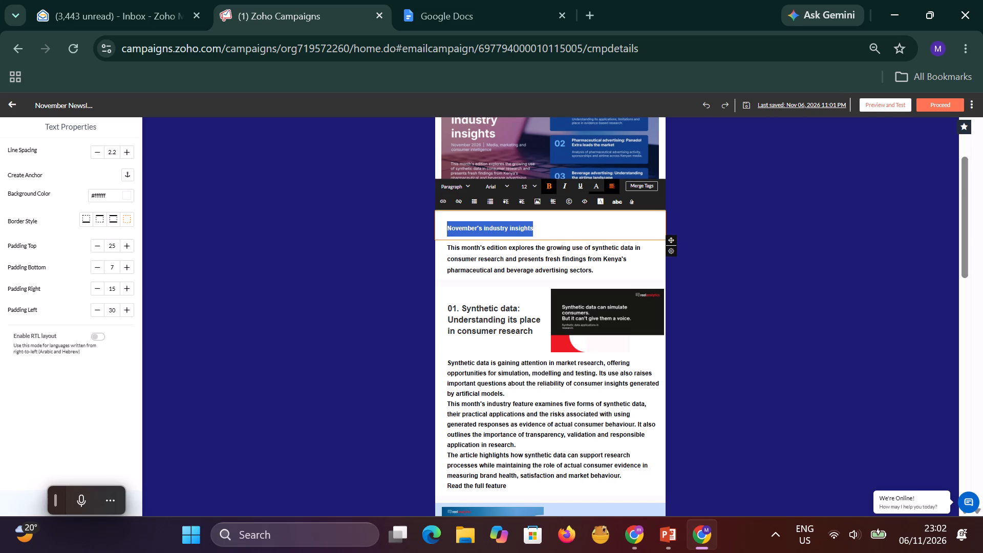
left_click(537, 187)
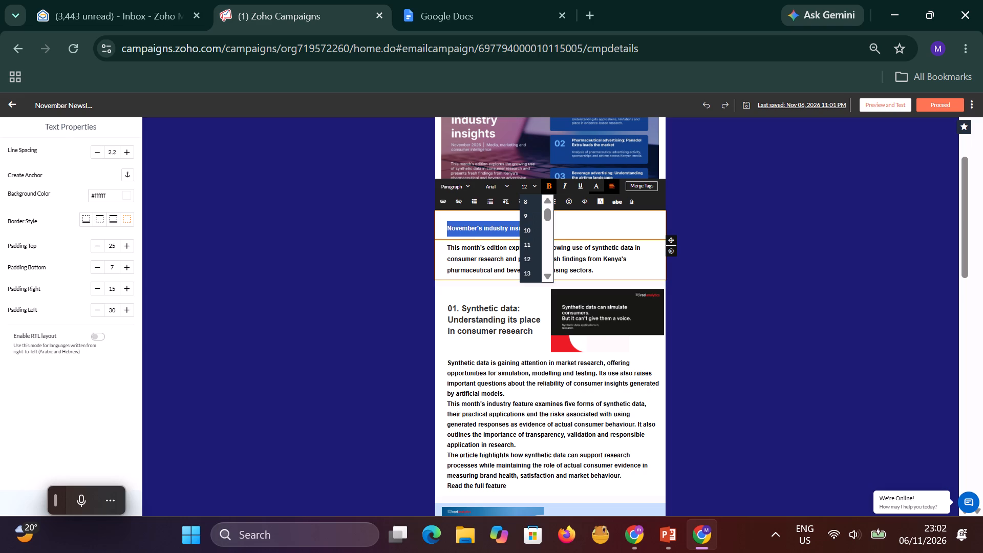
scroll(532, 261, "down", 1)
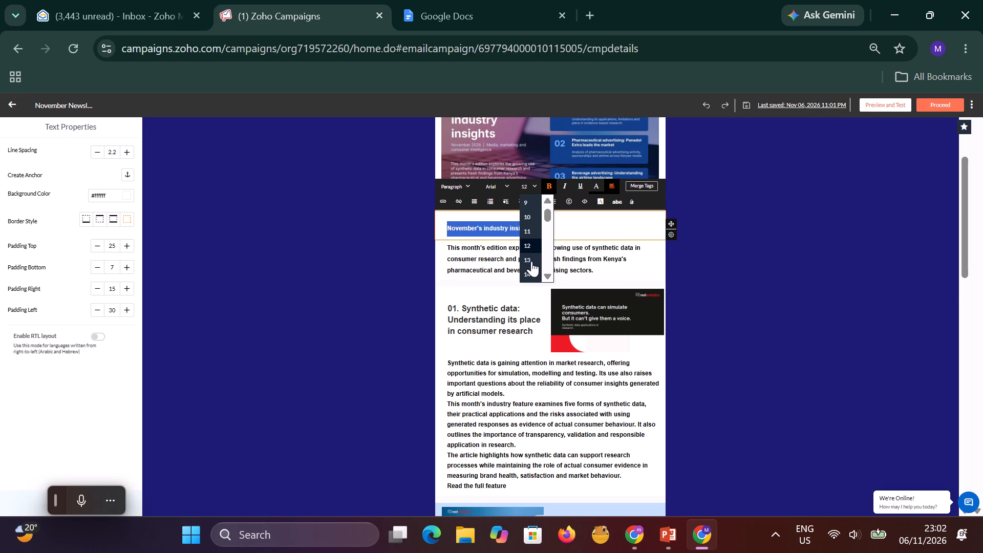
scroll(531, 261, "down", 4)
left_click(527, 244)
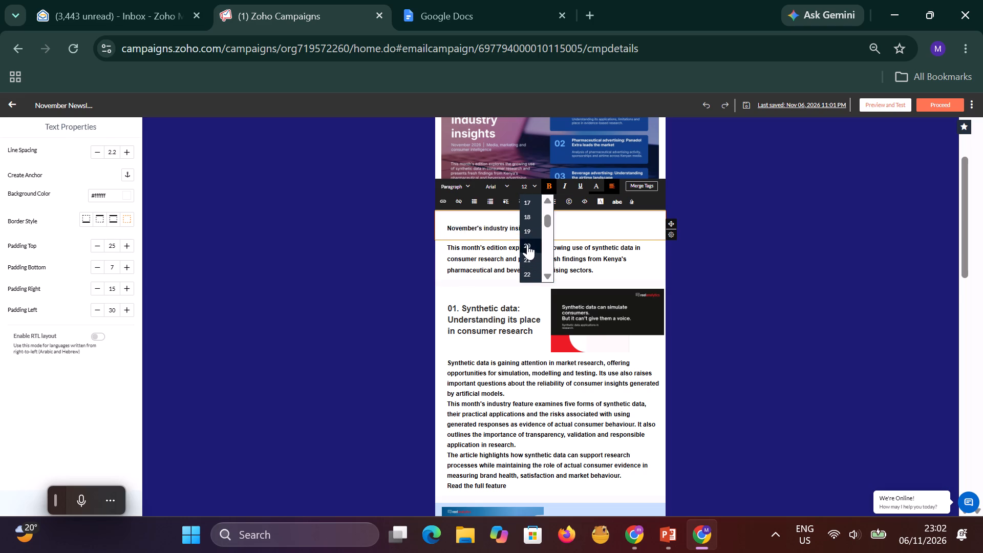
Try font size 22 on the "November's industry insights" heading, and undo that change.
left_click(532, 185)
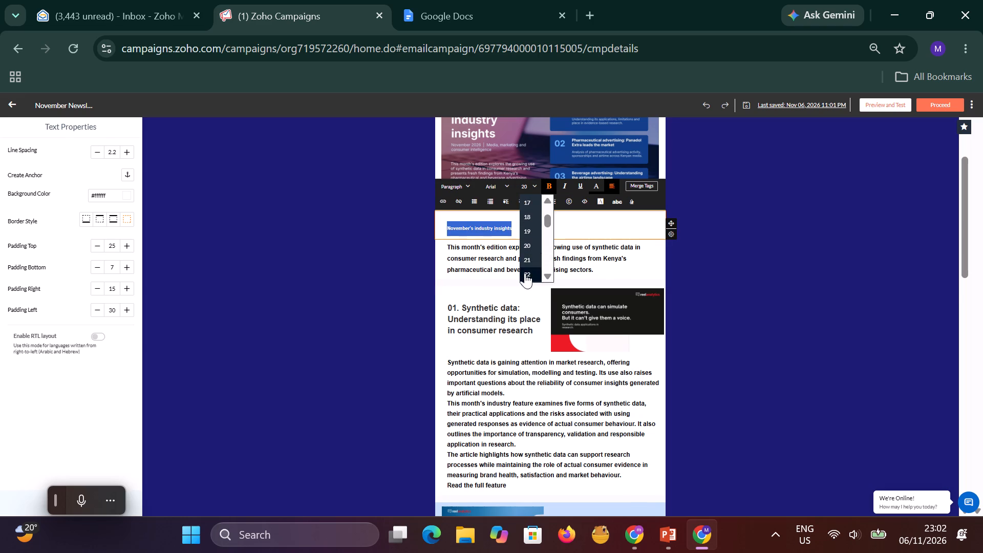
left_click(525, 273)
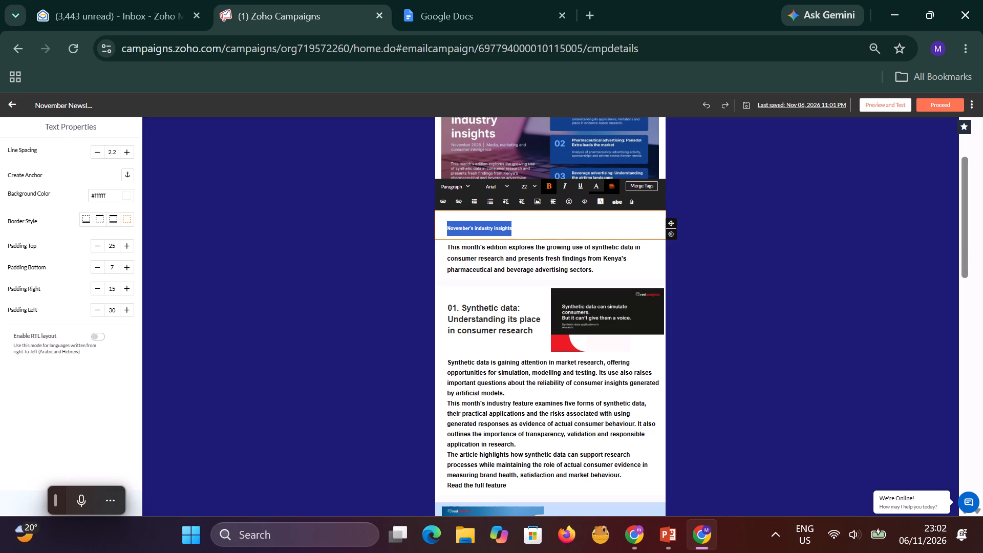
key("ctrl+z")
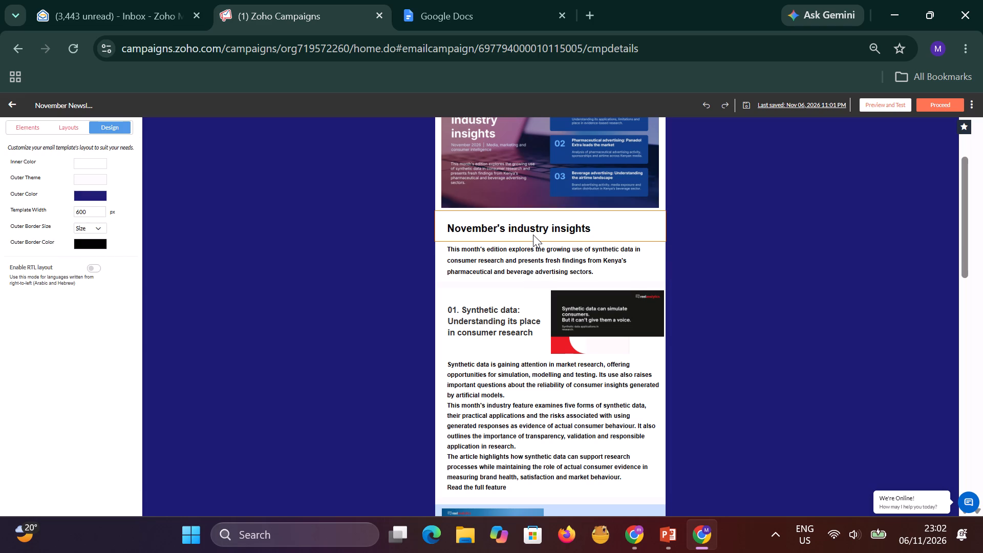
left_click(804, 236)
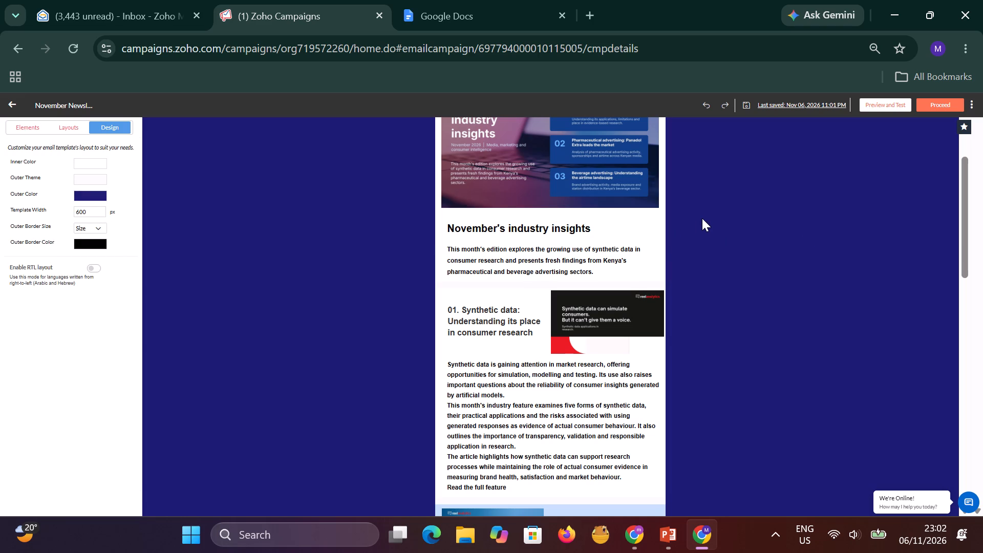
Set the "November's industry insights" heading's font size to 16, matching the "01. Synthetic data" section title.
scroll(700, 219, "down", 1)
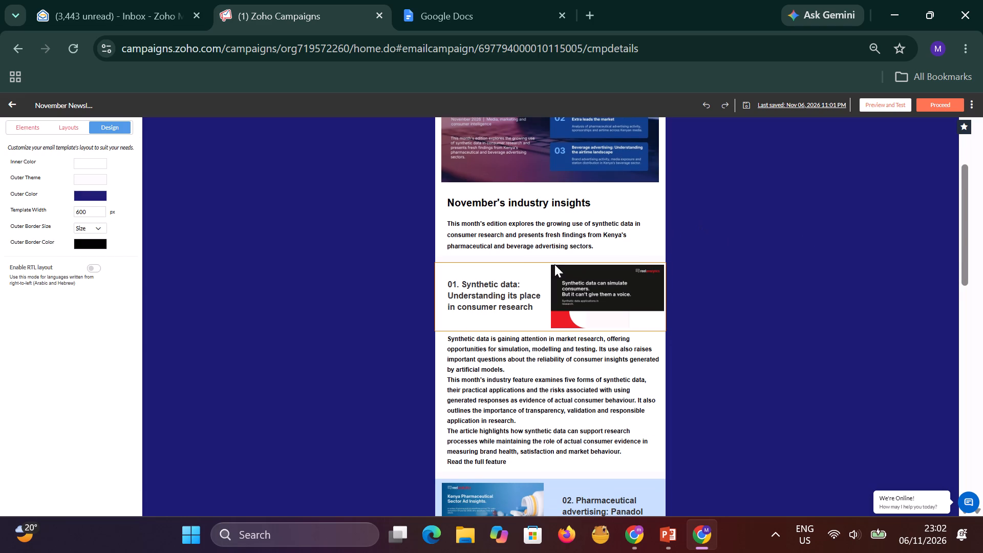
left_click(488, 301)
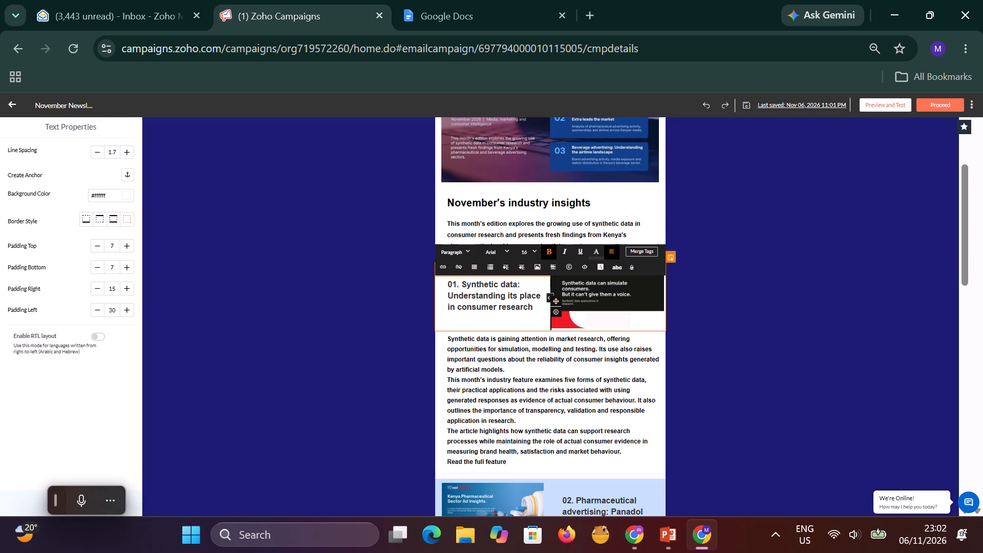
left_click(534, 204)
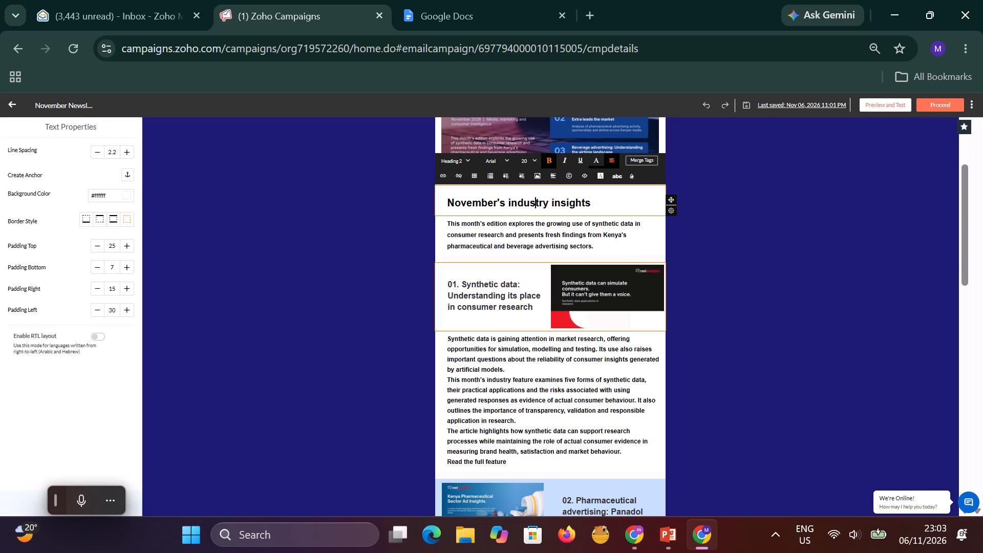
left_click(499, 302)
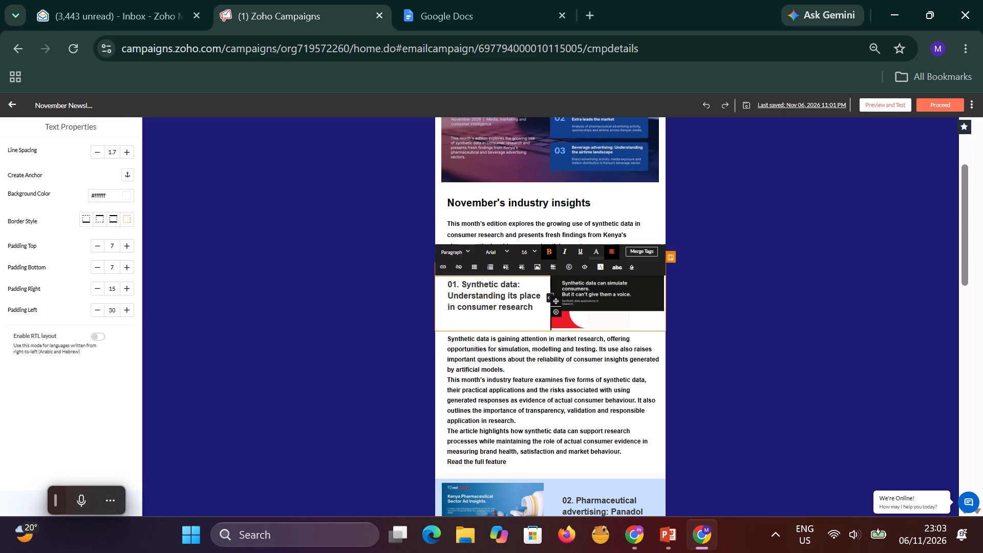
left_click_drag(531, 309, 435, 289)
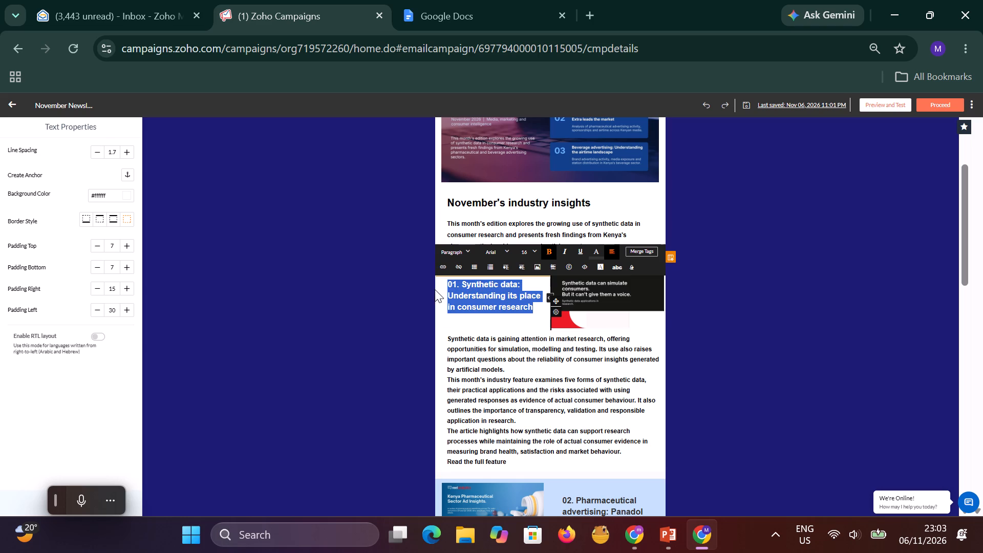
left_click_drag(435, 289, 434, 287)
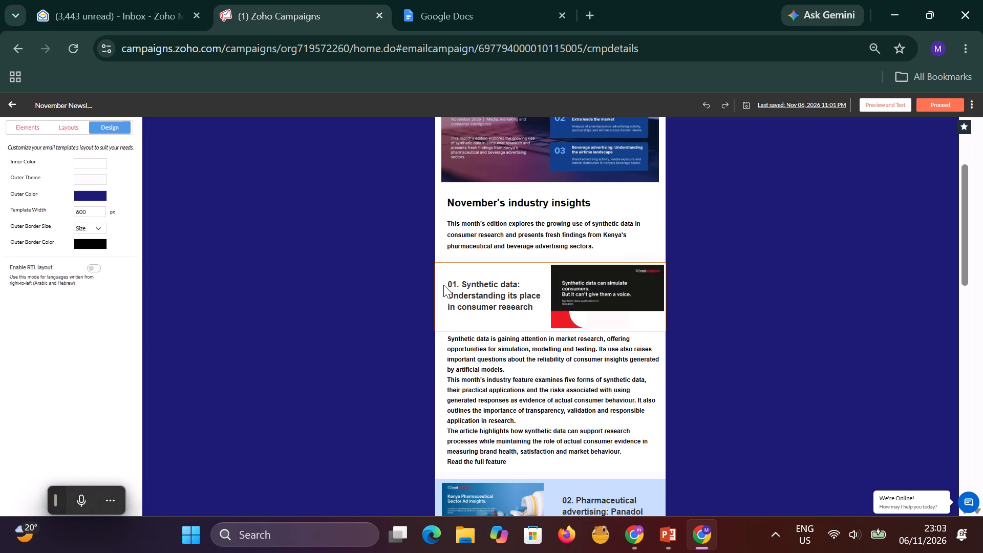
left_click(494, 297)
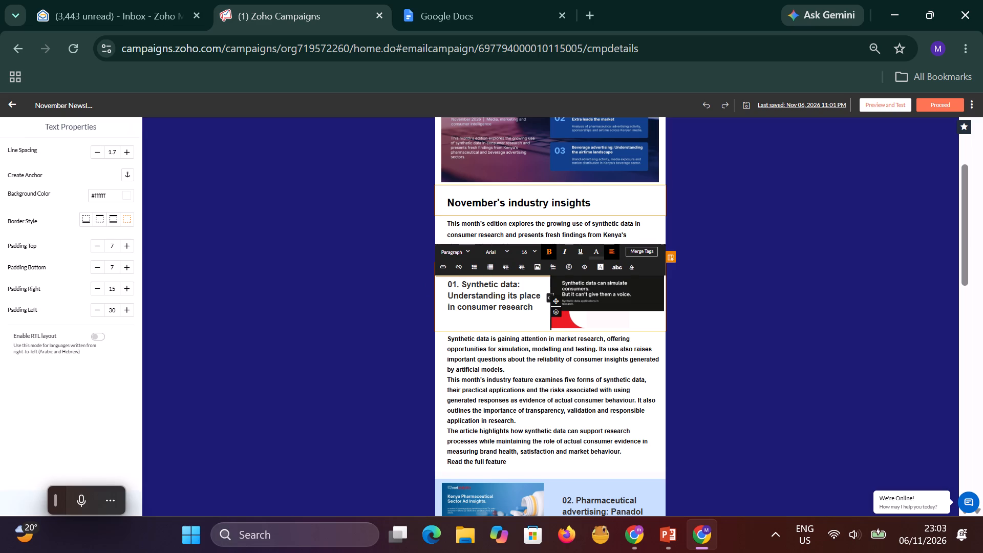
left_click_drag(590, 201, 447, 197)
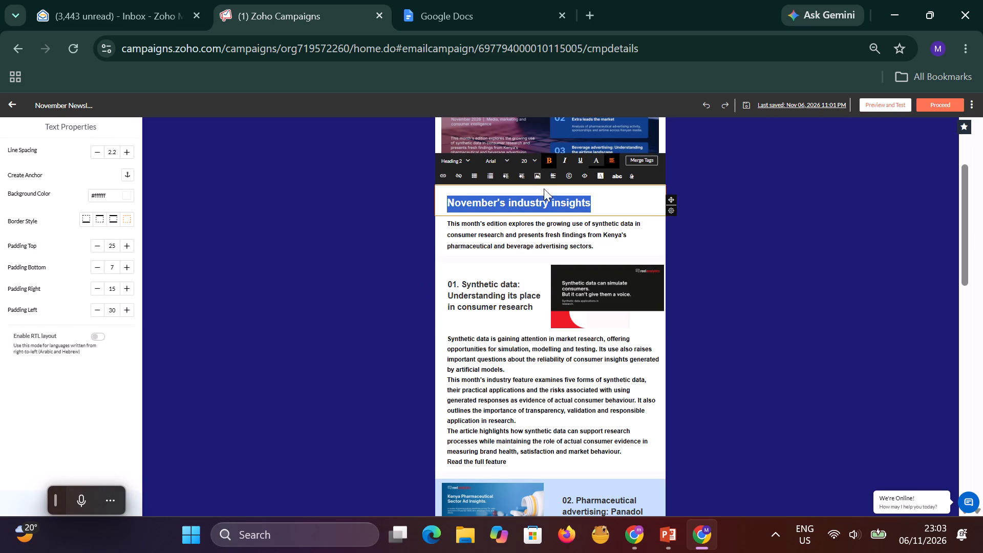
left_click(537, 162)
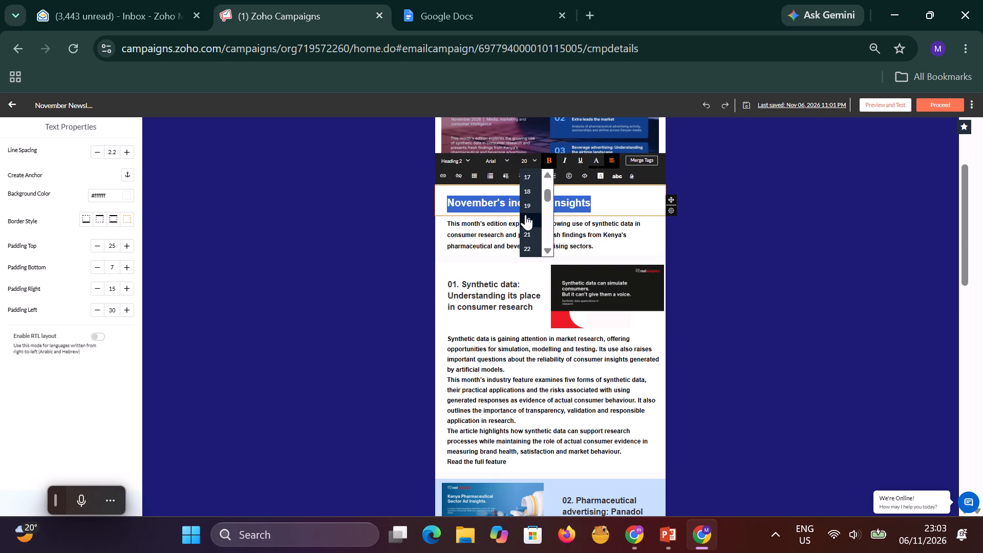
scroll(529, 178, "up", 1)
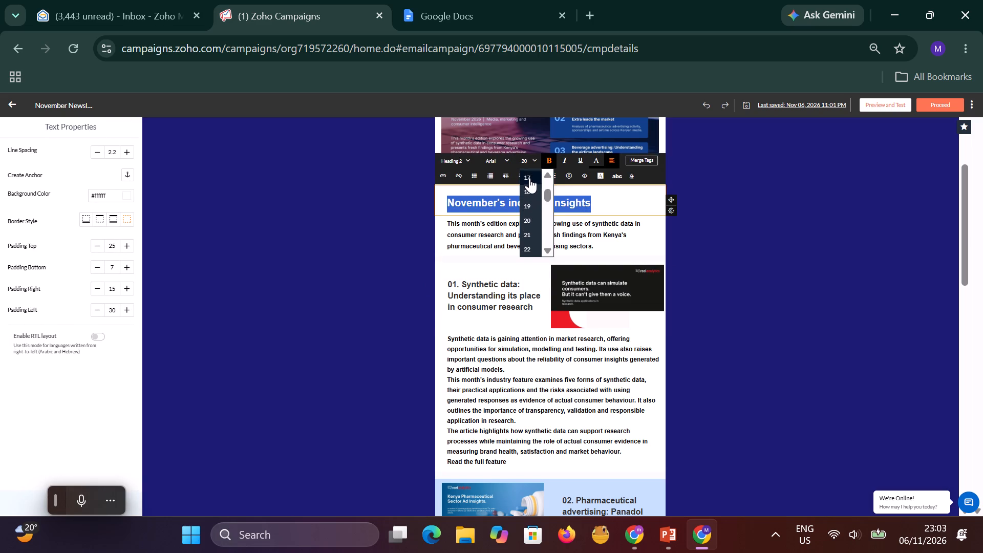
left_click(526, 190)
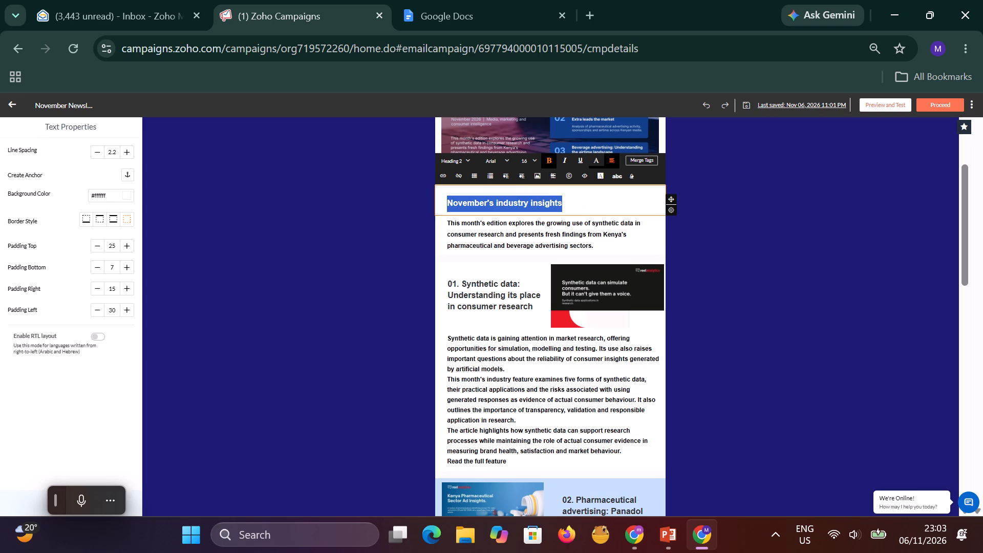
left_click(747, 248)
left_click(747, 249)
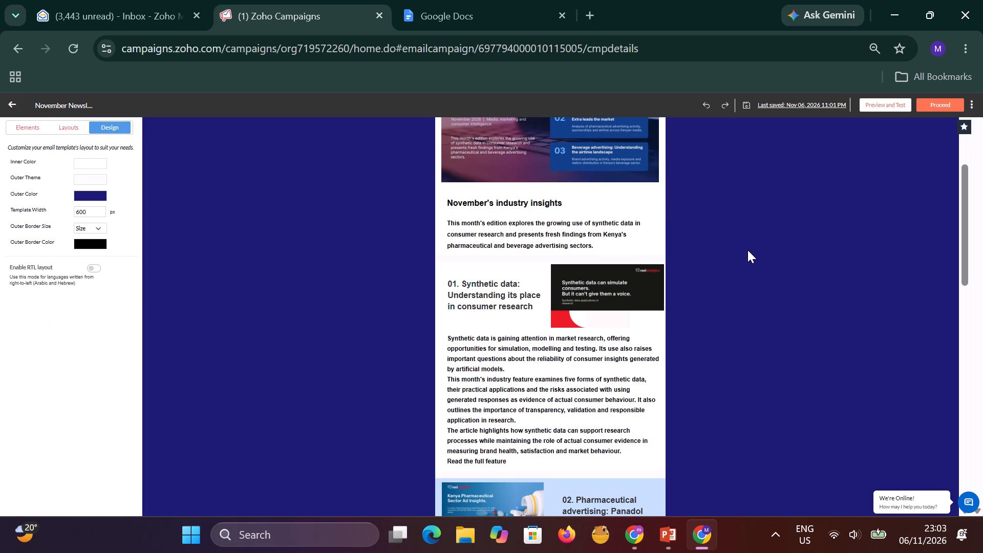
Set the background color of the spacer above the "01. Synthetic data" title to light blue #c7dfff.
scroll(747, 250, "down", 6)
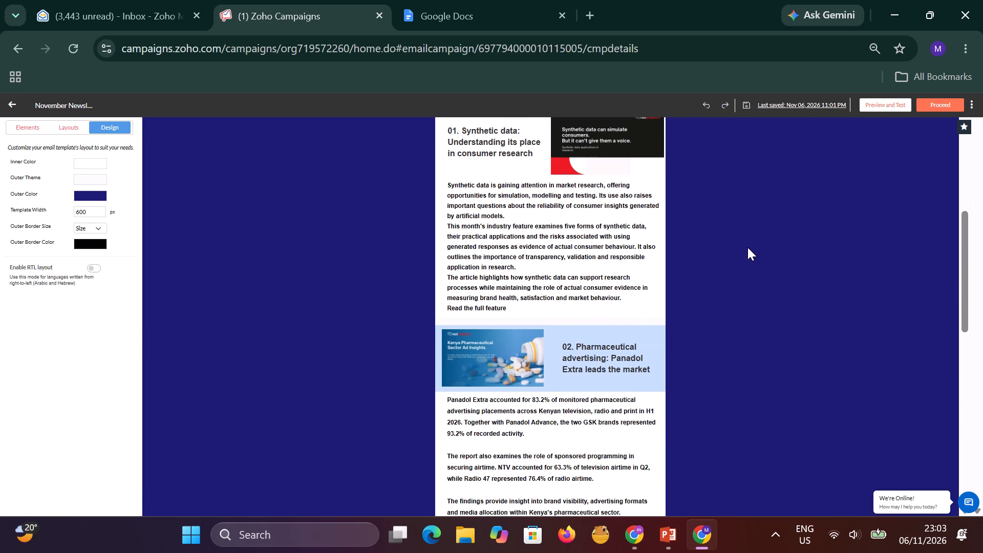
scroll(747, 247, "down", 1)
scroll(747, 247, "up", 6)
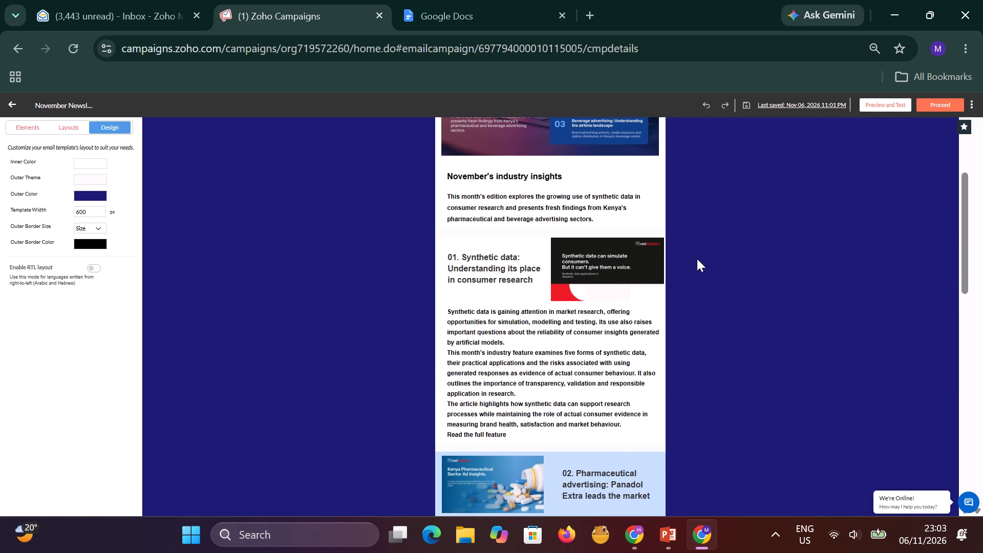
left_click(513, 241)
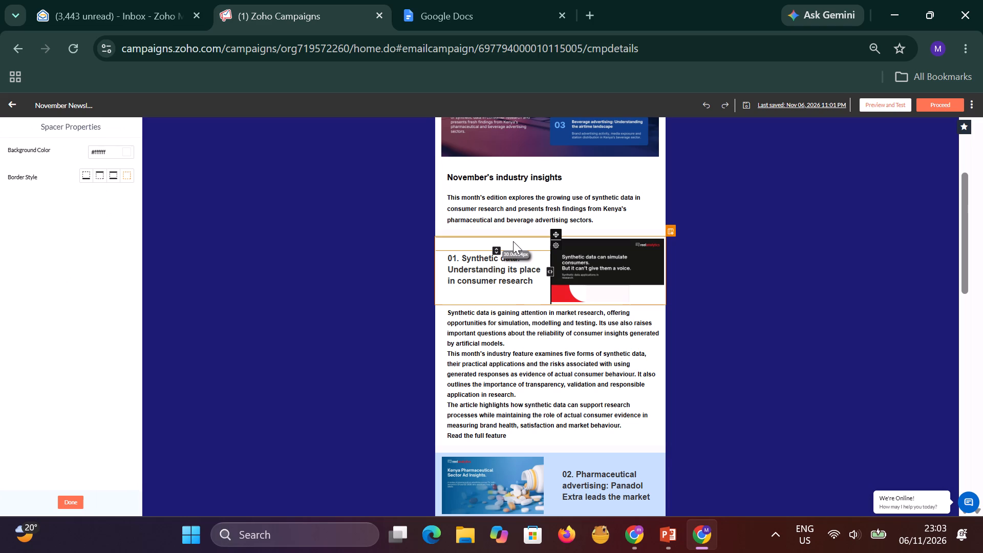
left_click(127, 153)
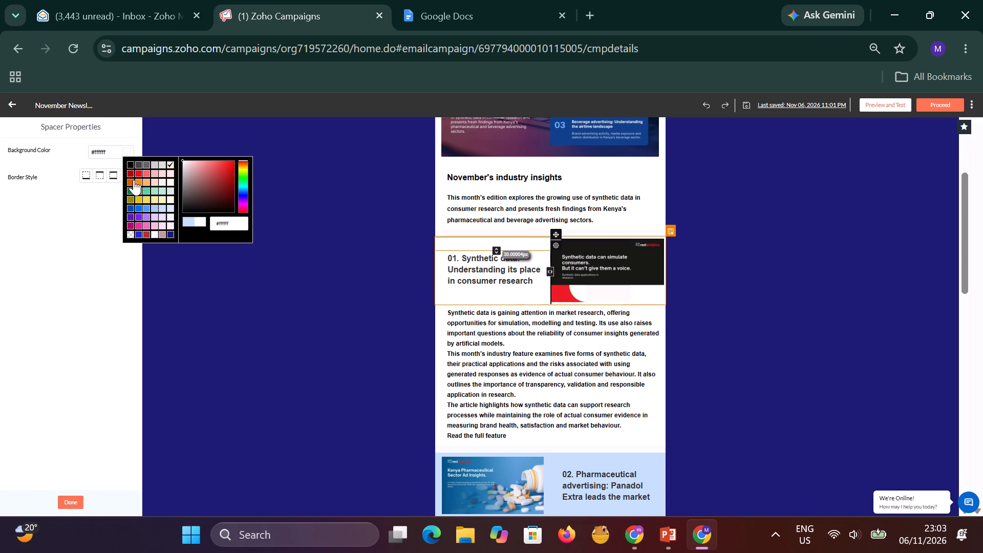
left_click(163, 209)
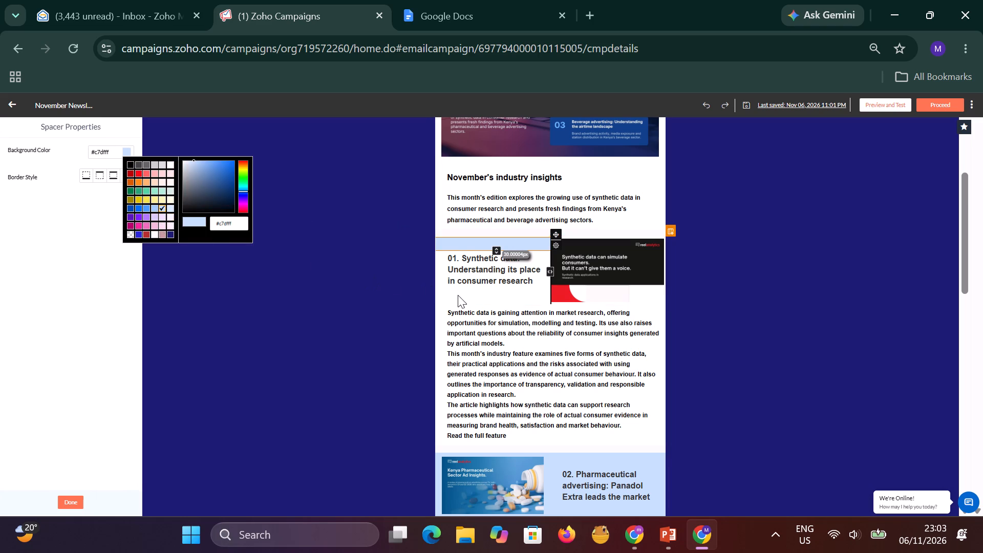
Set the background color of the two-column "01. Synthetic data" title block to #c7dfff.
left_click(458, 295)
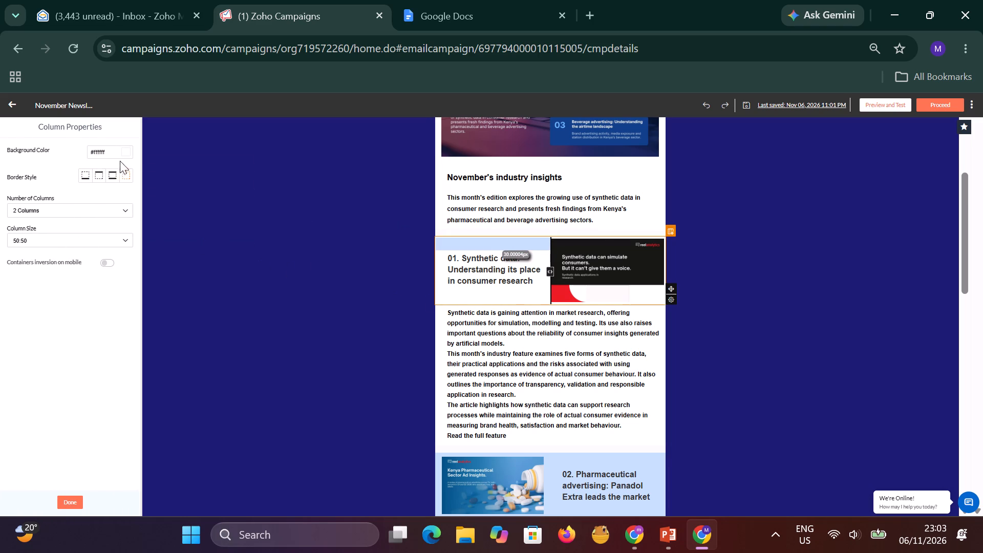
left_click(127, 154)
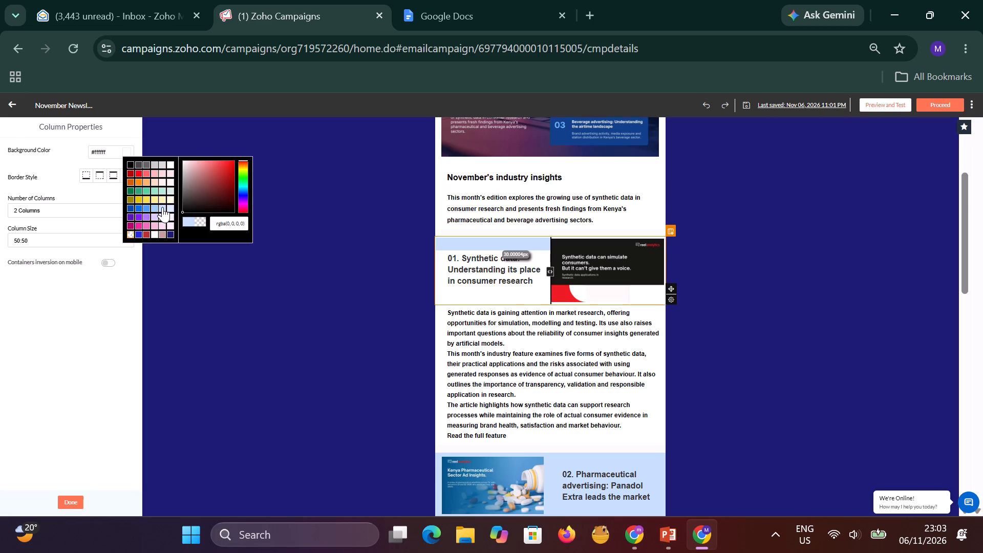
left_click(162, 207)
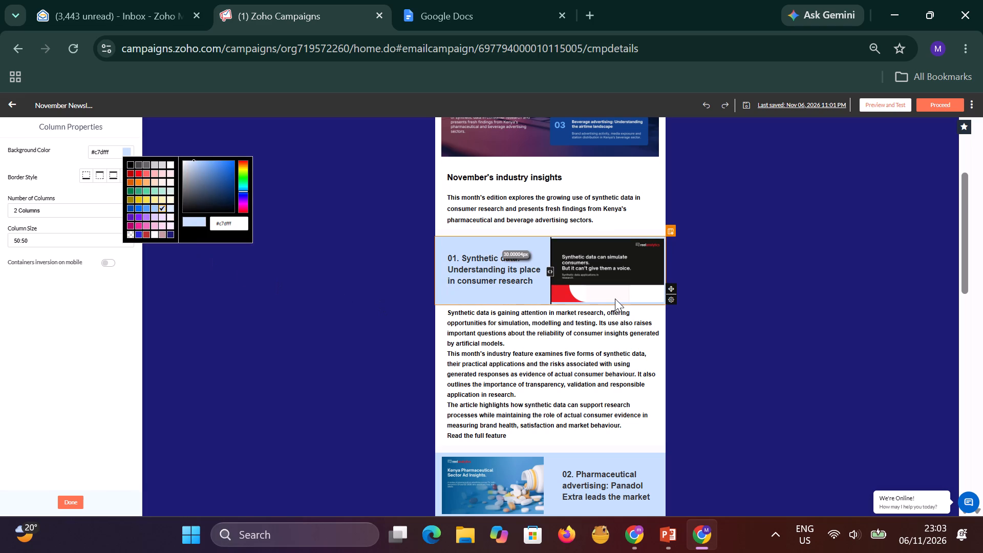
left_click(775, 297)
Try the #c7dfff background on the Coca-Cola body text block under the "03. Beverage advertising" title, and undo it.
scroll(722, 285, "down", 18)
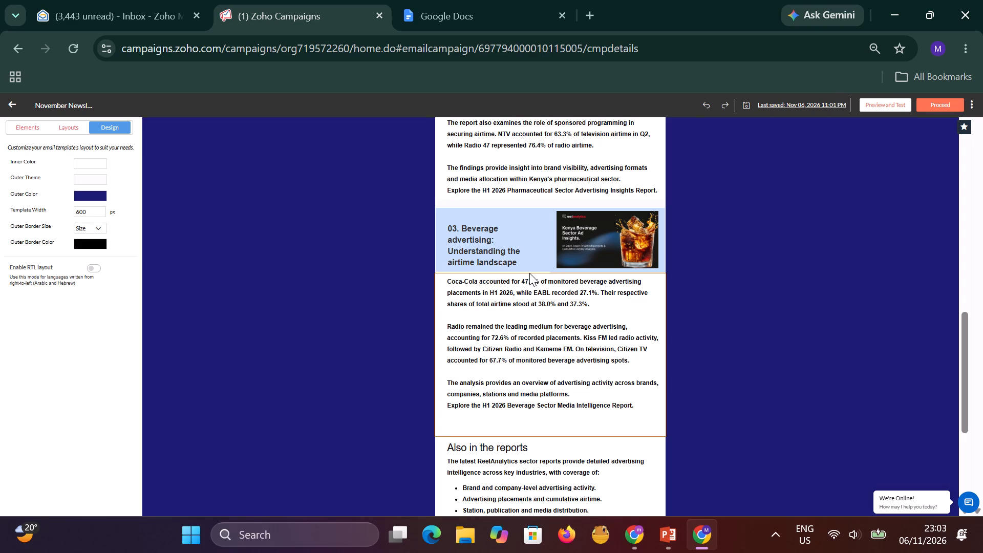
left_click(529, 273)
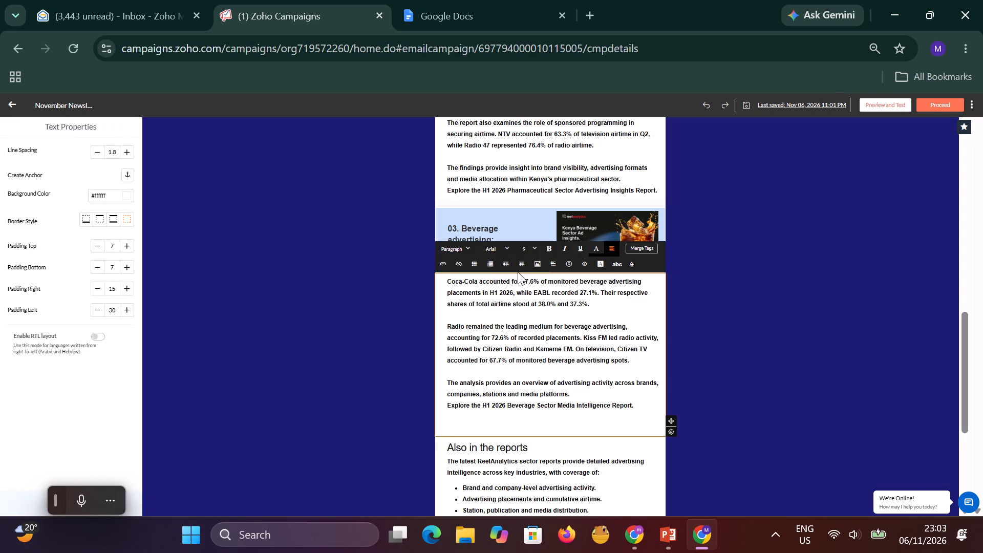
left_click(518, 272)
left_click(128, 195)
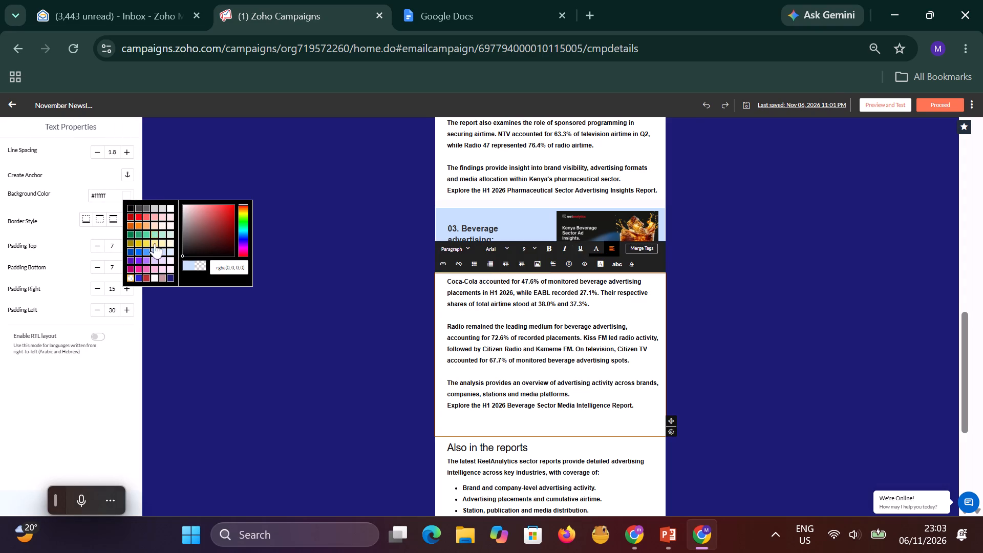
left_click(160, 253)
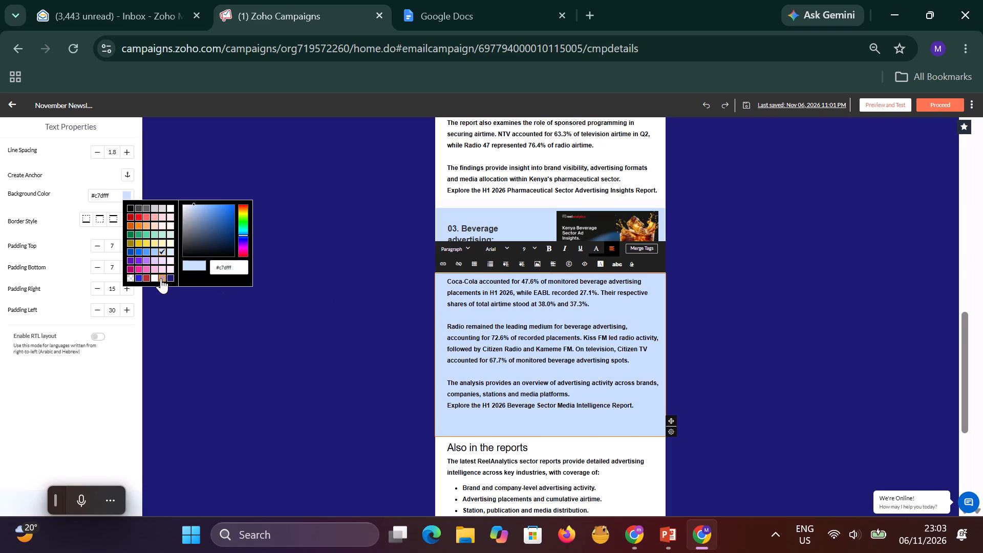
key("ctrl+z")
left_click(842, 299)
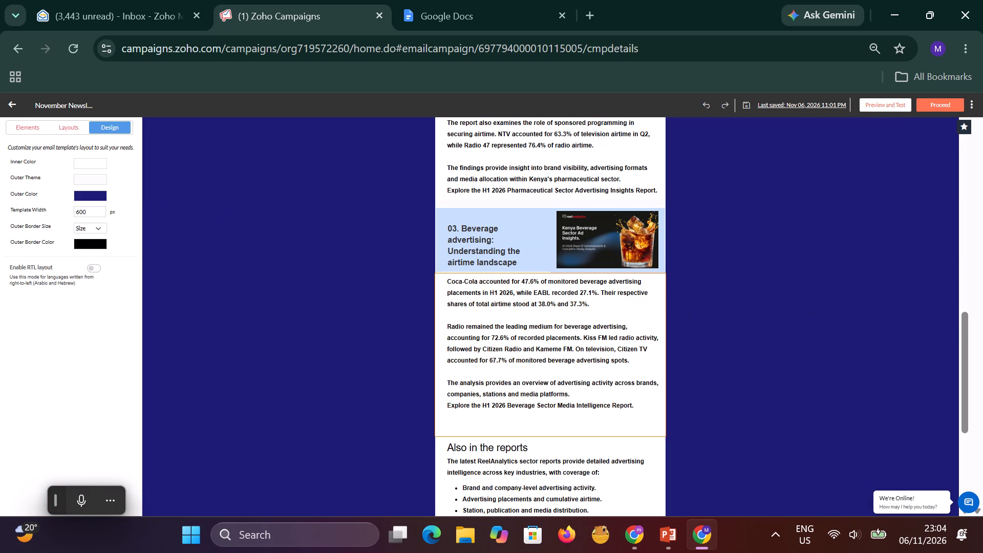
Set the background color of the two-column "03. Beverage advertising" title block to #c7dfff, covering the strip beneath the title text.
left_click(541, 271)
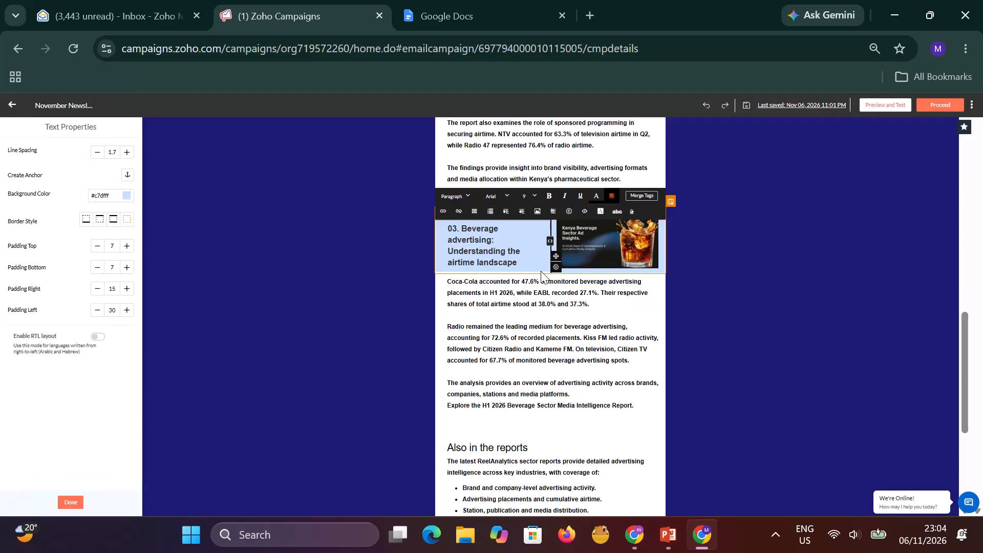
left_click(446, 269)
scroll(705, 352, "up", 3, "ctrl")
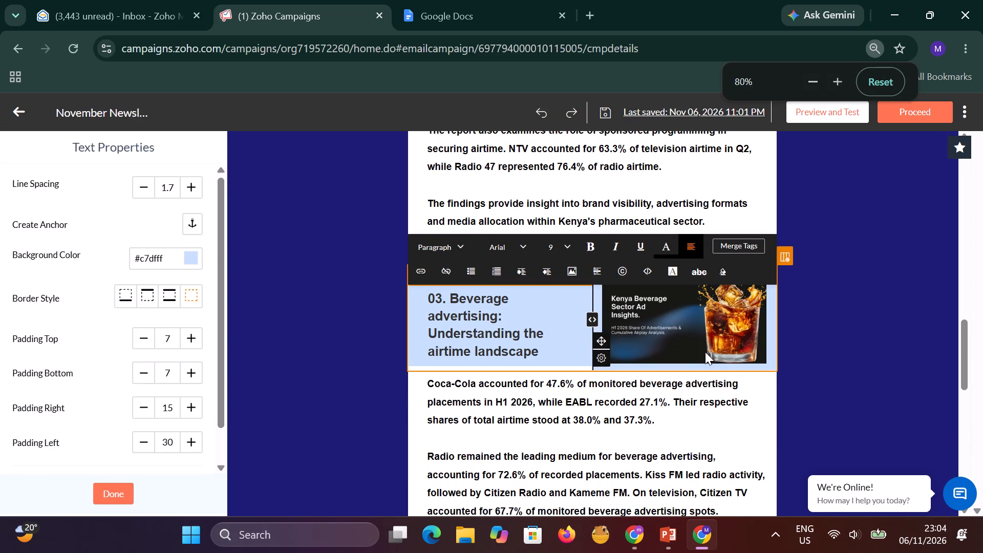
scroll(705, 352, "up", 2, "ctrl")
scroll(305, 305, "down", 4)
left_click(306, 304)
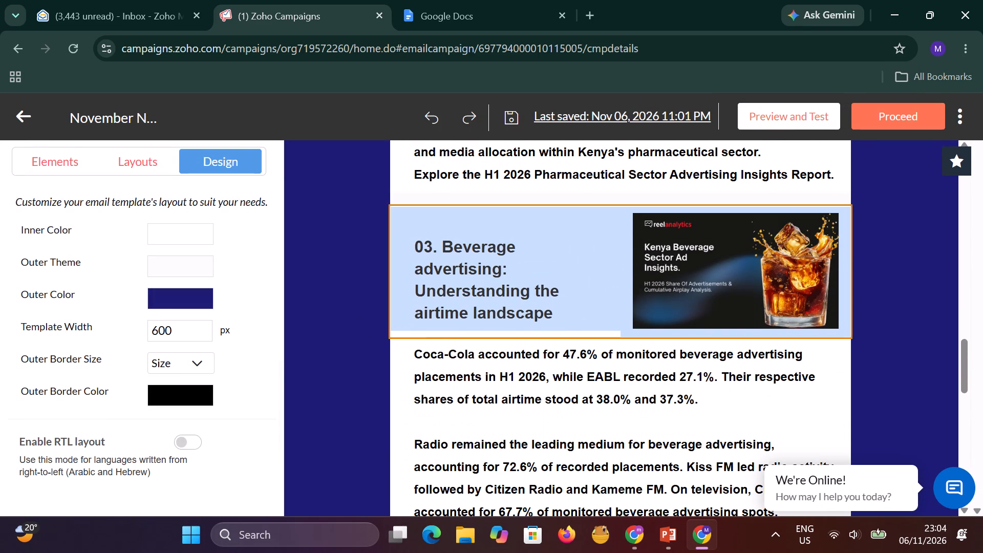
left_click(618, 333)
left_click(626, 333)
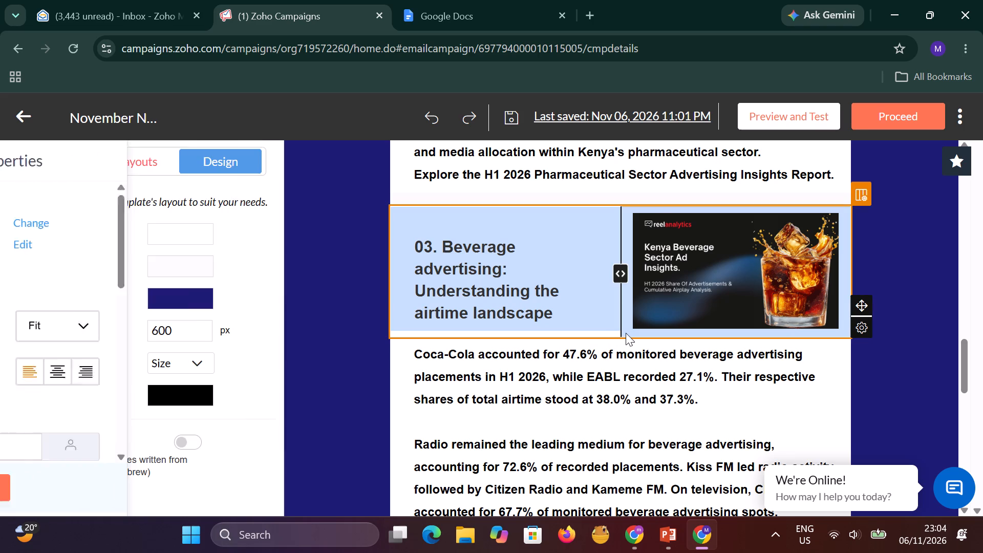
left_click(594, 328)
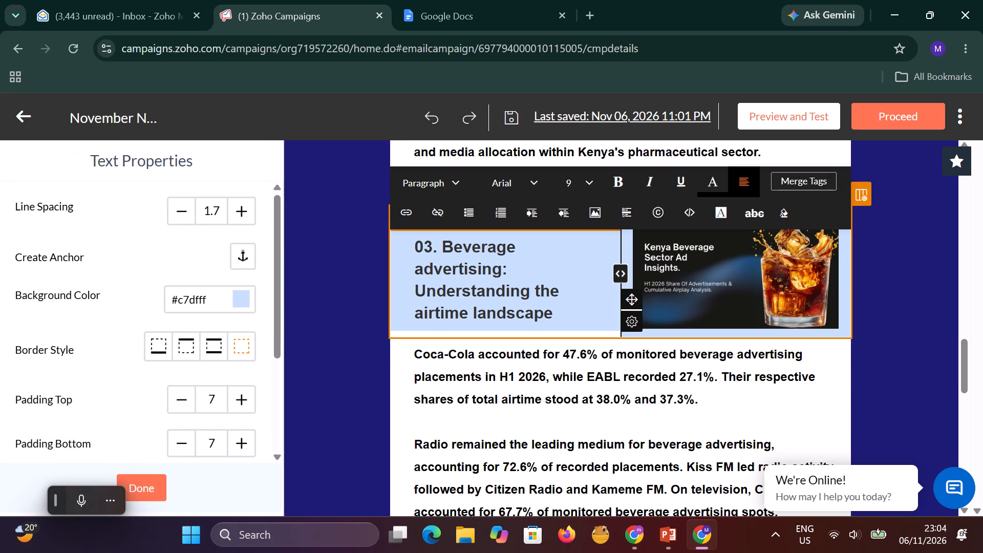
left_click(579, 299)
left_click(392, 333)
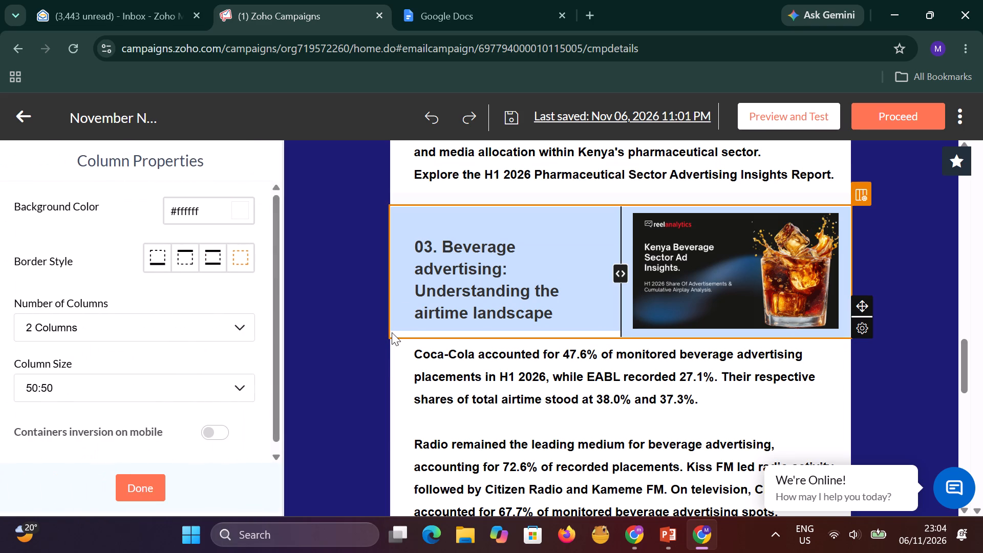
left_click(240, 215)
left_click(305, 318)
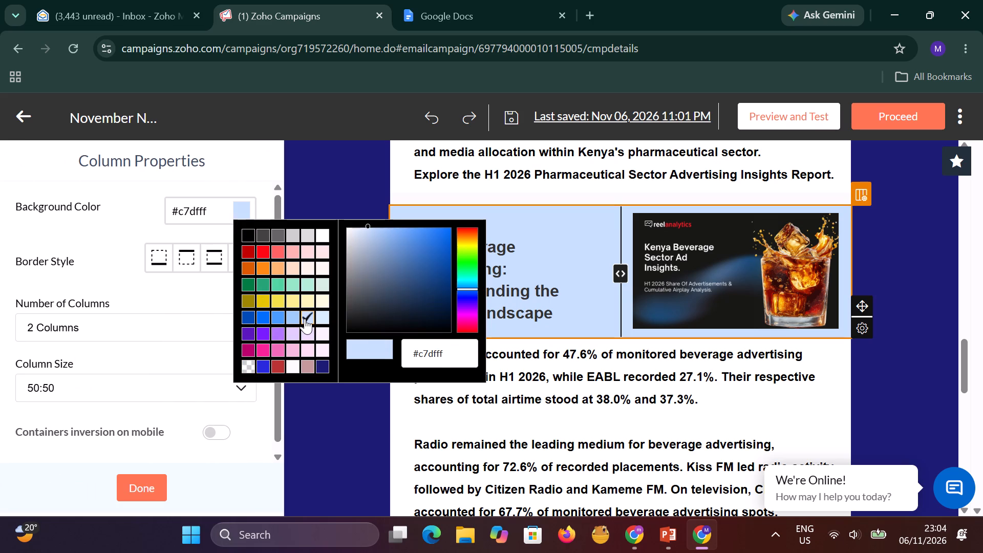
left_click(932, 282)
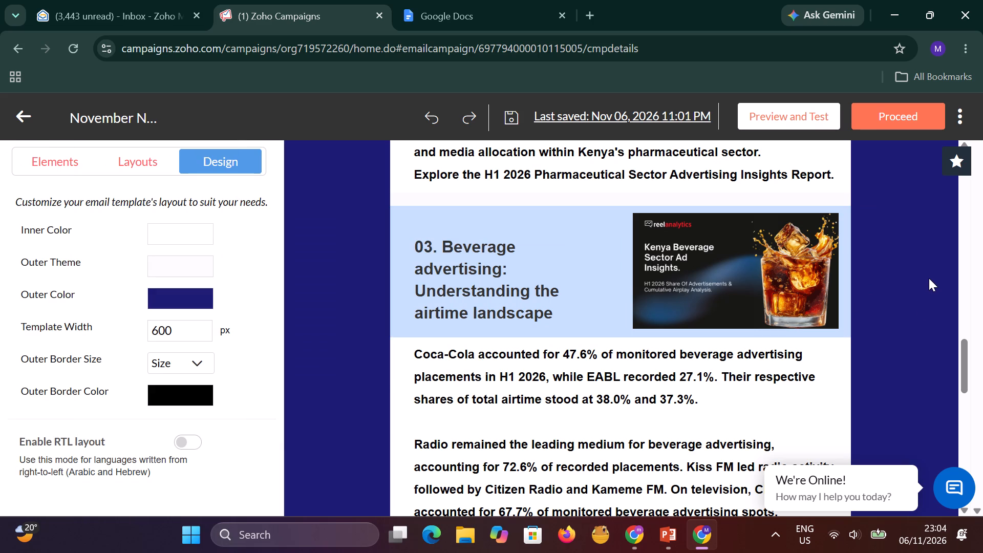
Examine the rest of the newsletter, from the beverage body text through the "Also in the reports" section to the footer.
scroll(926, 278, "down", 5)
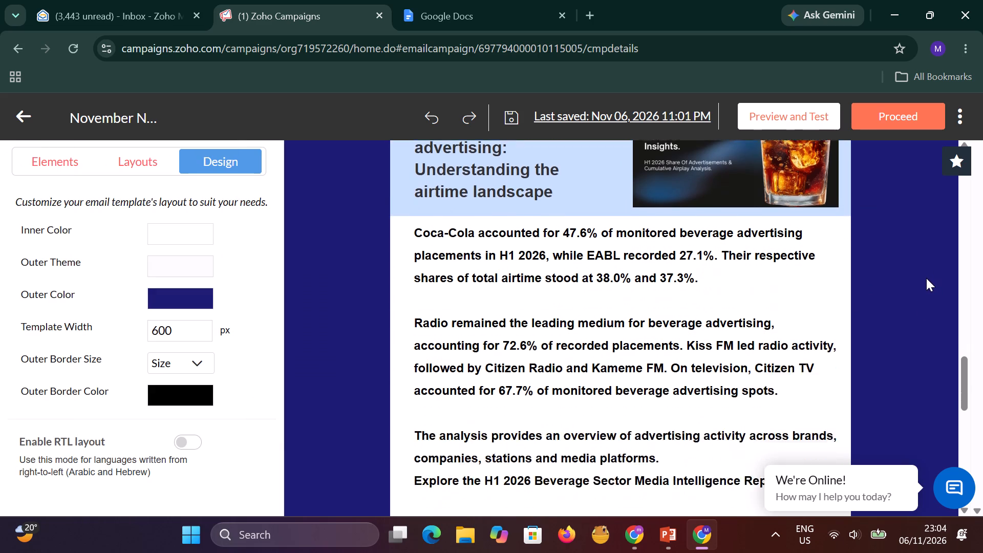
scroll(926, 278, "down", 20)
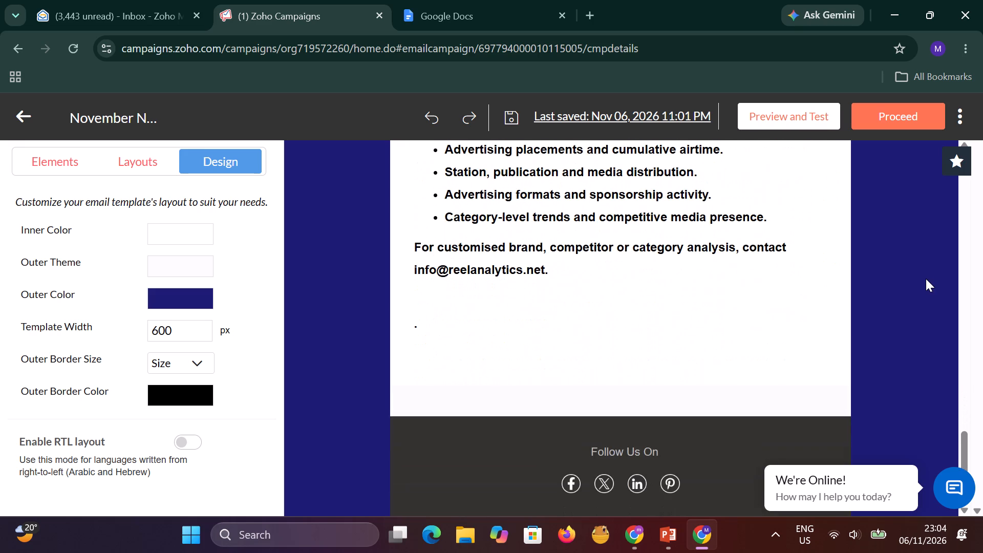
scroll(925, 276, "up", 7)
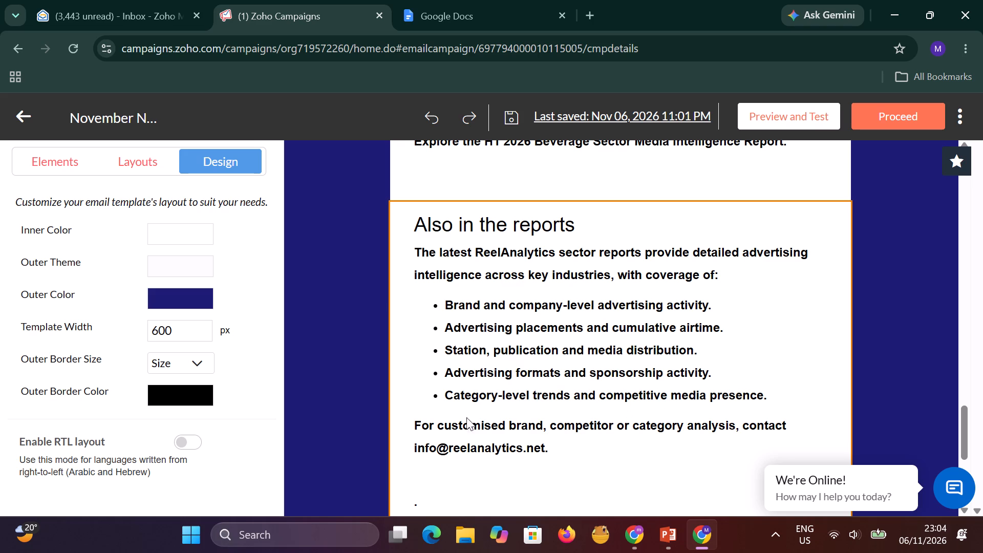
scroll(591, 306, "down", 4)
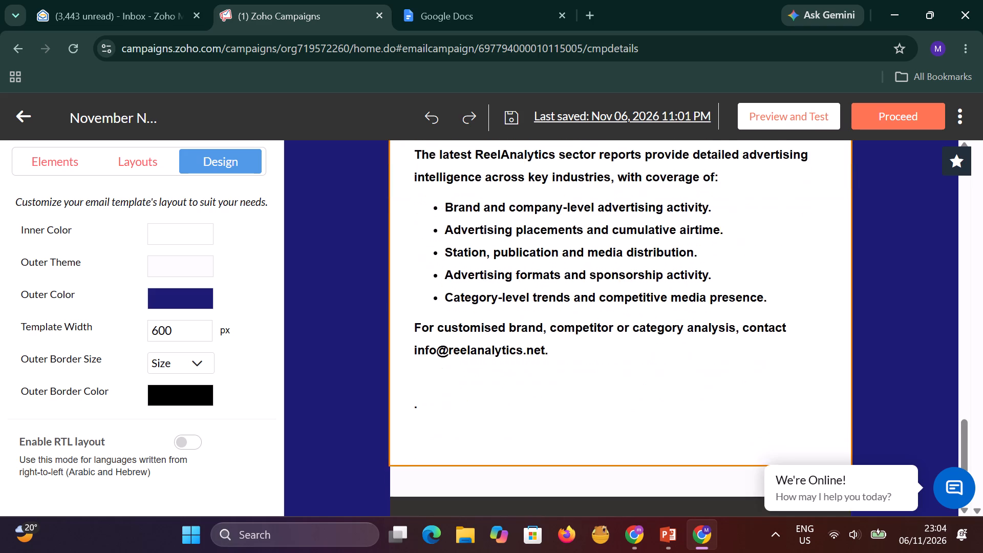
scroll(594, 339, "up", 8)
left_click(557, 294)
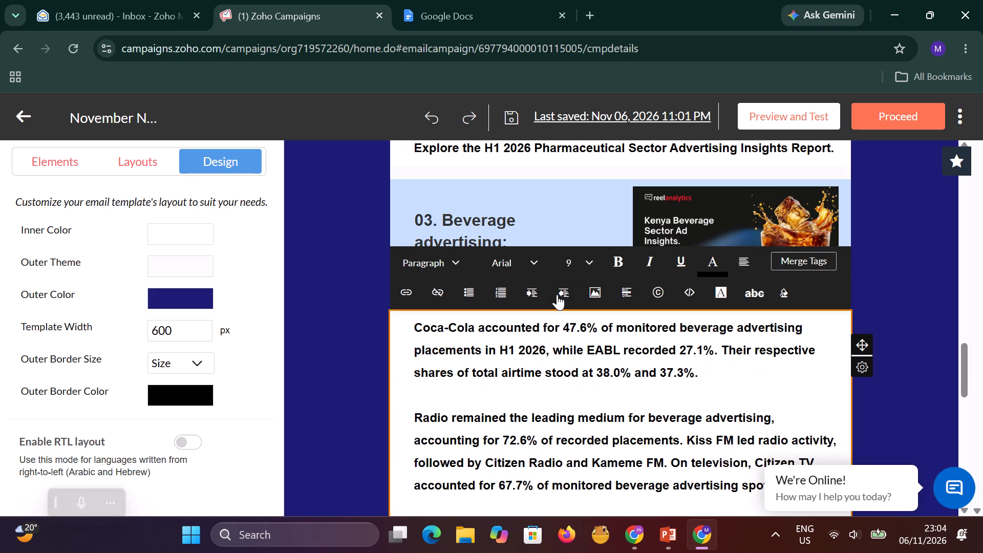
scroll(561, 355, "down", 2)
left_click(597, 357)
scroll(635, 376, "down", 6)
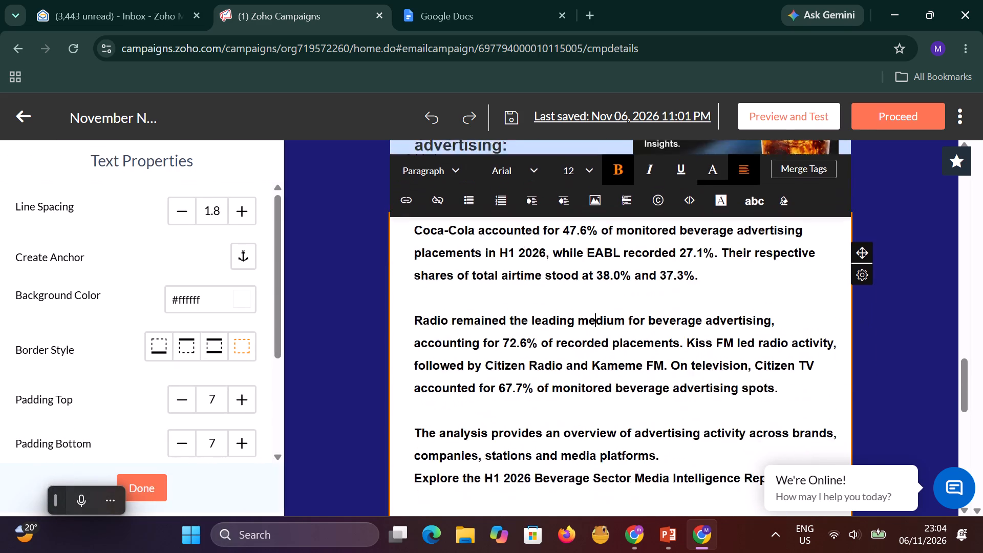
scroll(635, 377, "down", 7)
left_click(602, 268)
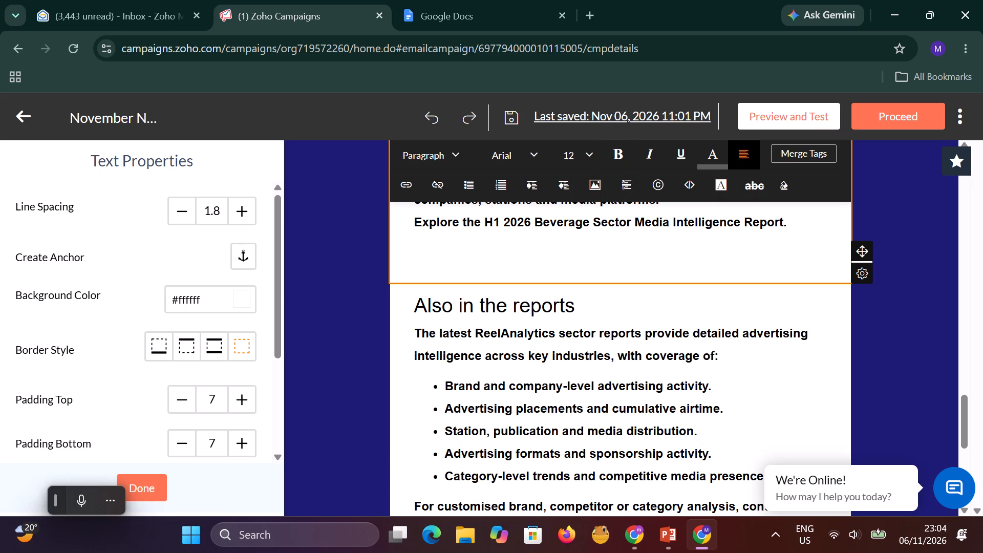
left_click(913, 332)
scroll(903, 339, "down", 14)
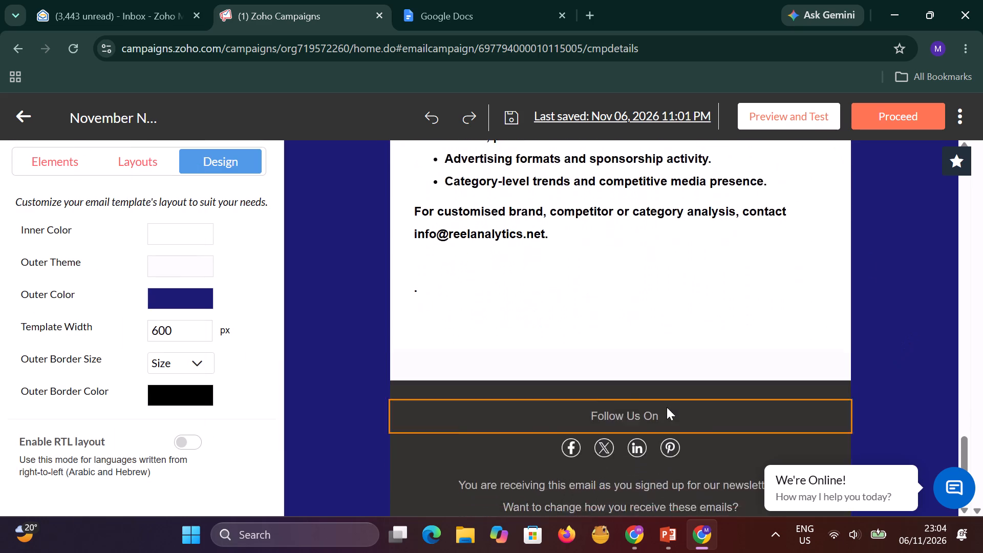
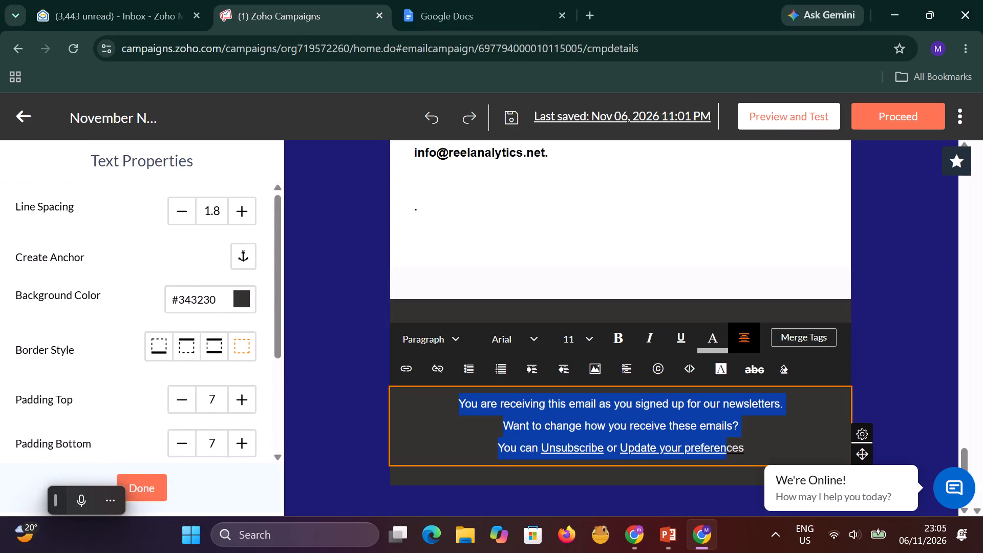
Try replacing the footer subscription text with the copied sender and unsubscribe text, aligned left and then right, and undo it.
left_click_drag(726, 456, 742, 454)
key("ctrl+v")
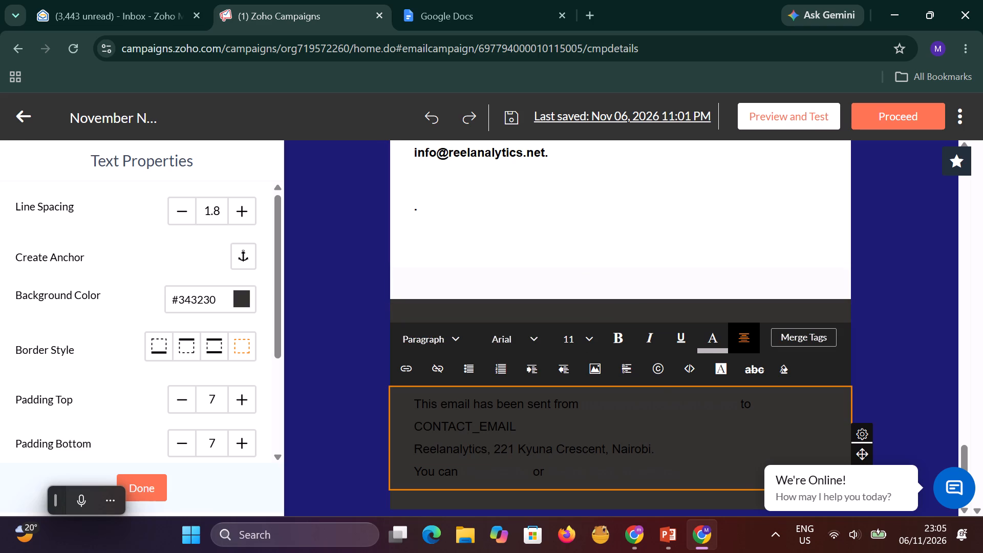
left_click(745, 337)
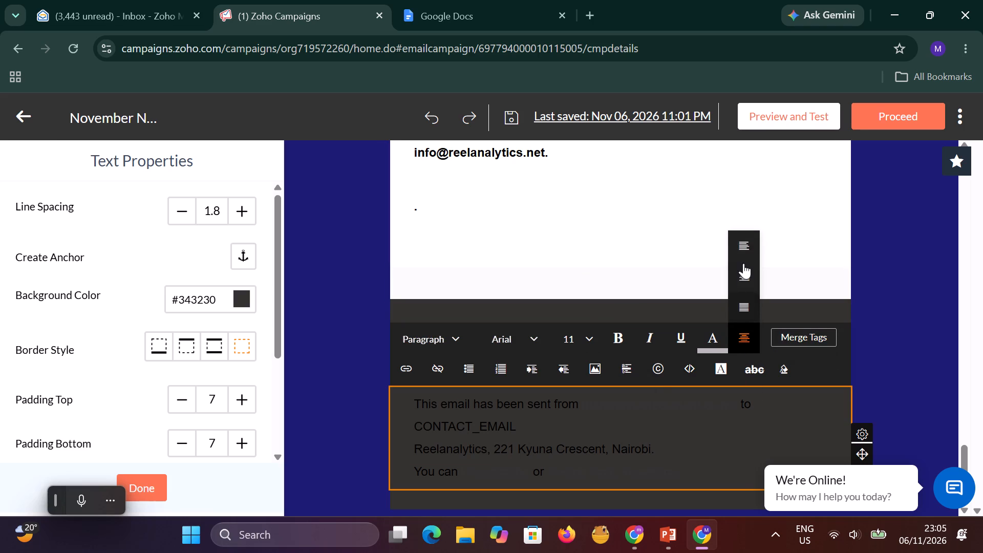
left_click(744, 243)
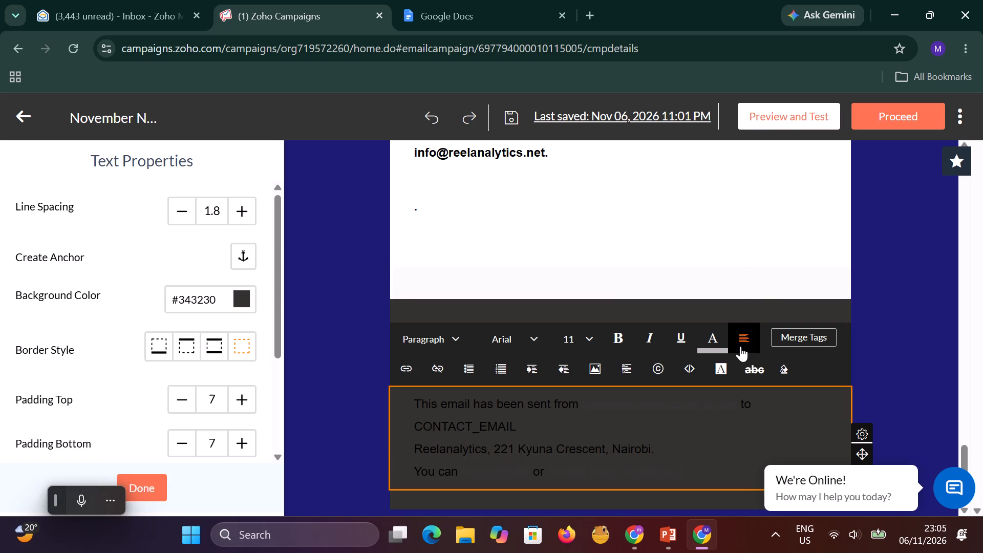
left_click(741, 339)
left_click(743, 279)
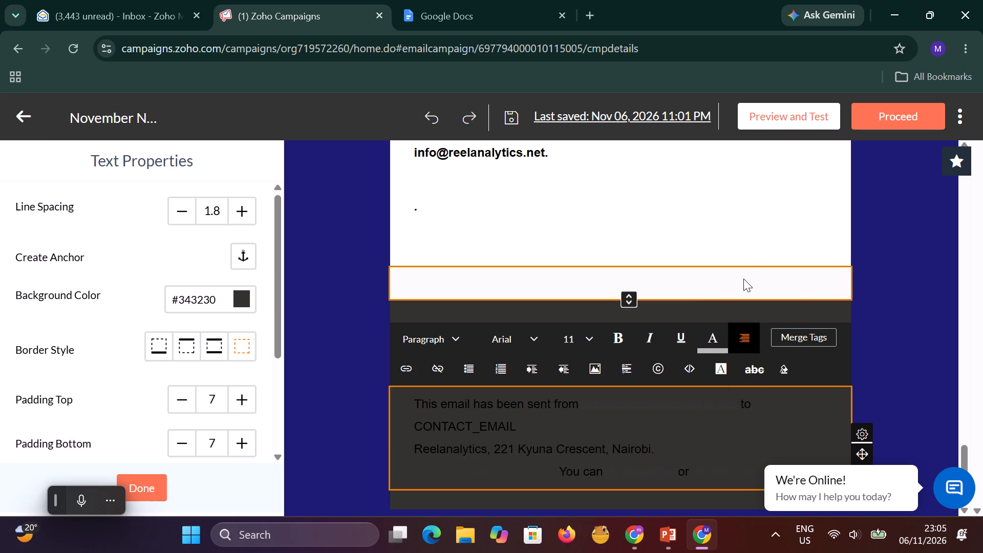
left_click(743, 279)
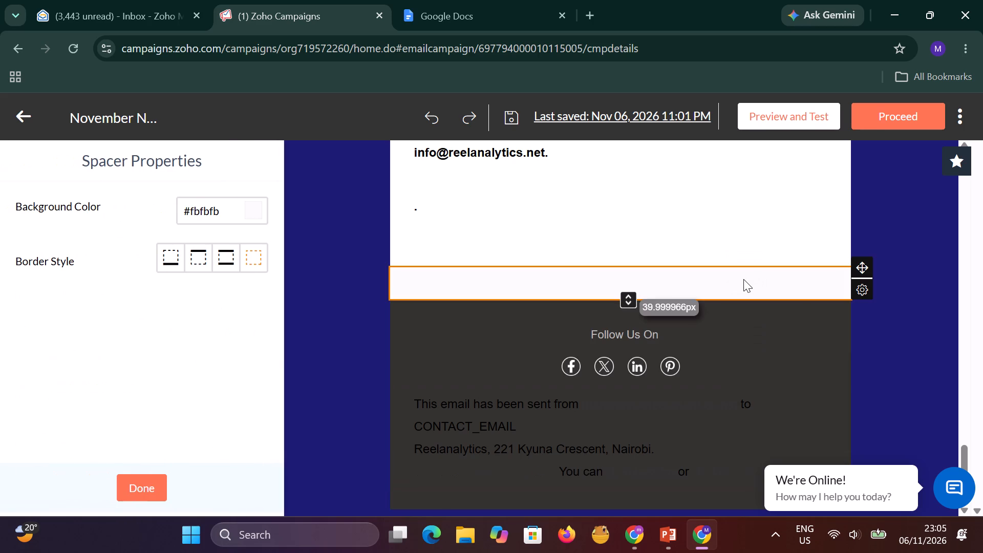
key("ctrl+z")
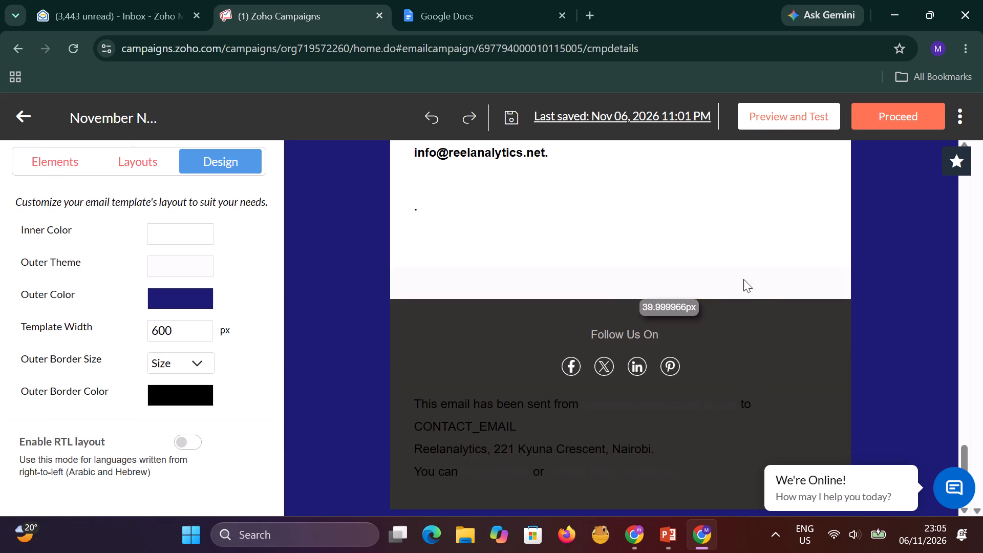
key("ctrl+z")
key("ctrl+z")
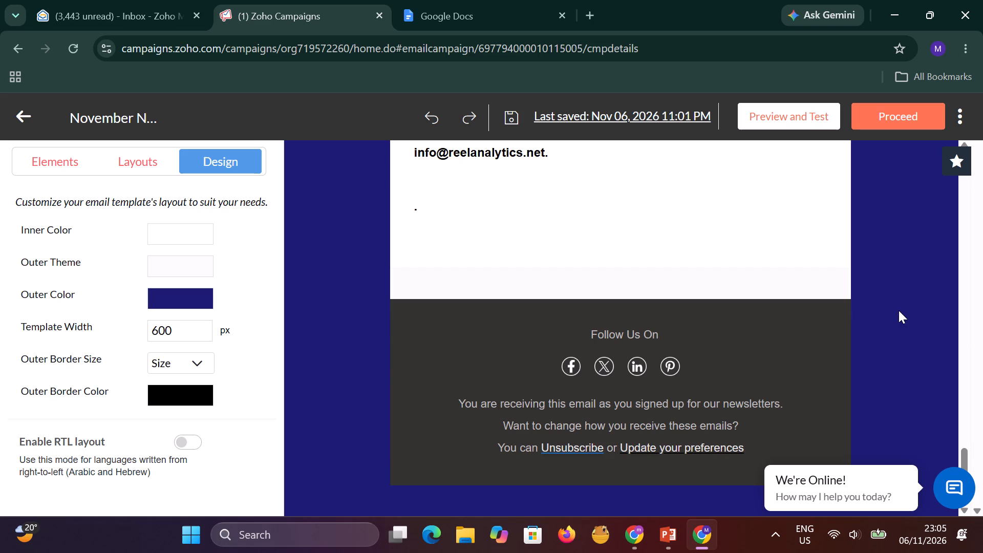
Open the "Follow Us On" text block in the footer for editing.
left_click(899, 310)
left_click(417, 340)
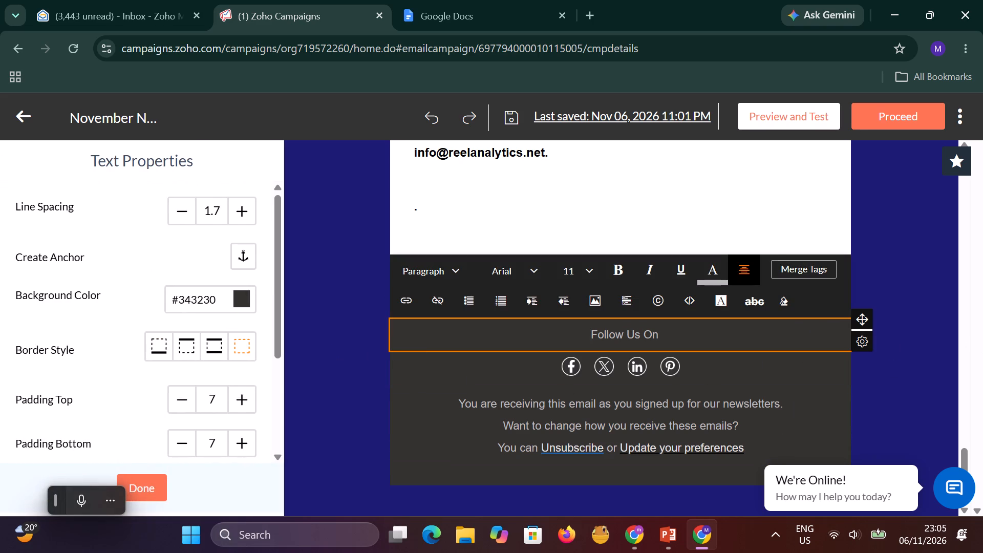
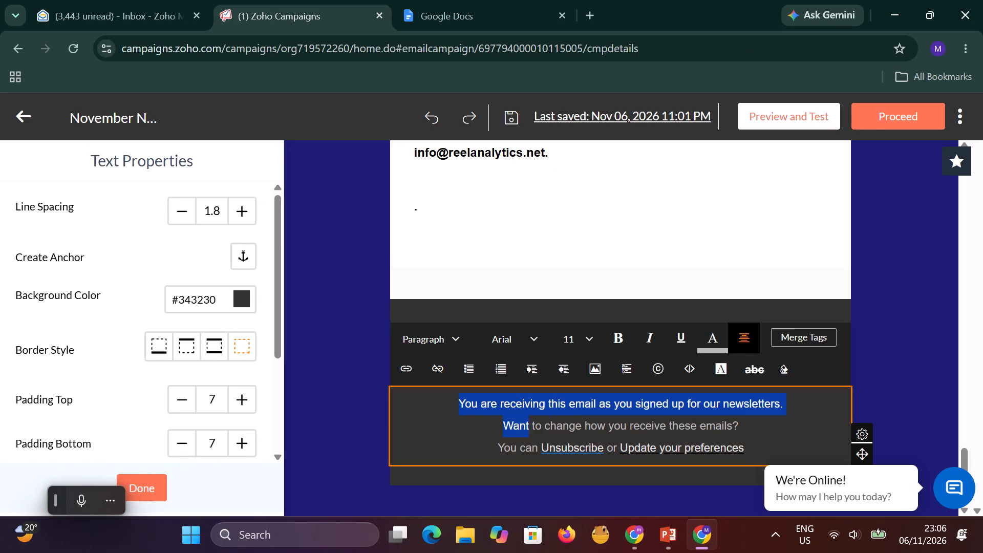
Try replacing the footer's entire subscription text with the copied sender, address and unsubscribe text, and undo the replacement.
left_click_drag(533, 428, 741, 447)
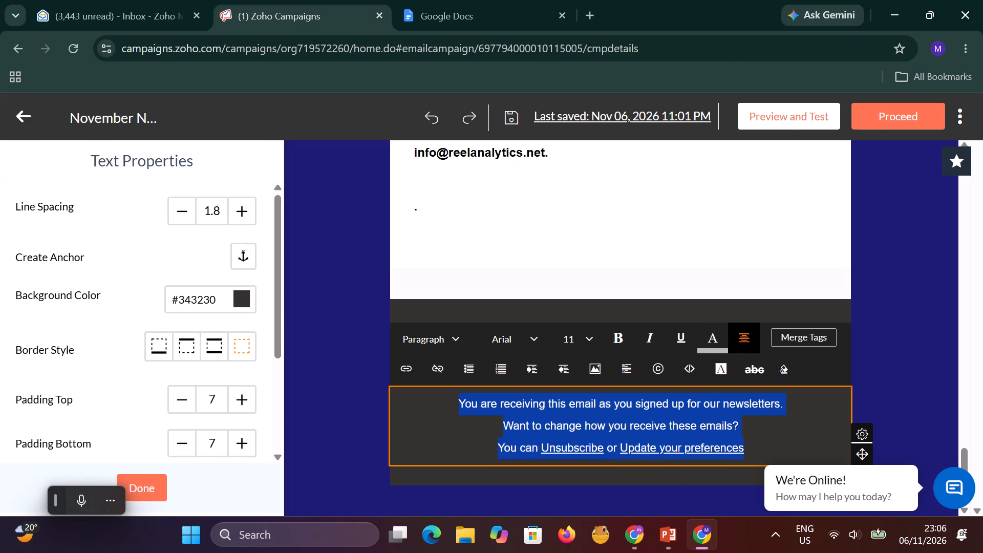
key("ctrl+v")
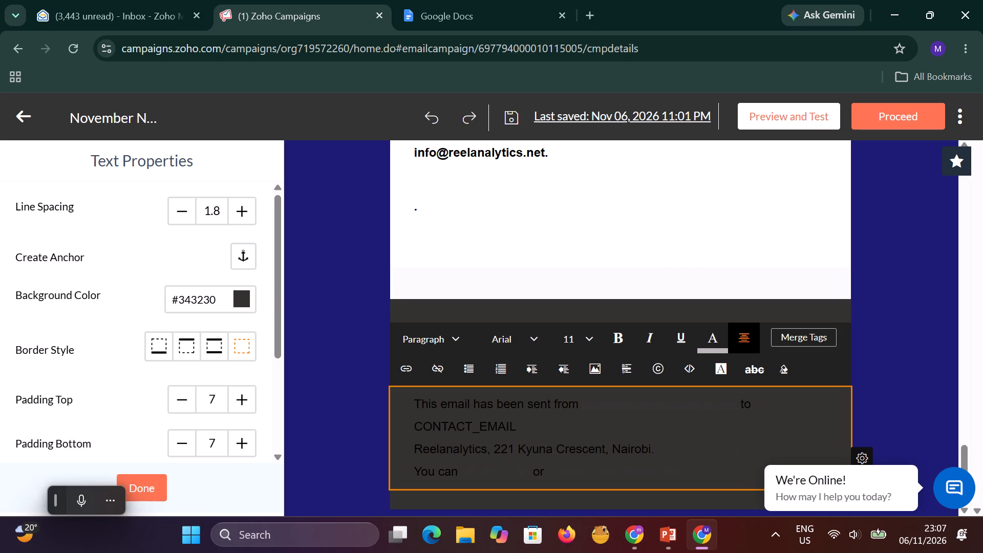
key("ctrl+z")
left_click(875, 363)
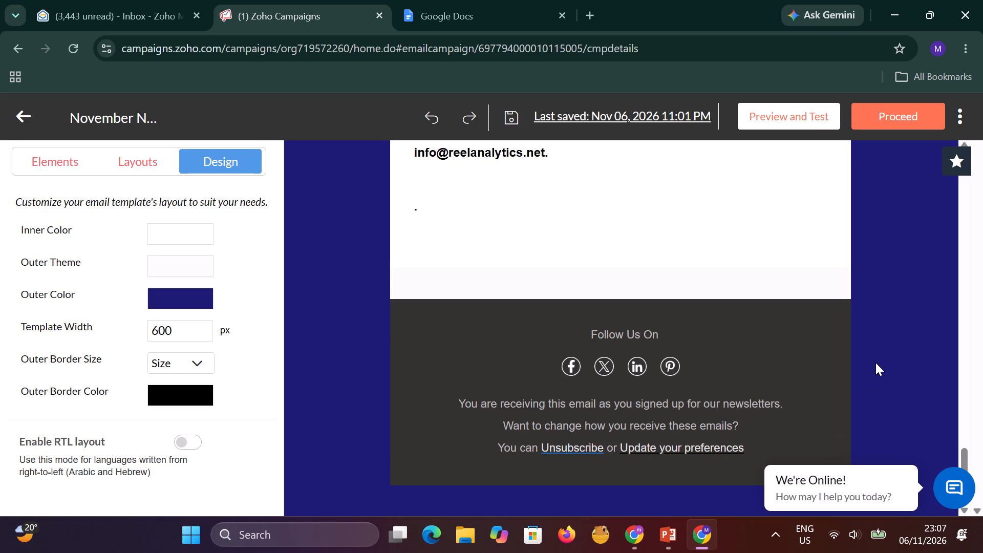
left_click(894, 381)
Dismiss the "We're Online!" chat bubble beside the newsletter footer.
left_click(773, 465)
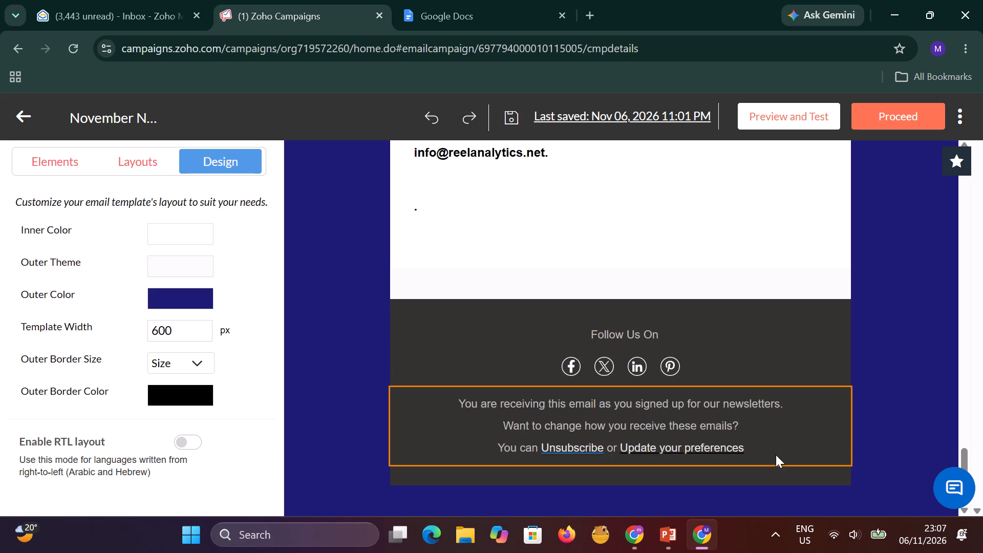
left_click(874, 322)
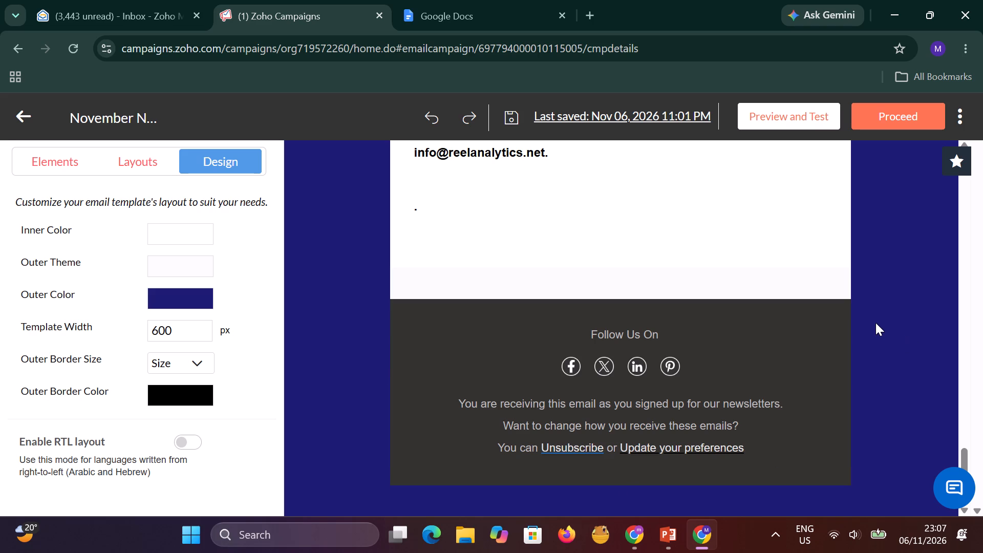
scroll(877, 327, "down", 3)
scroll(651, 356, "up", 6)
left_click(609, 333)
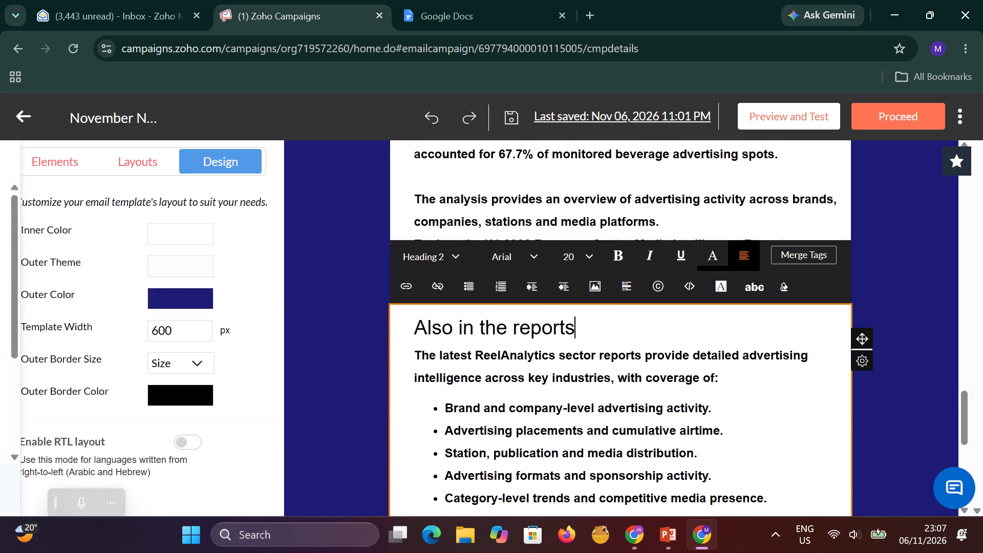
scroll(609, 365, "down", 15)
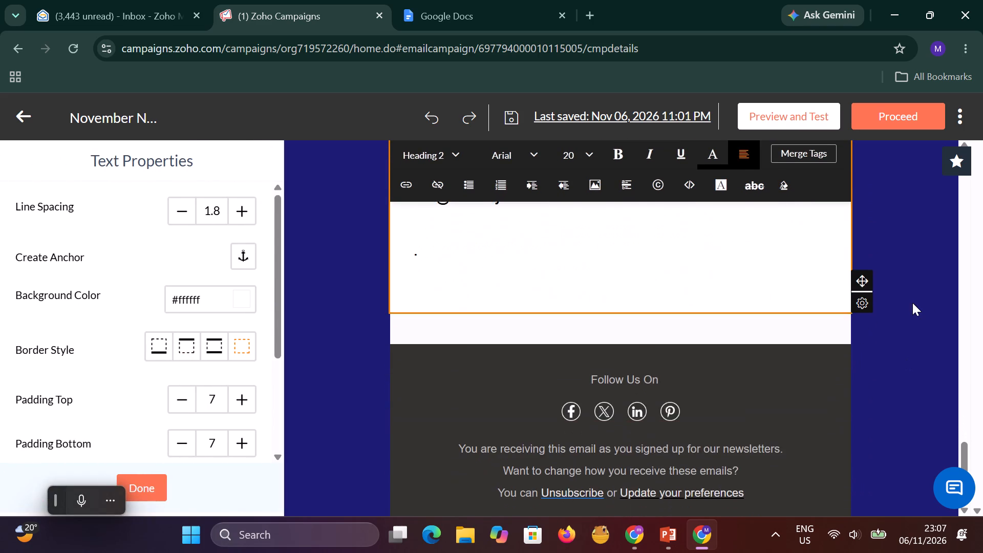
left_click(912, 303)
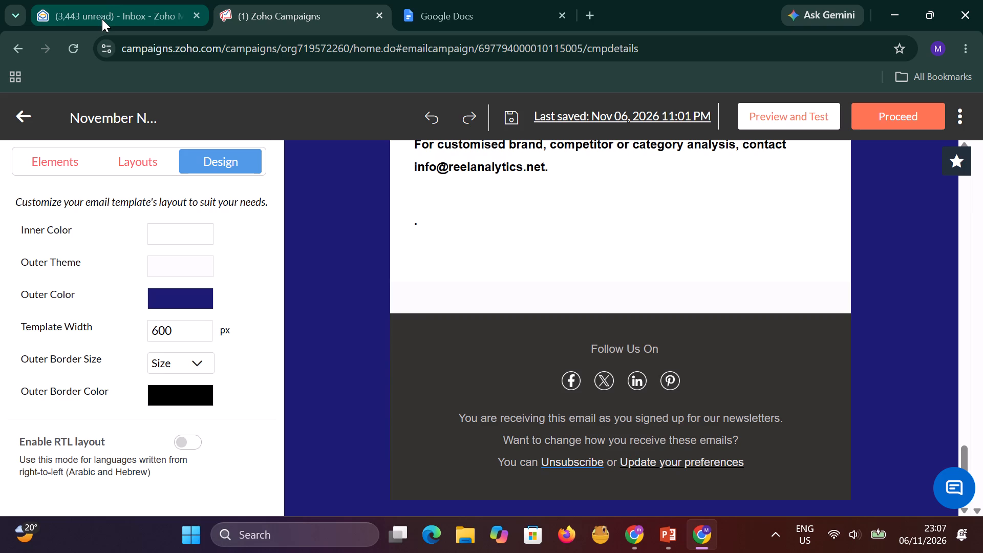
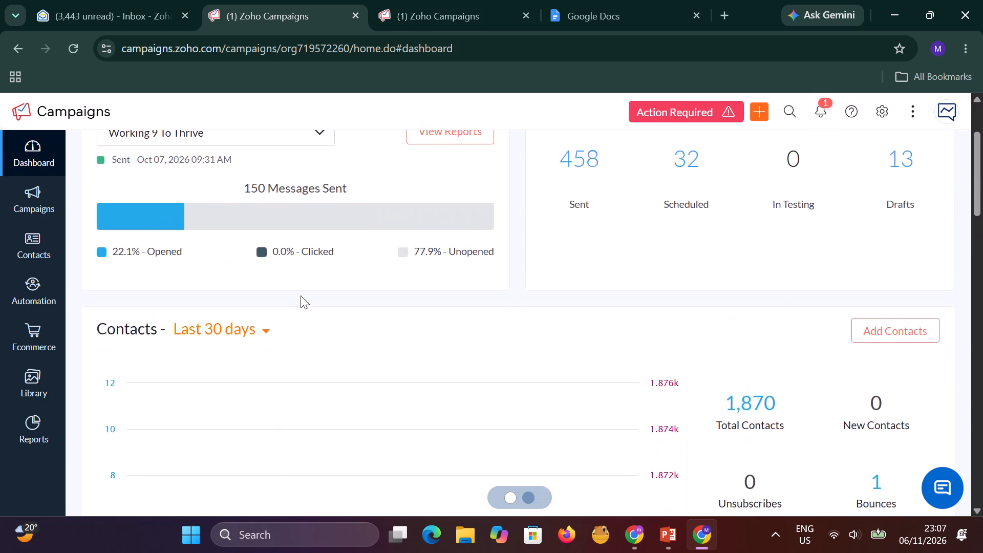
Open the "Kenya Pharmaceuticals Report H1 2026" draft from the email campaigns list.
scroll(301, 295, "up", 6)
scroll(308, 284, "down", 1)
scroll(309, 283, "up", 4)
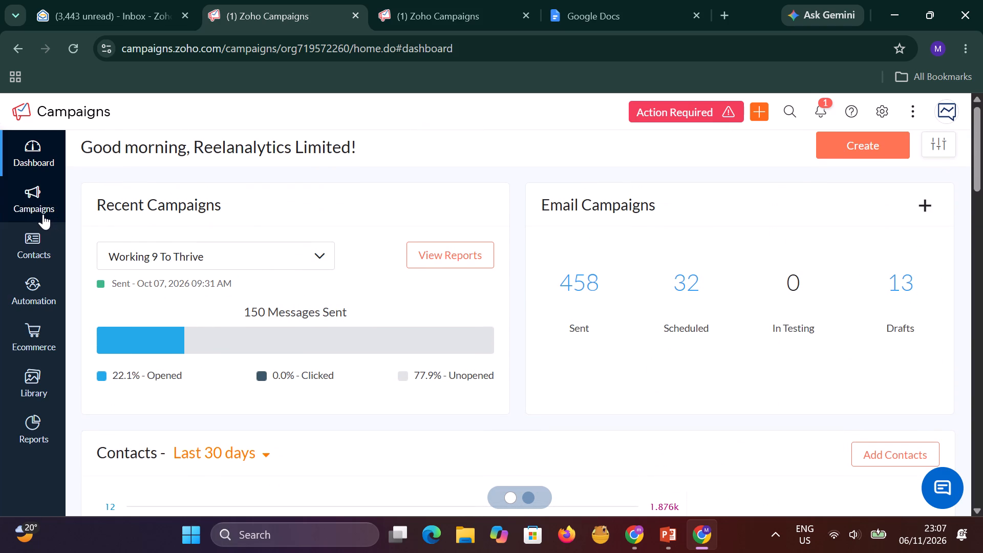
left_click(42, 212)
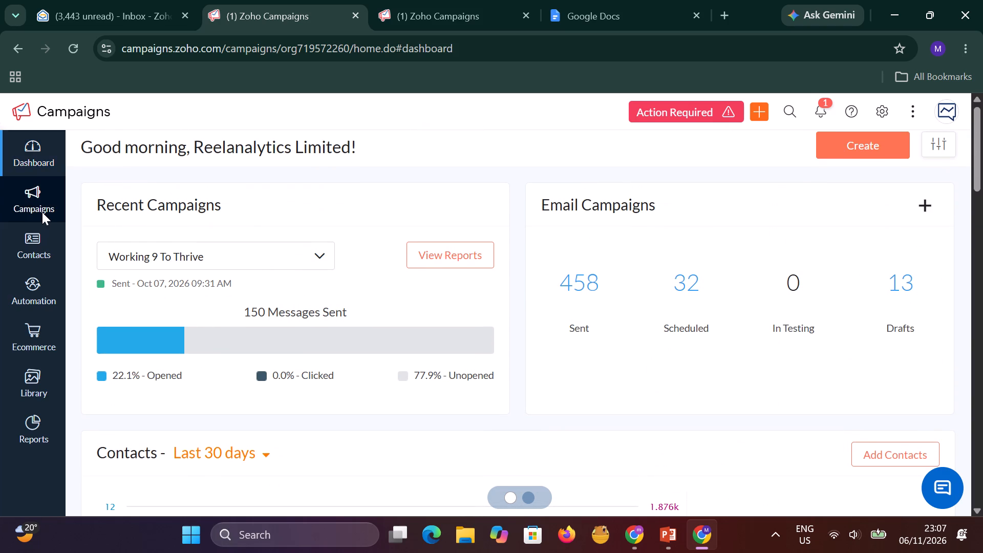
left_click(116, 197)
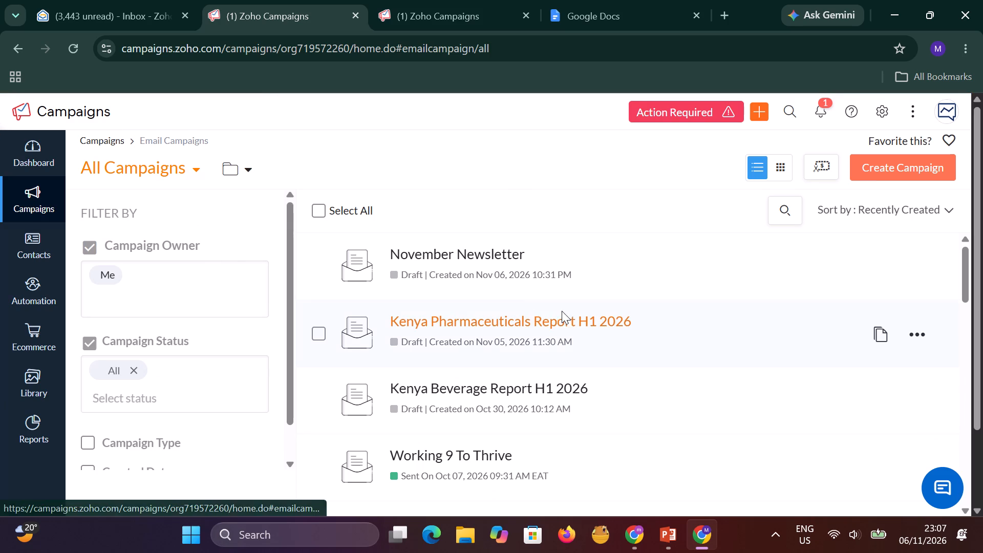
left_click(437, 335)
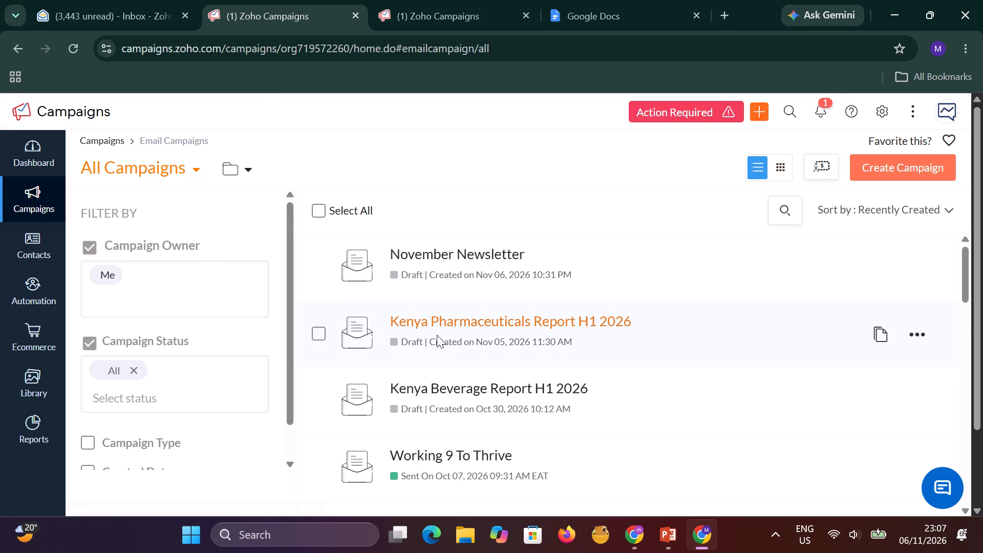
left_click(441, 323)
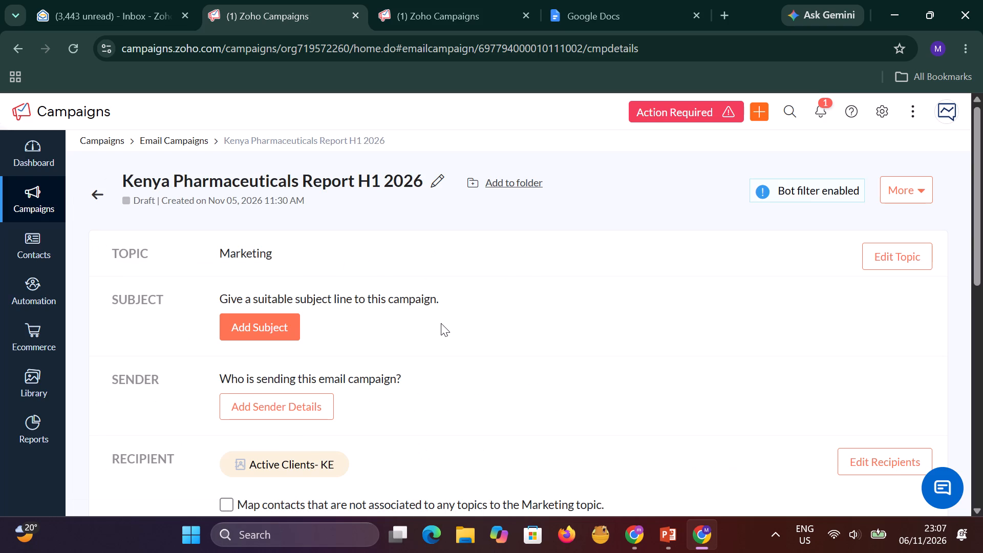
Open the email content of the Kenya Pharmaceuticals draft for editing.
scroll(441, 323, "down", 20)
scroll(441, 323, "down", 3)
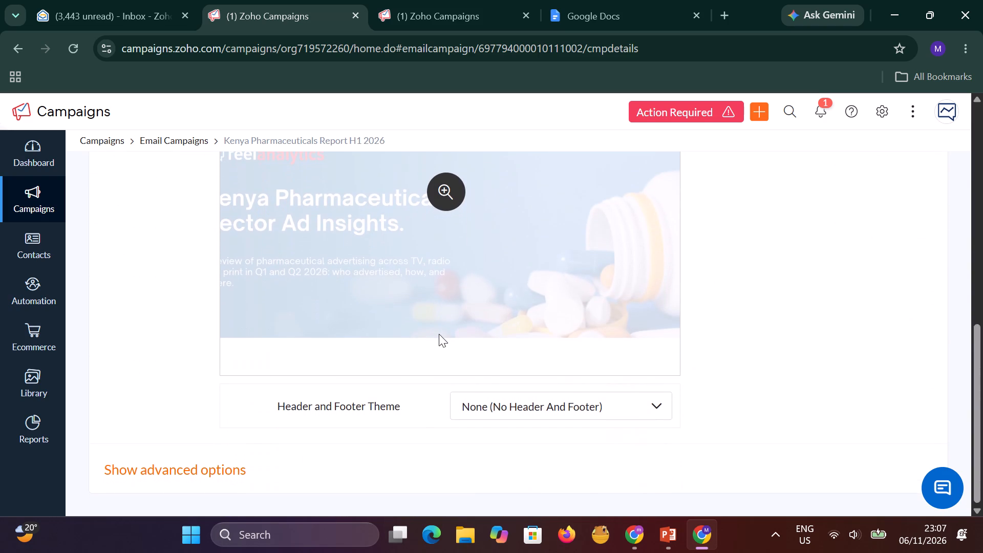
scroll(439, 334, "down", 4)
scroll(440, 332, "up", 2)
scroll(608, 304, "down", 4)
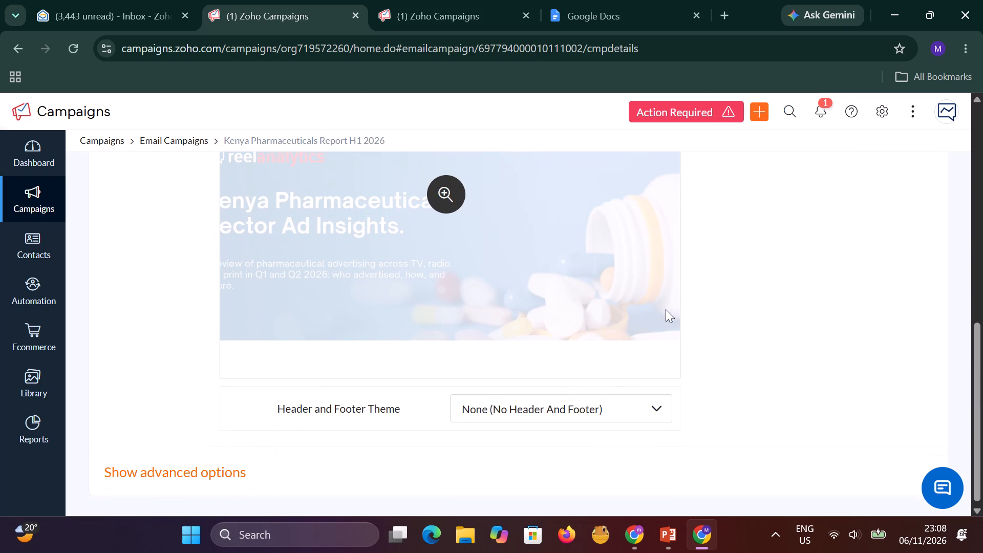
scroll(666, 309, "down", 7)
scroll(559, 355, "up", 7)
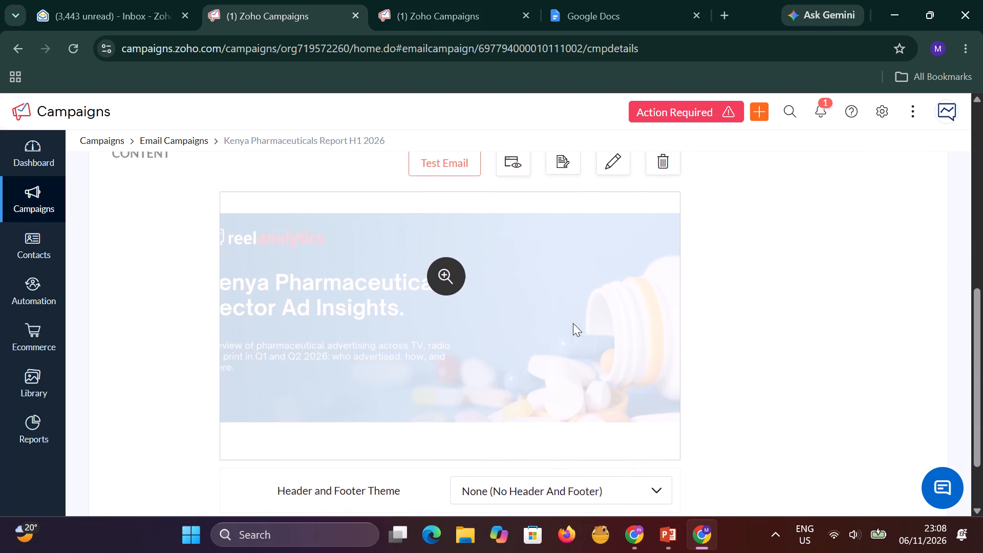
left_click(615, 260)
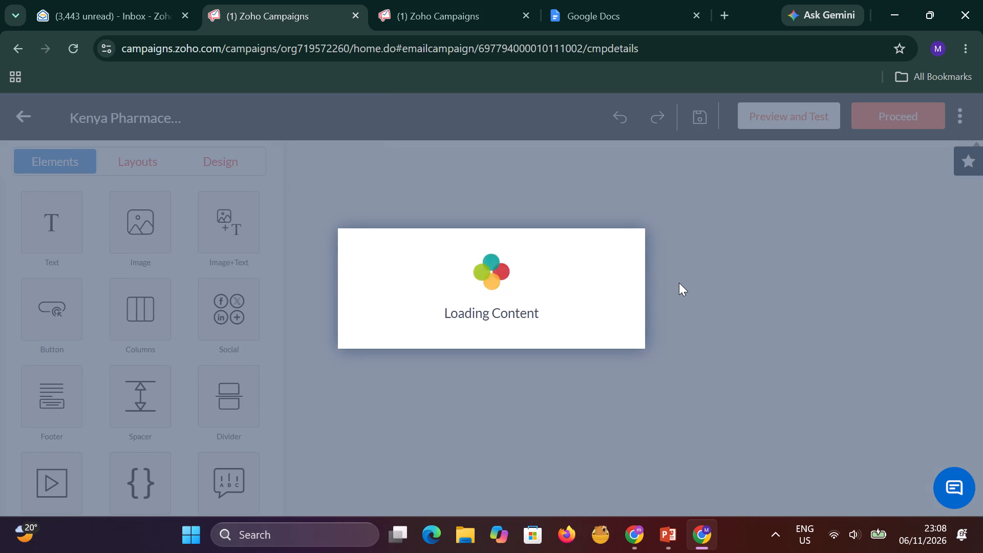
Copy the entire sender, address and unsubscribe text from the blue footer of the Kenya Pharmaceuticals email.
scroll(679, 283, "down", 3)
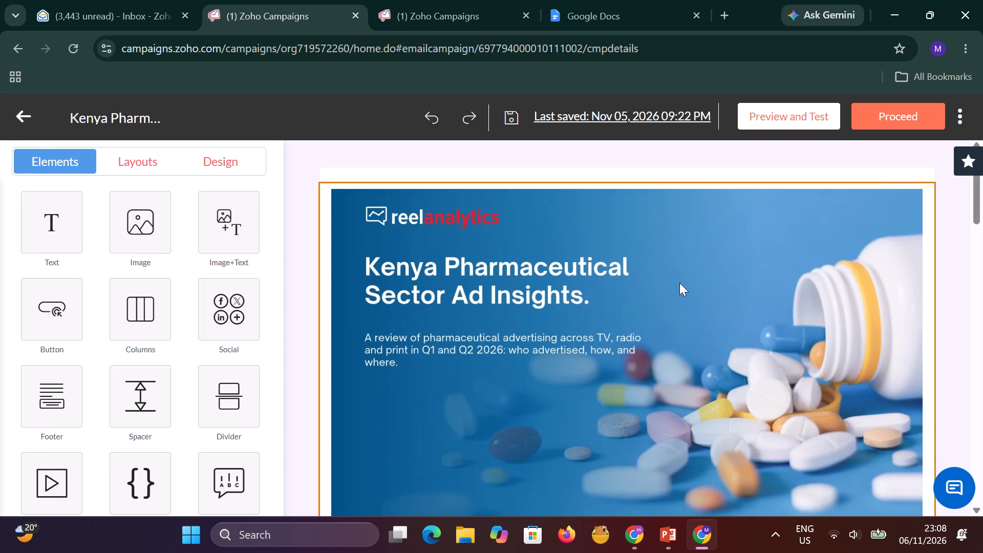
scroll(679, 283, "down", 20)
scroll(679, 283, "down", 20)
scroll(679, 283, "down", 2)
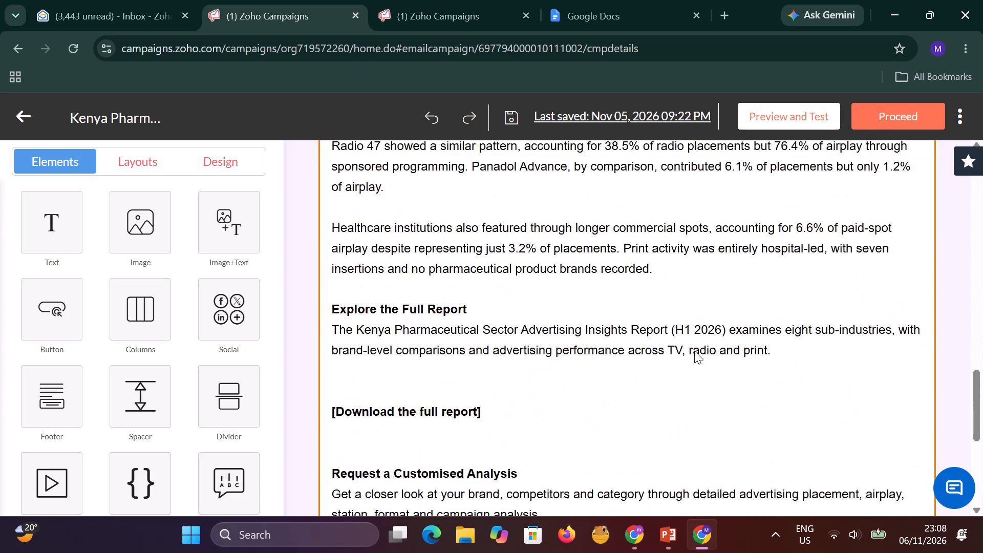
scroll(694, 349, "up", 20)
scroll(694, 349, "up", 4)
scroll(696, 346, "down", 11)
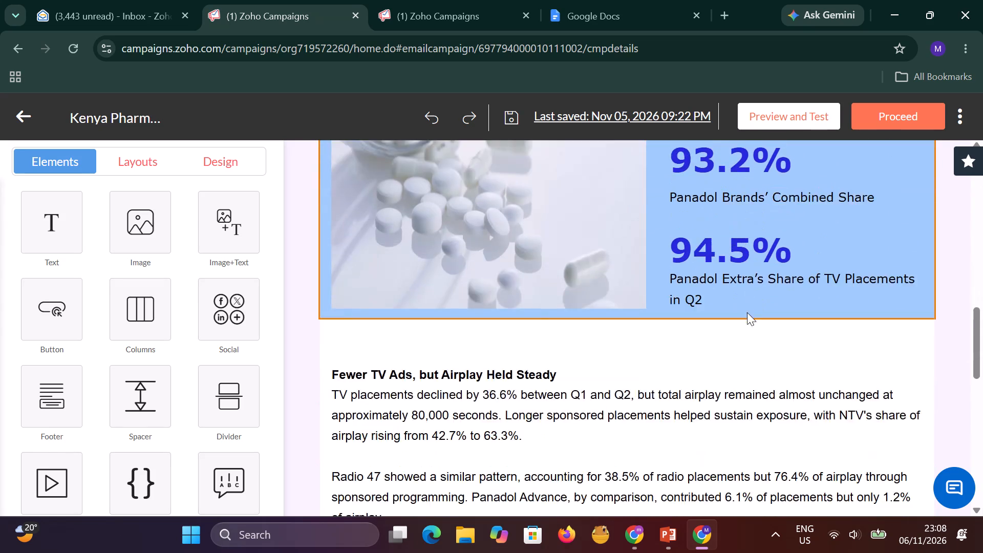
scroll(747, 312, "down", 20)
scroll(747, 312, "down", 8)
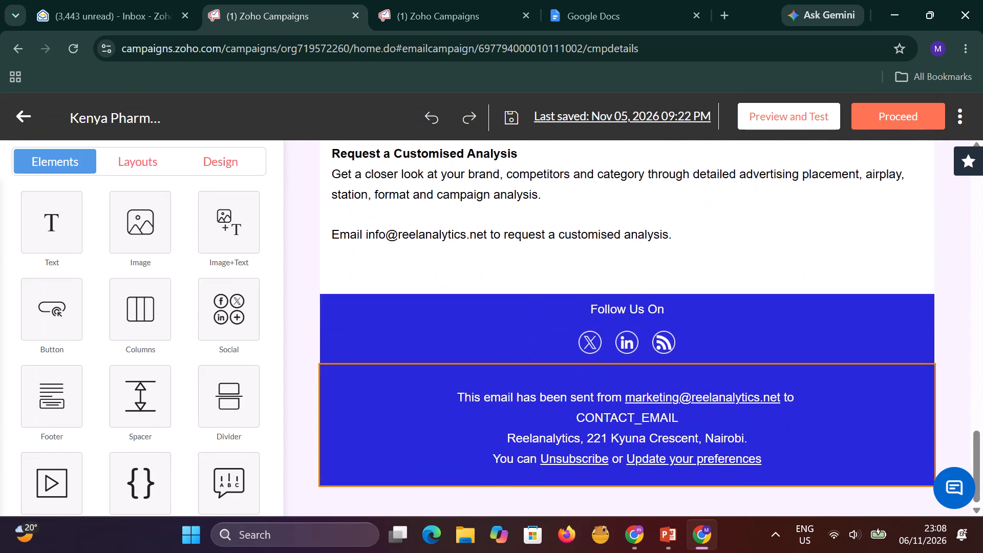
left_click_drag(458, 400, 571, 405)
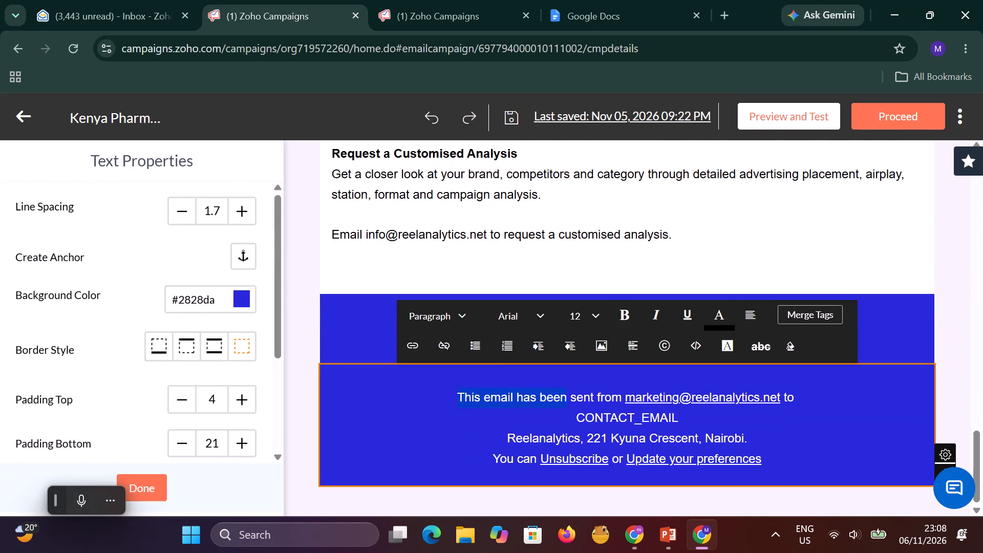
left_click_drag(571, 405, 760, 459)
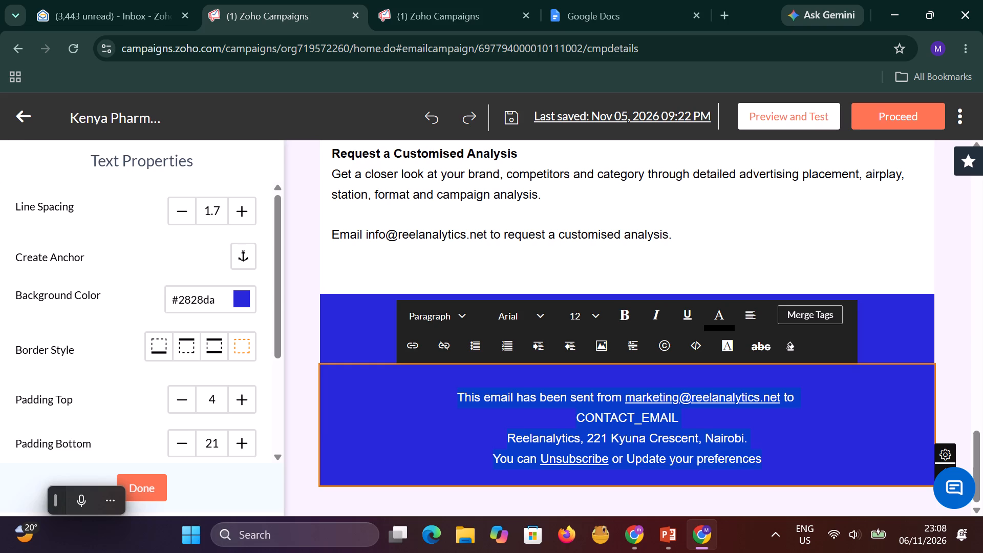
left_click_drag(760, 459, 759, 457)
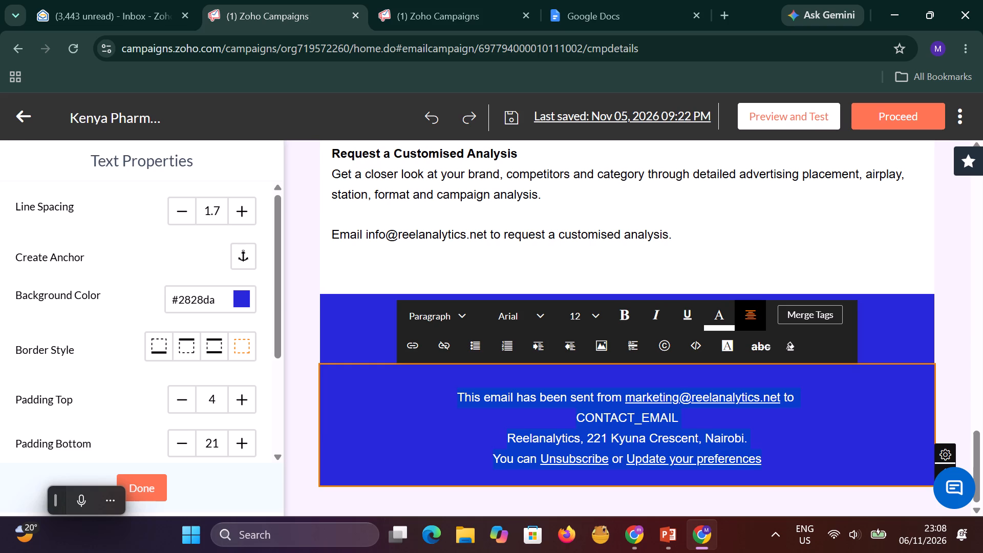
key("ctrl+c")
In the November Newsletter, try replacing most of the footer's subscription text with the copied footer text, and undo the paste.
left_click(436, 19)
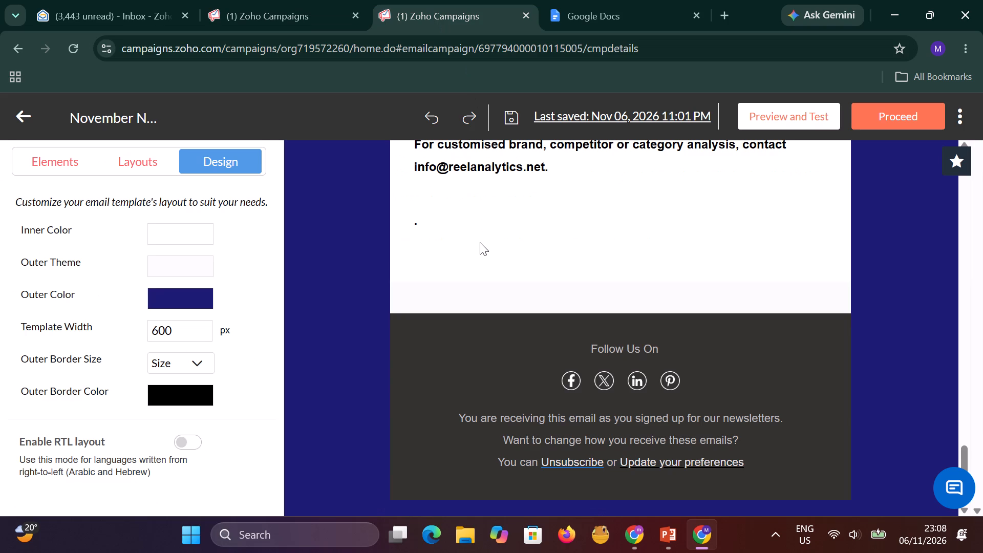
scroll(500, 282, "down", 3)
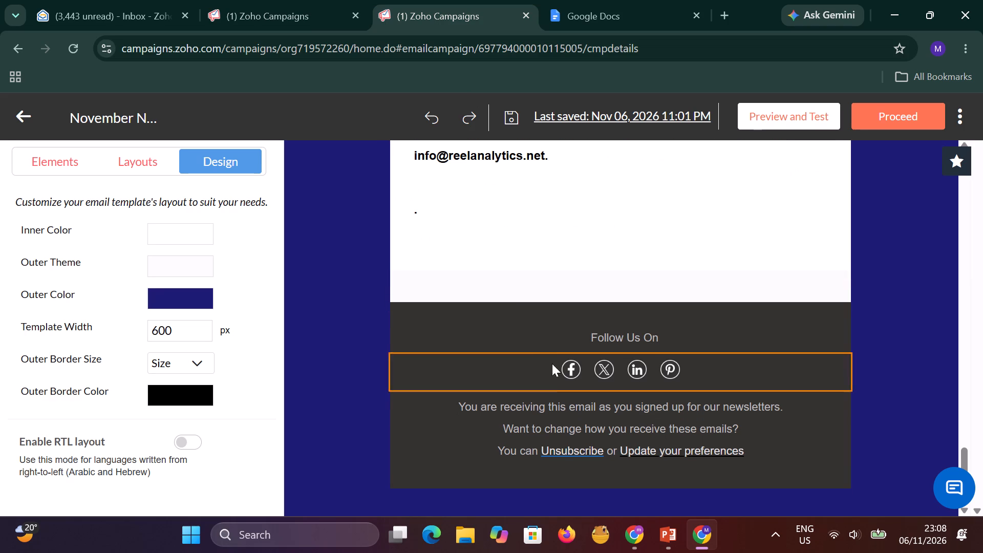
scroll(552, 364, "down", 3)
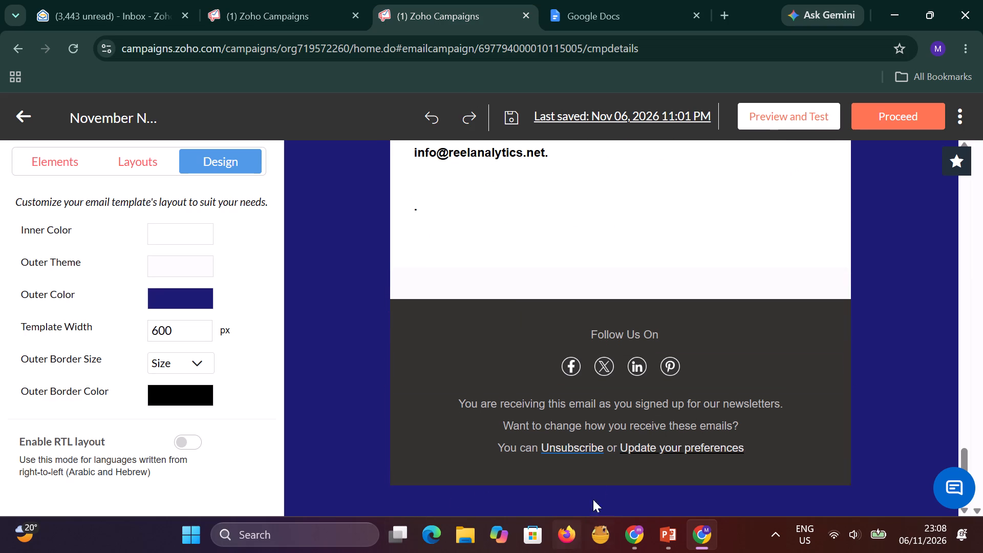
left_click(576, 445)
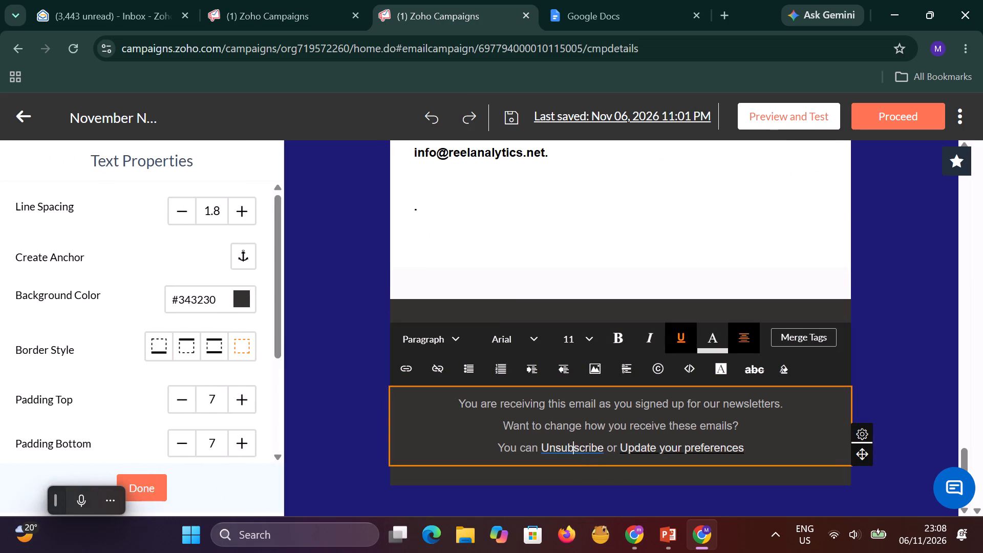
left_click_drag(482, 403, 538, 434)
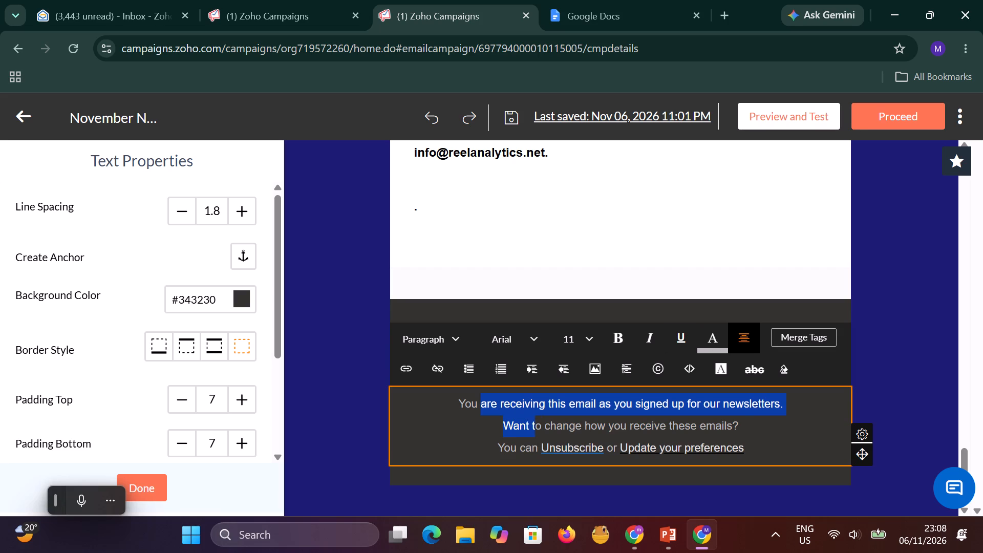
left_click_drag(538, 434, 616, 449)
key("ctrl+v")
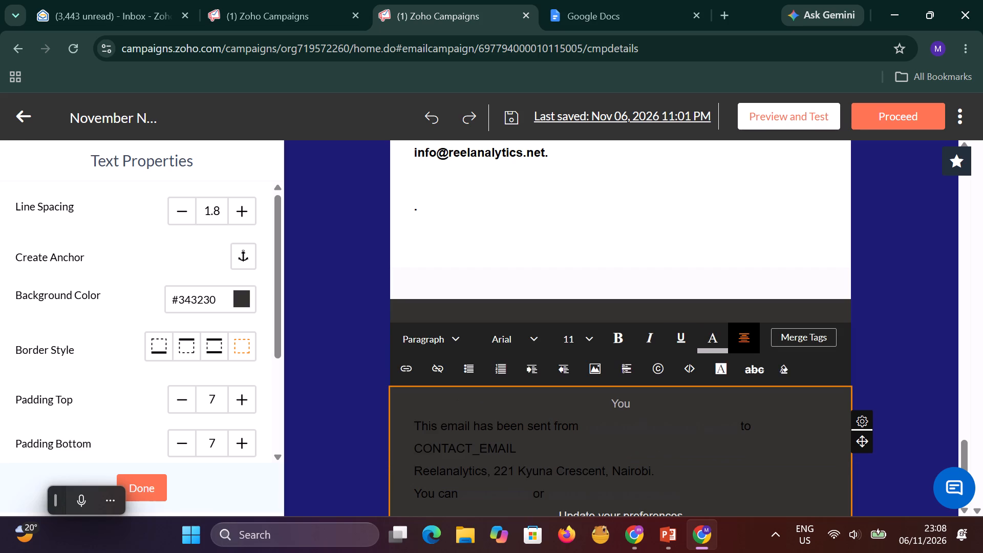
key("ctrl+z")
Duplicate the "Follow Us On" text block in the newsletter footer.
scroll(677, 398, "up", 5)
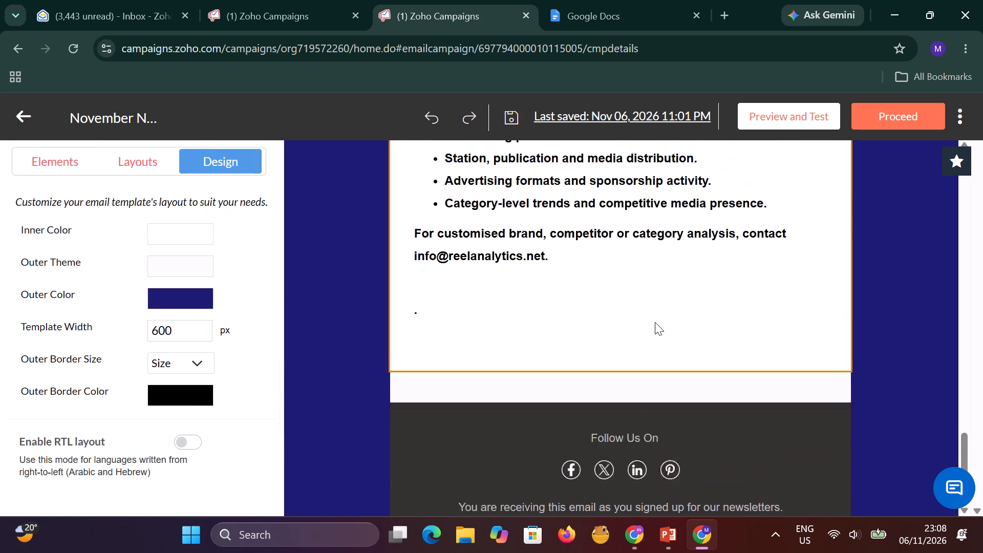
scroll(655, 322, "up", 5)
scroll(639, 299, "down", 7)
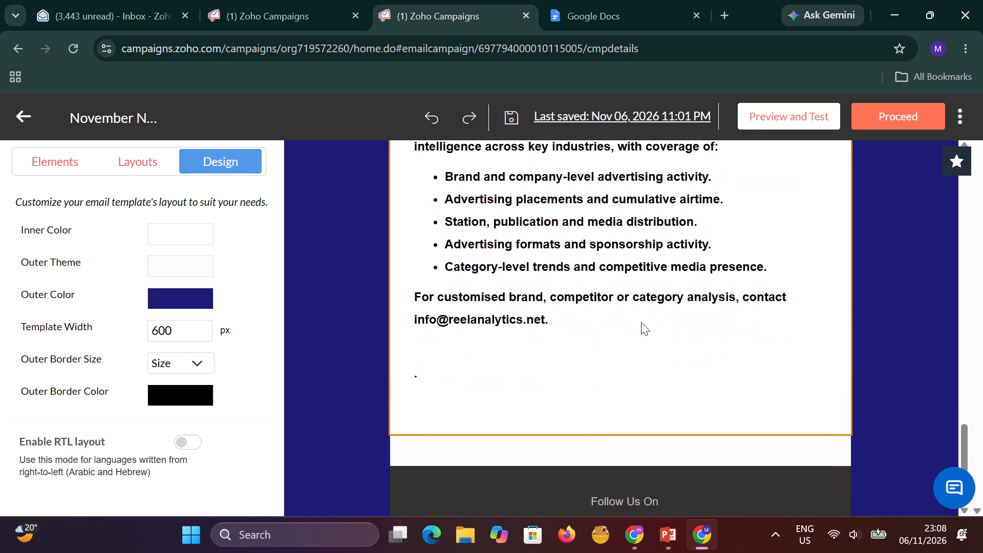
left_click(661, 412)
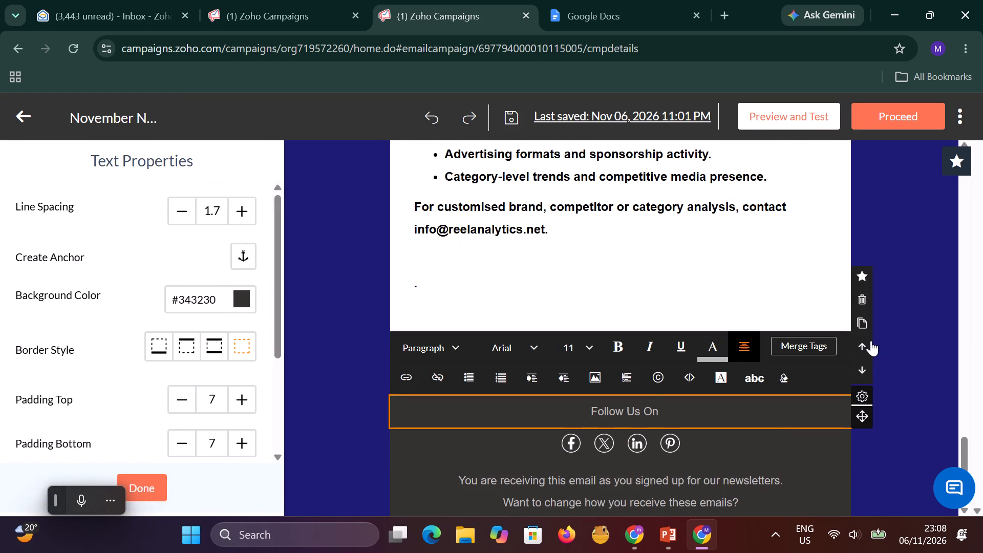
left_click(864, 323)
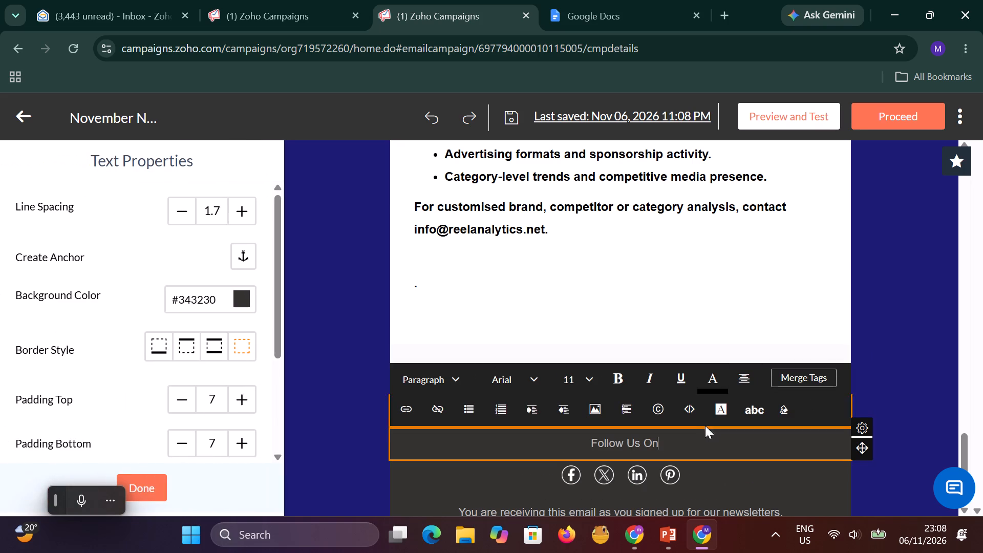
scroll(707, 424, "down", 2)
left_click(926, 304)
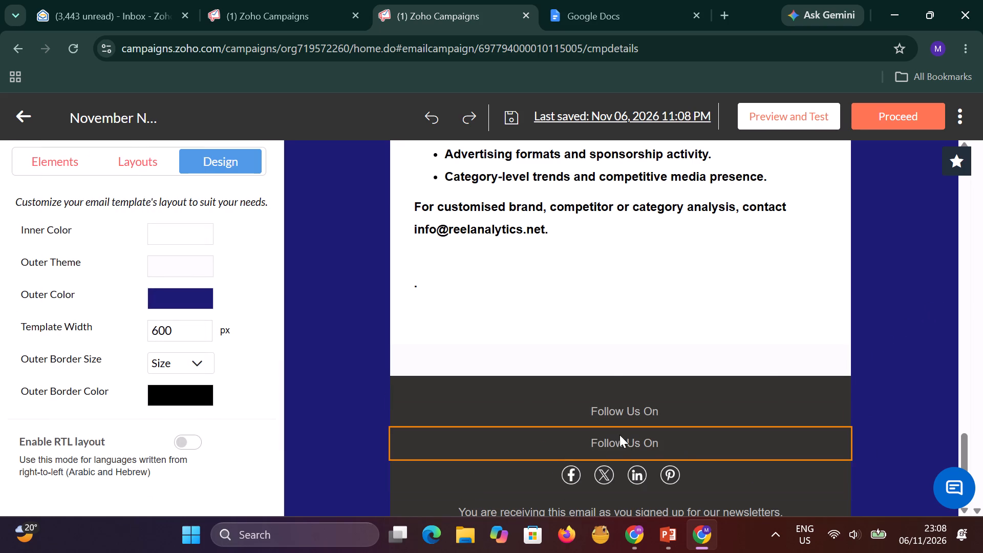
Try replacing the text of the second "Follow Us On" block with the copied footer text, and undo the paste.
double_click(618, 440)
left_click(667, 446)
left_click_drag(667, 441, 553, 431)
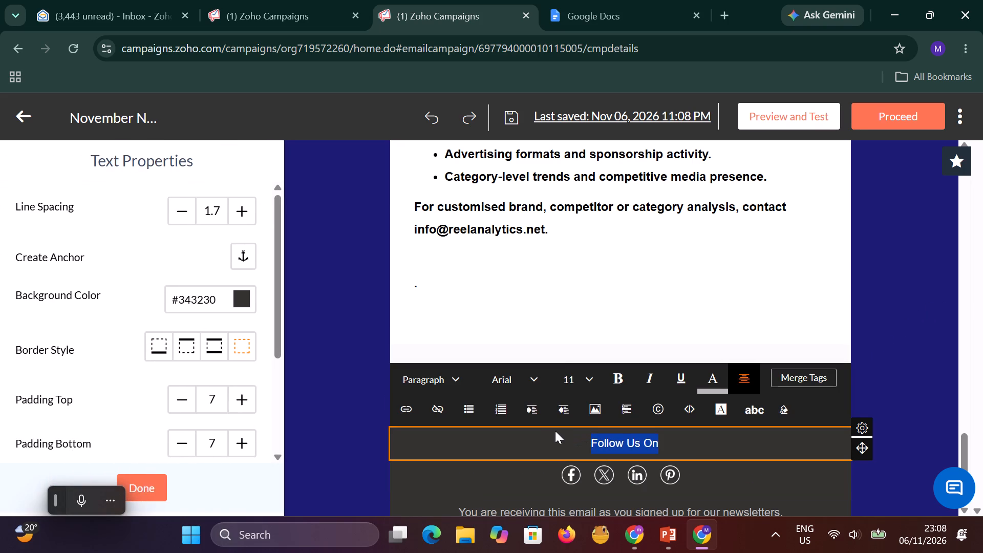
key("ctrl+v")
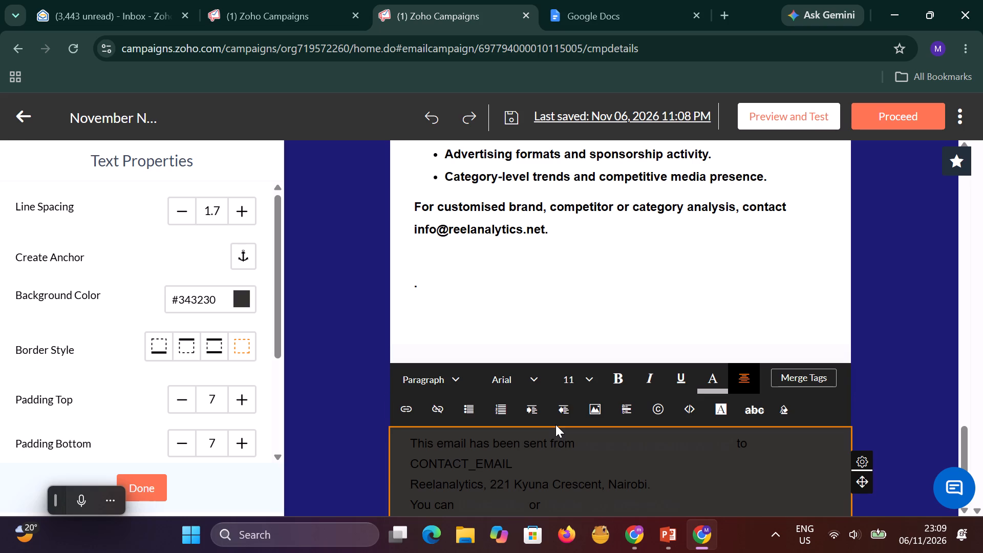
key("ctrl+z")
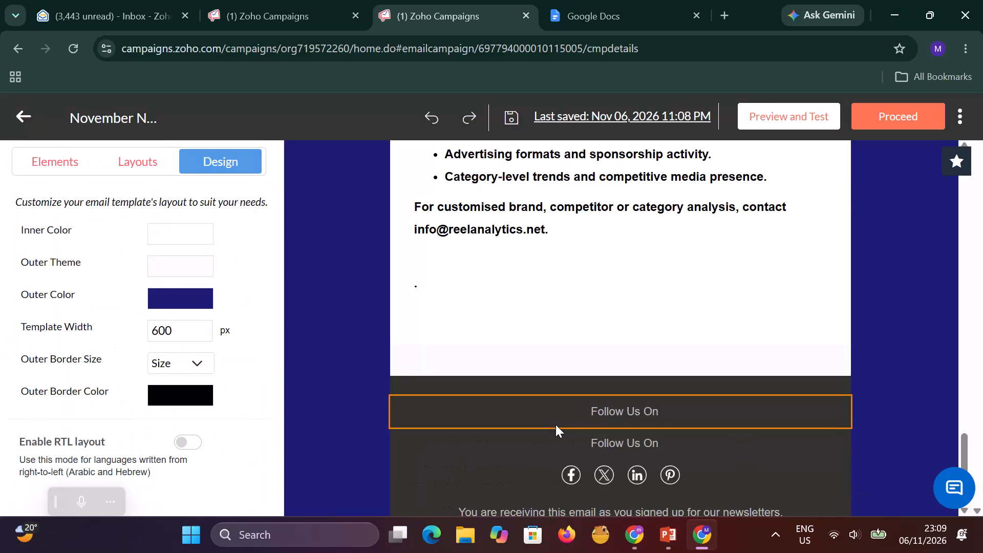
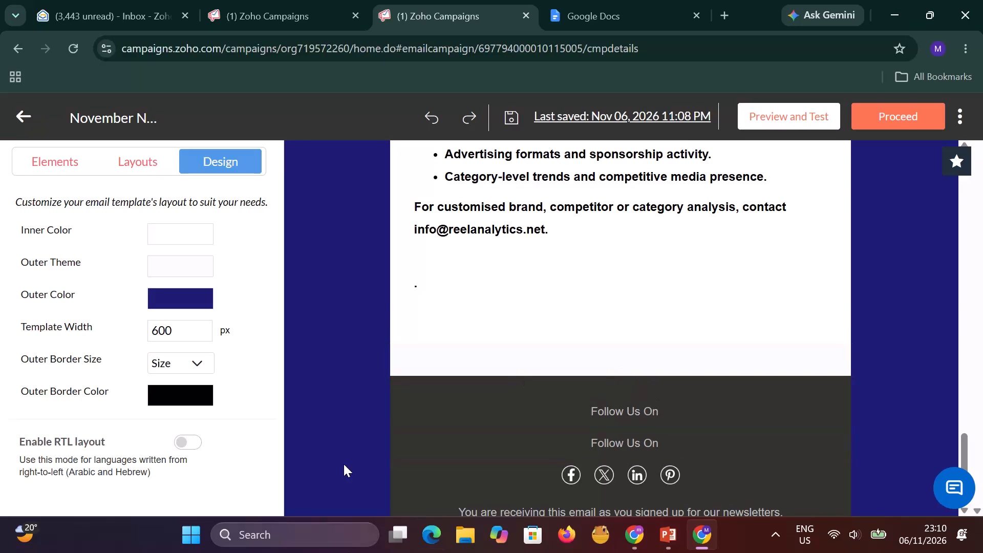
Duplicate the Coca-Cola and radio airtime text block beneath the "03. Beverage advertising" heading.
scroll(696, 225, "up", 11)
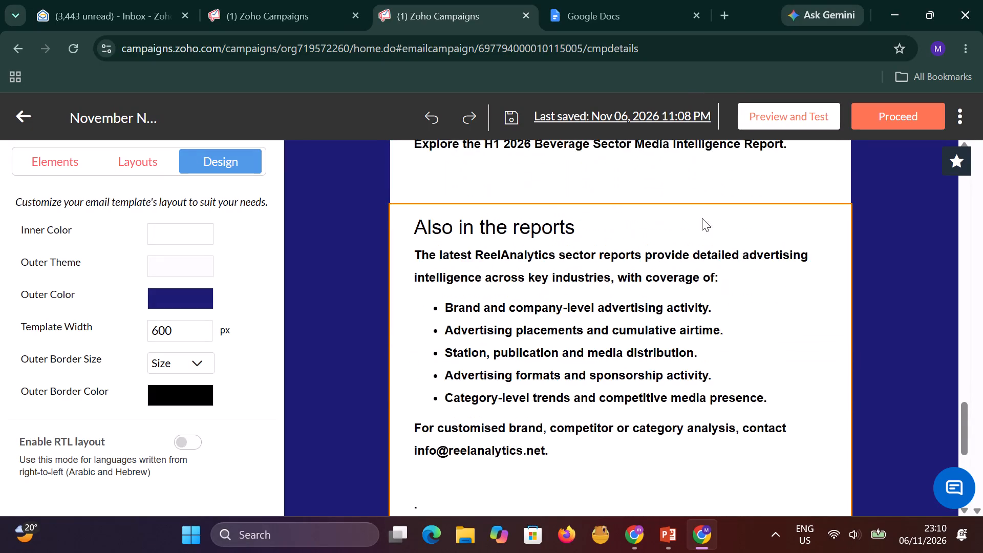
scroll(702, 218, "up", 3)
scroll(821, 230, "up", 13)
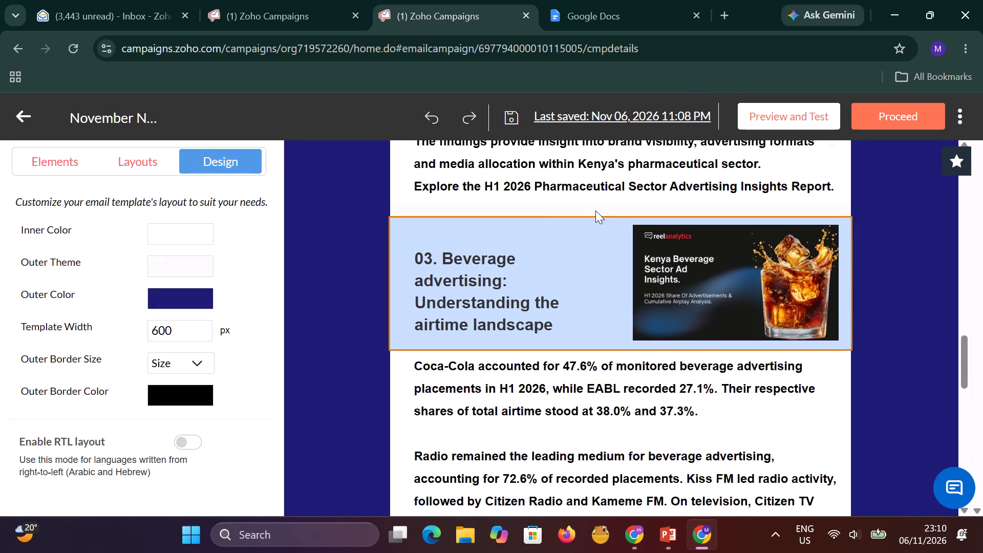
scroll(513, 202, "down", 7)
left_click(532, 227)
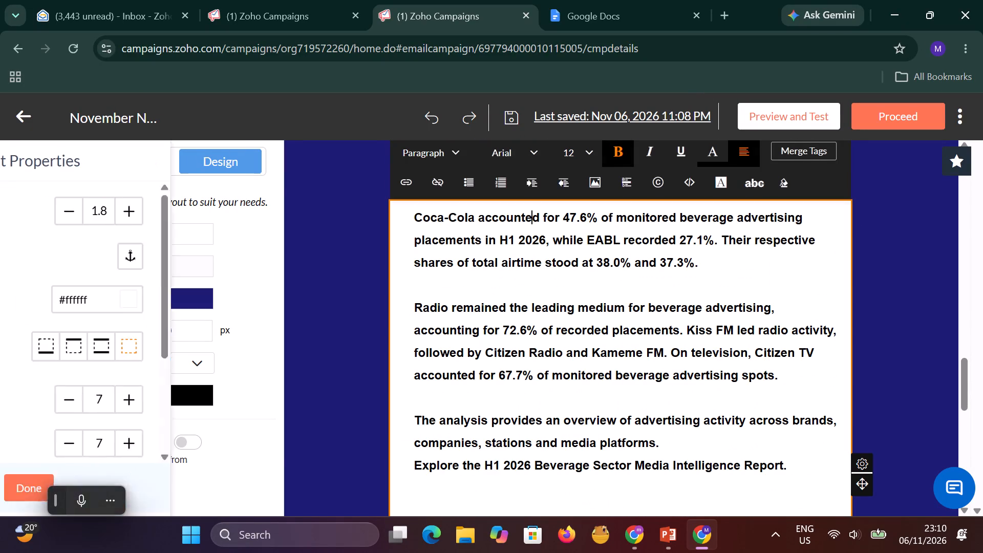
scroll(764, 307, "down", 1)
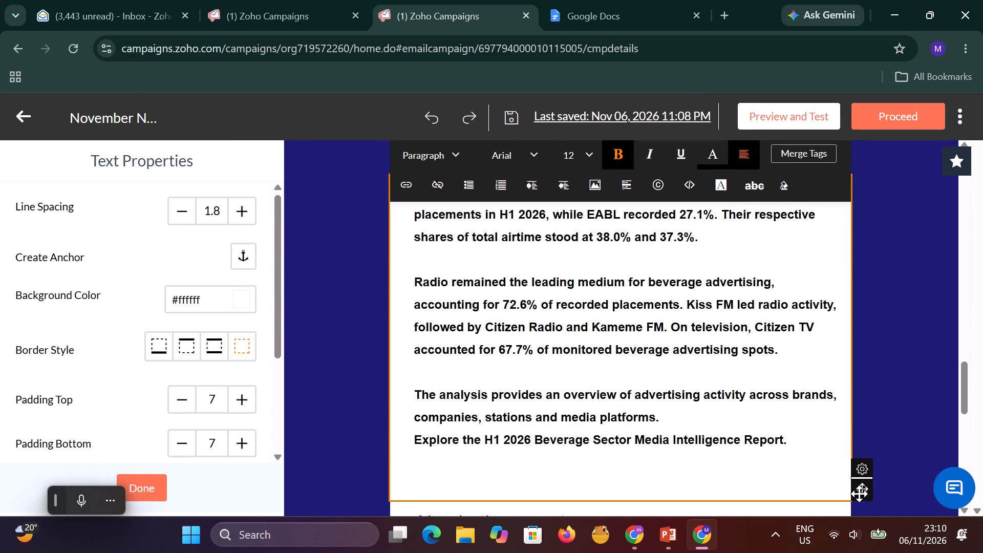
left_click(866, 490)
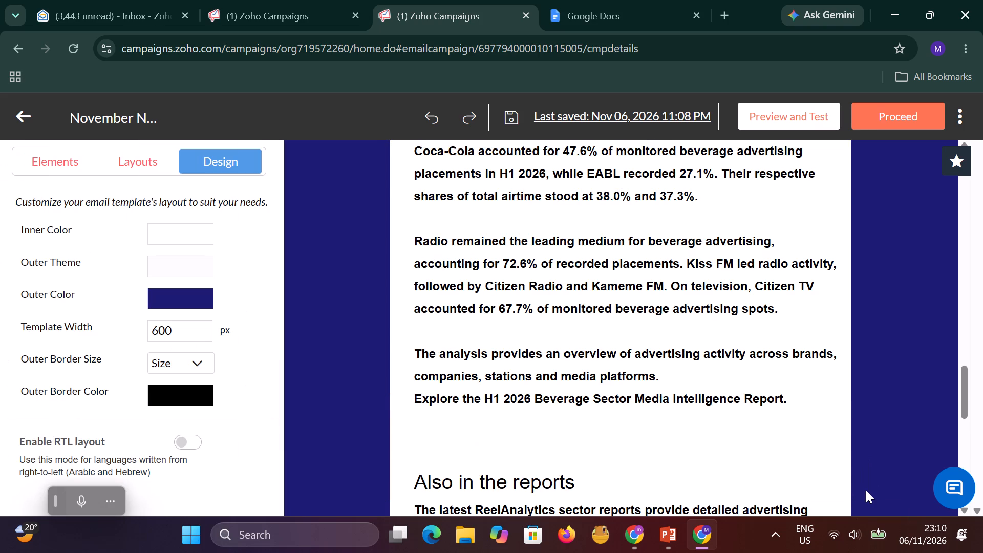
scroll(741, 318, "up", 7)
scroll(752, 297, "down", 1)
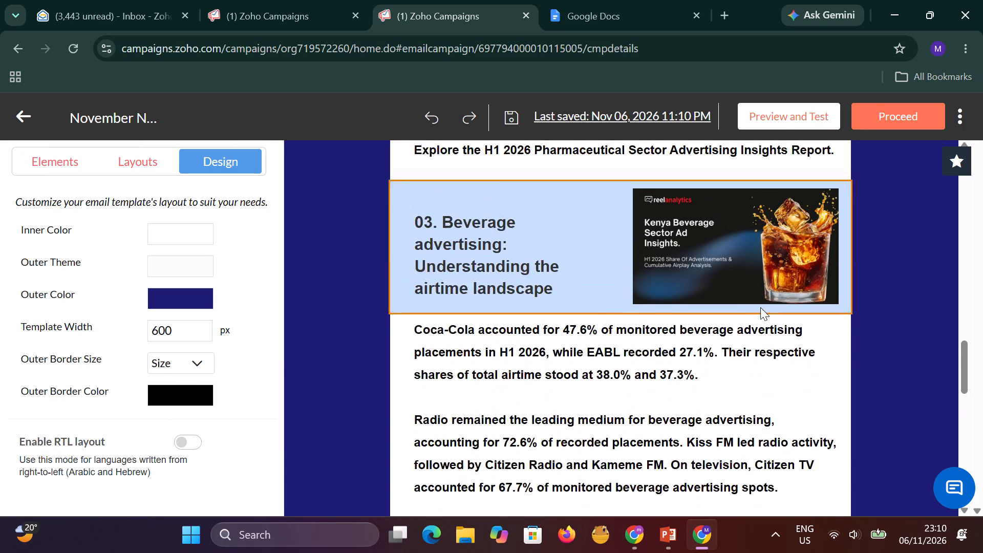
scroll(760, 307, "down", 1)
left_click(776, 331)
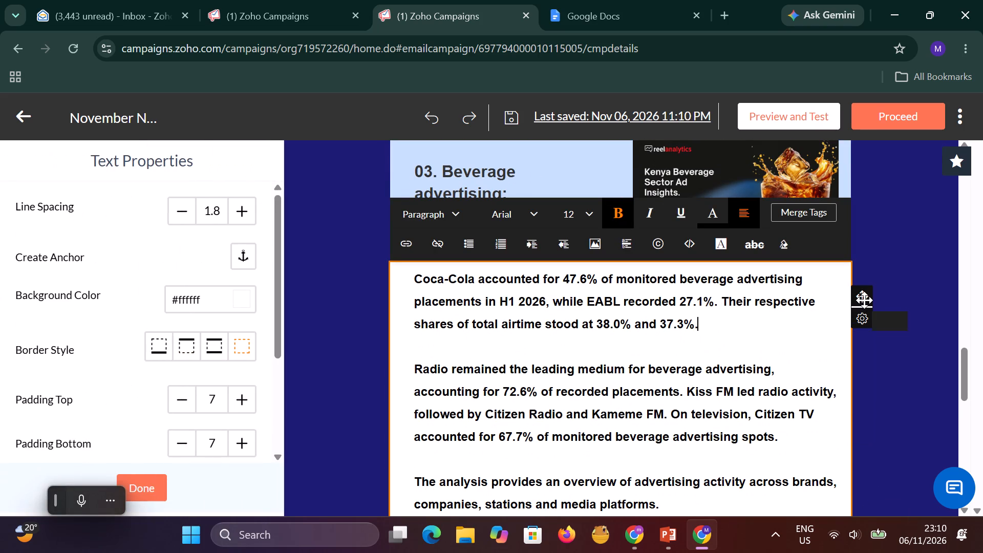
left_click(862, 387)
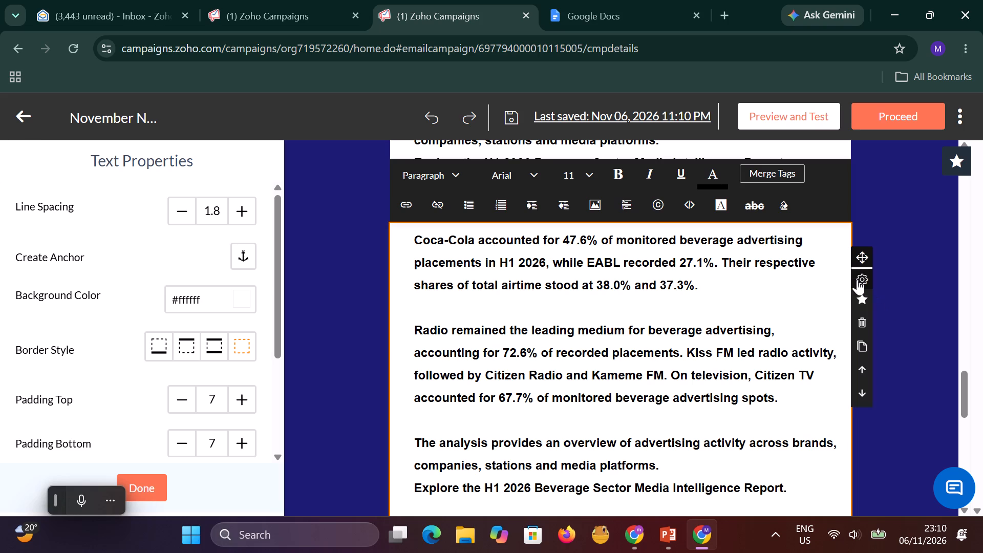
scroll(757, 266, "up", 3)
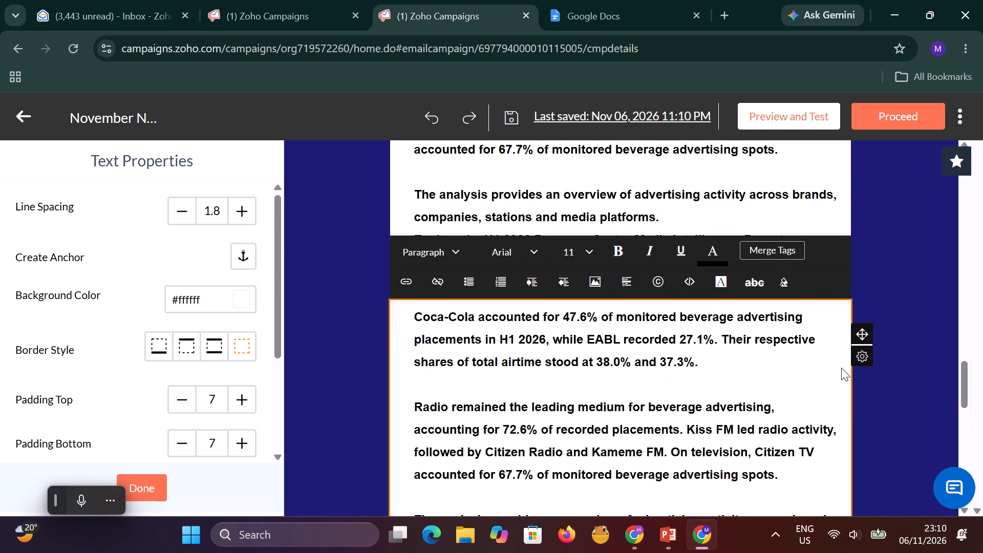
scroll(879, 360, "down", 3, "ctrl")
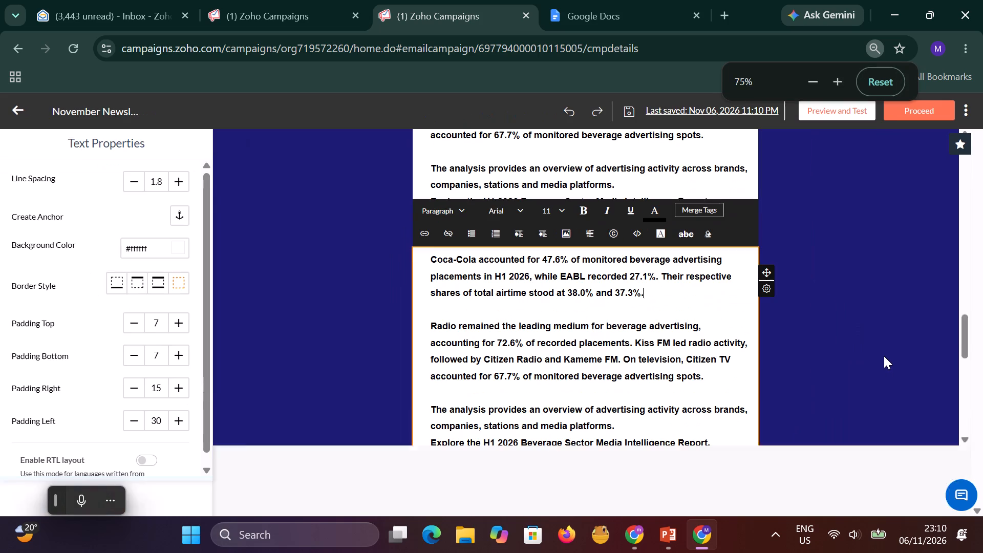
left_click(853, 307)
Replace all text in the duplicated beverage block with the copied sender, address and unsubscribe text.
scroll(601, 284, "up", 7)
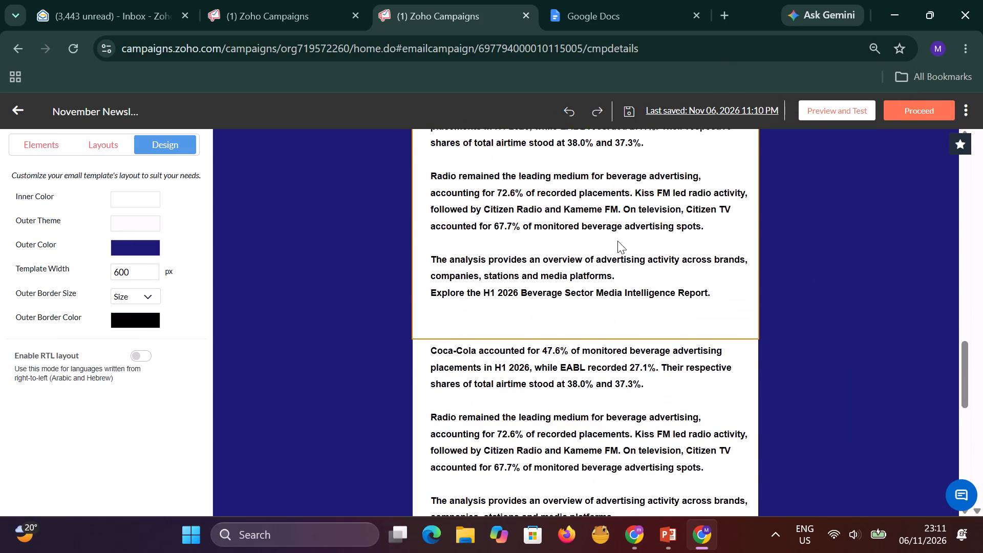
scroll(617, 241, "up", 6)
scroll(620, 229, "down", 10)
left_click(534, 363)
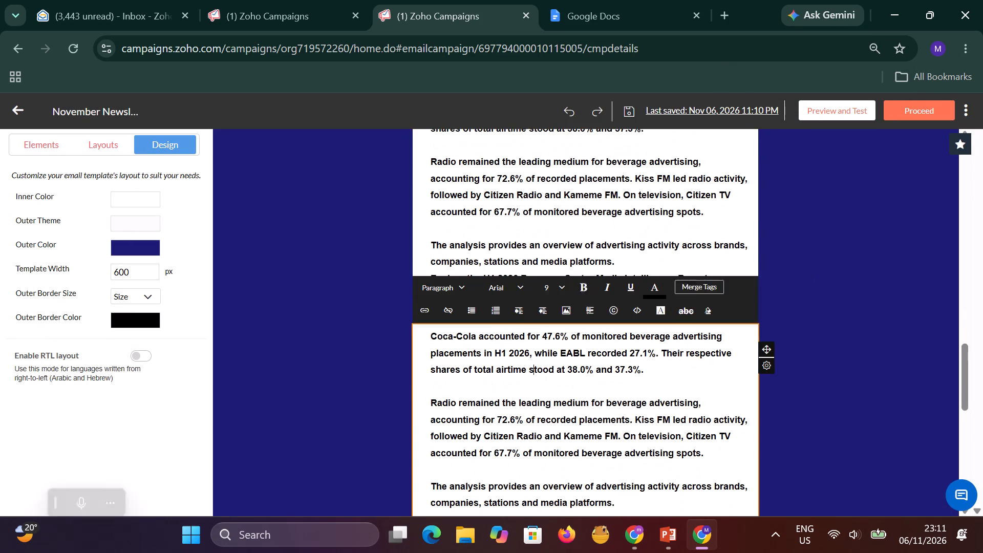
left_click_drag(430, 336, 443, 338)
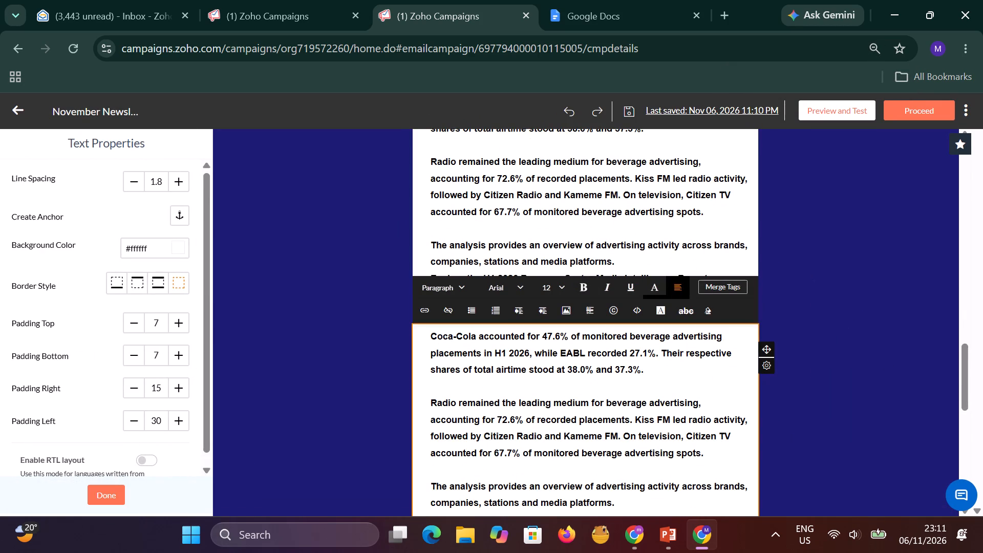
left_click_drag(432, 337, 466, 369)
left_click(654, 404)
scroll(653, 369, "down", 5)
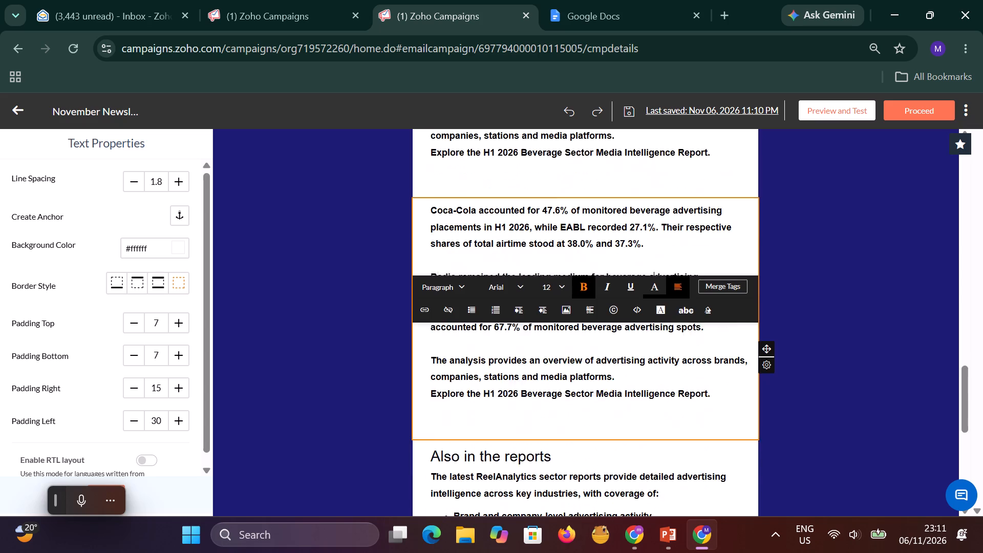
scroll(653, 314, "down", 4)
scroll(710, 257, "up", 4)
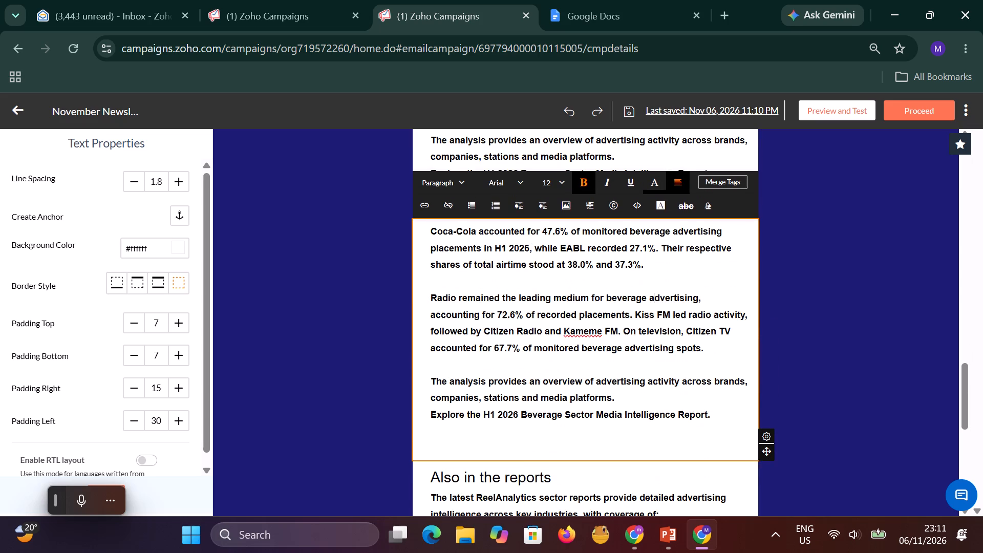
left_click_drag(721, 417, 426, 223)
key("ctrl+v")
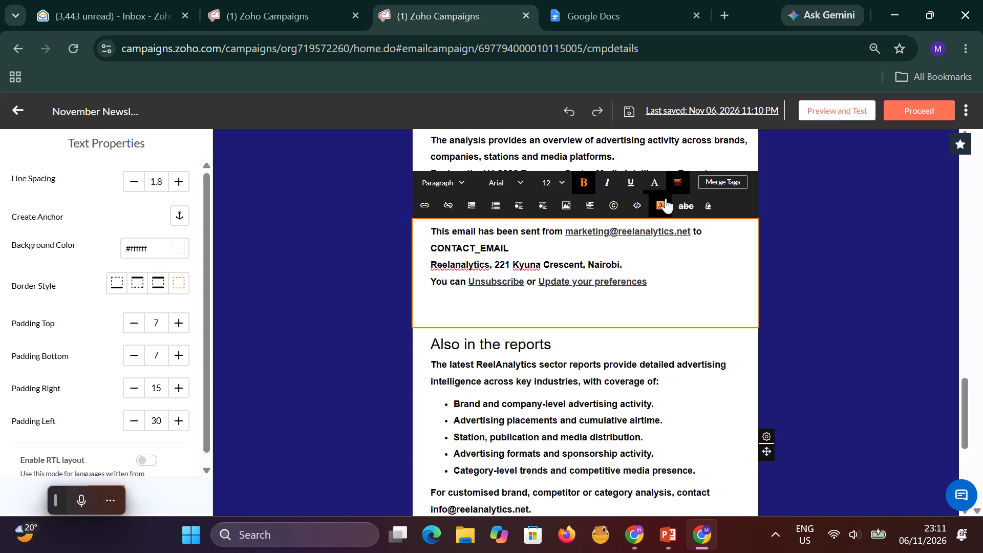
Centre-align all the pasted sender, address and unsubscribe text and remove its bold formatting.
left_click(678, 183)
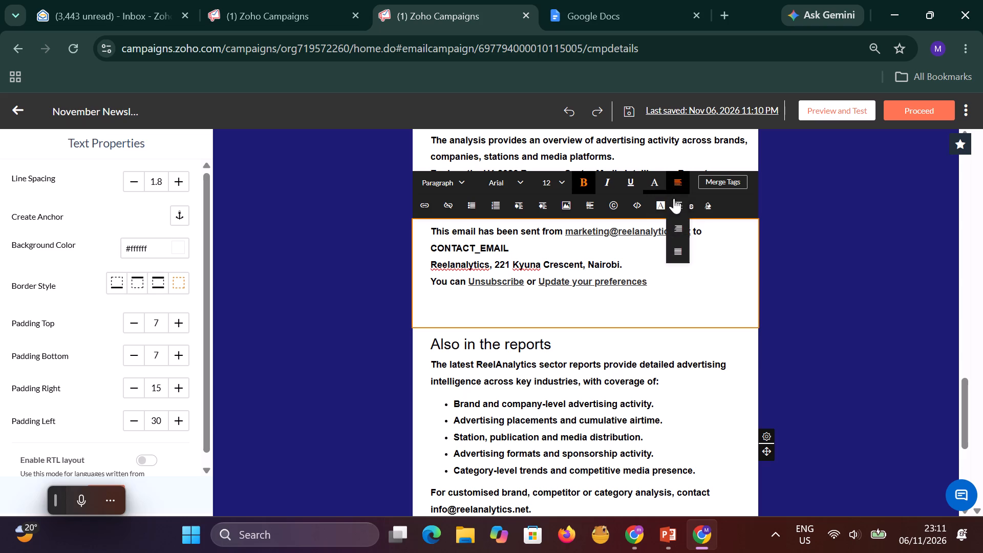
left_click(675, 204)
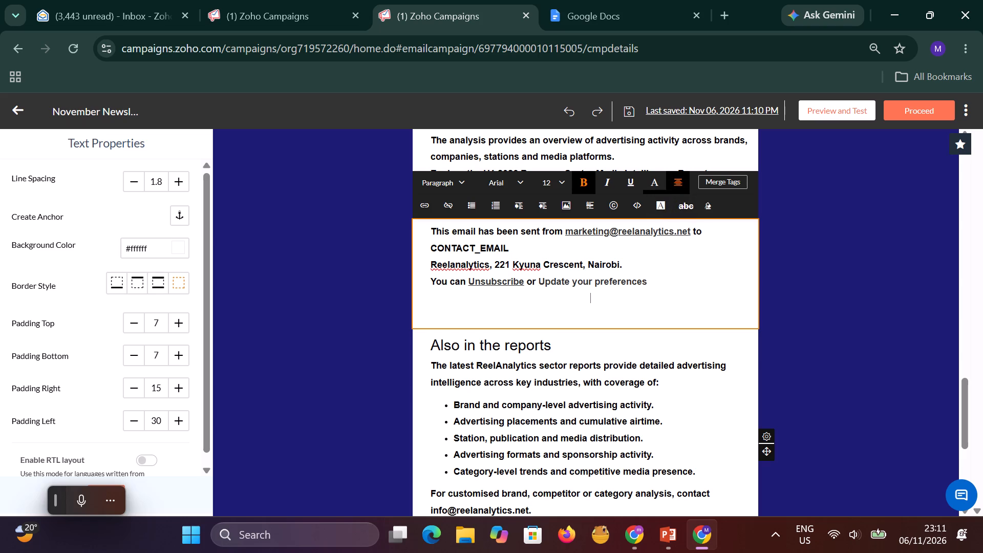
left_click_drag(655, 281, 426, 234)
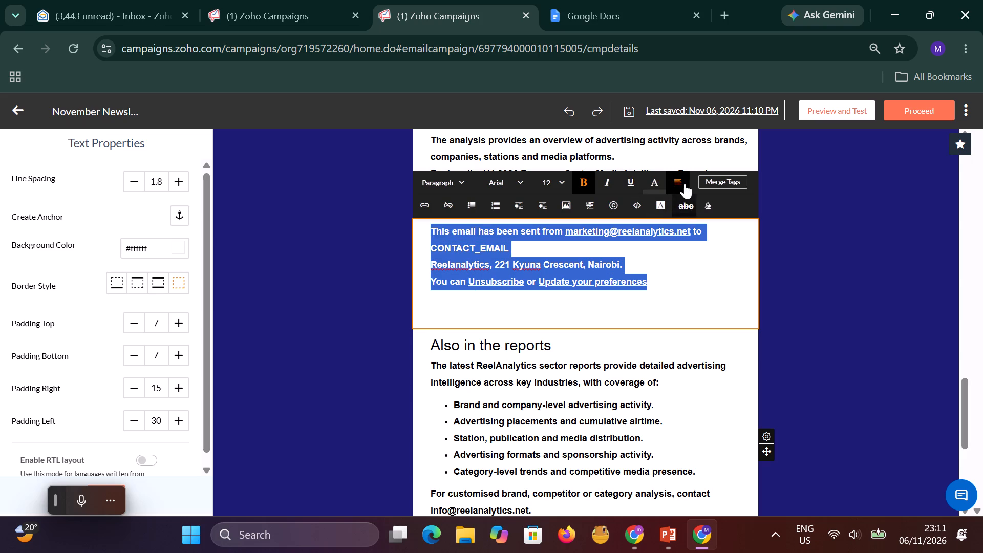
left_click(681, 181)
left_click(681, 203)
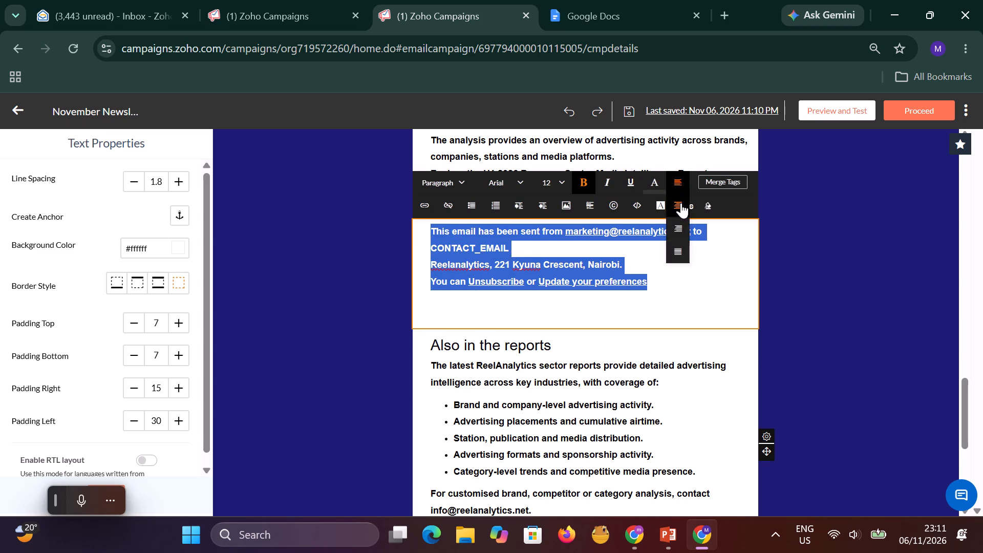
left_click(583, 183)
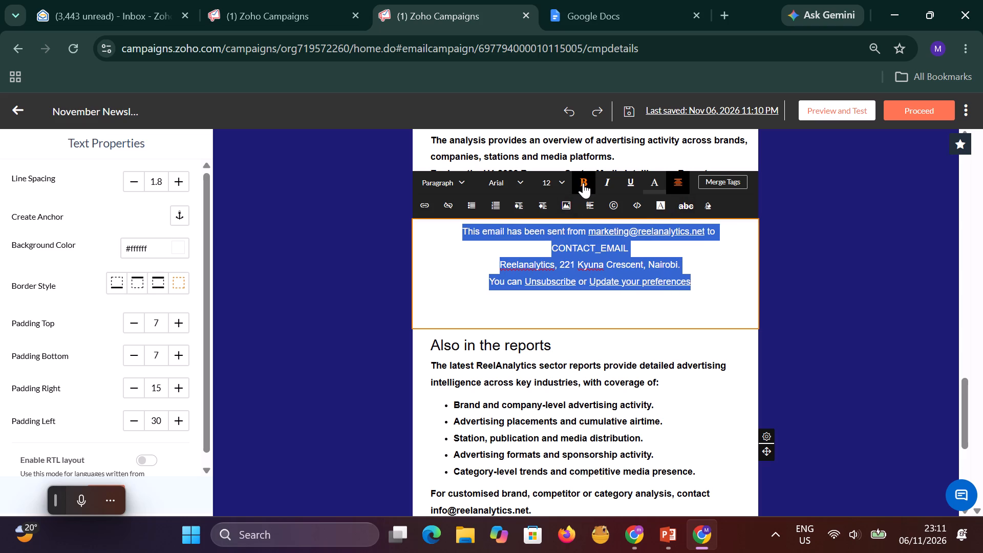
Check the footer's subscription text formatting, and set the entire pasted sender and unsubscribe text to font size 11.
scroll(565, 311, "down", 4)
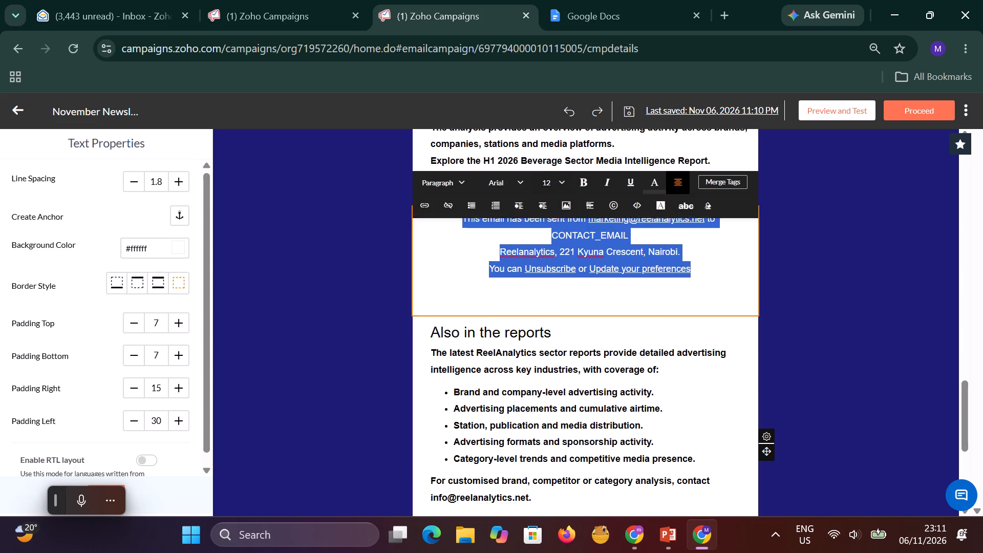
scroll(565, 311, "down", 12)
left_click(491, 440)
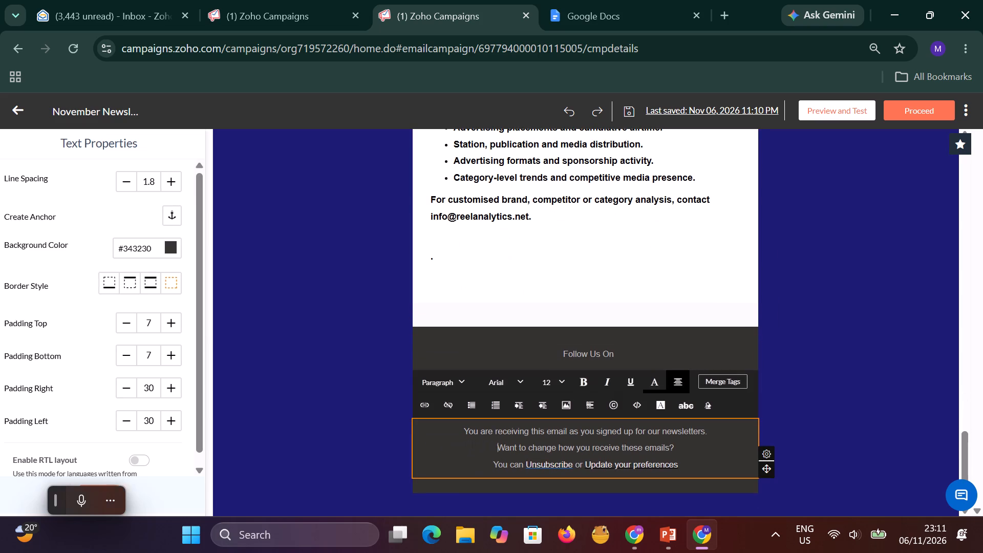
scroll(516, 218, "up", 6)
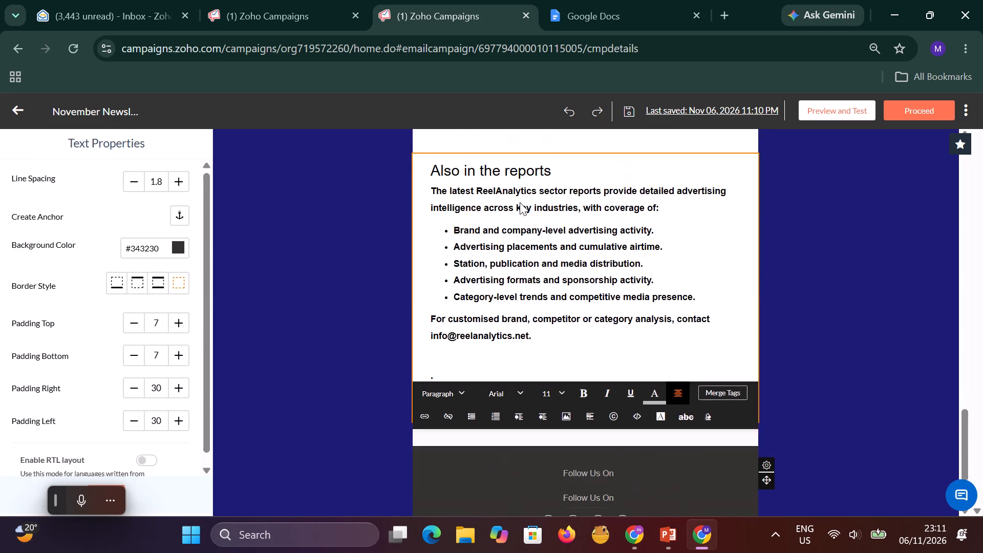
scroll(520, 202, "up", 9)
left_click(519, 349)
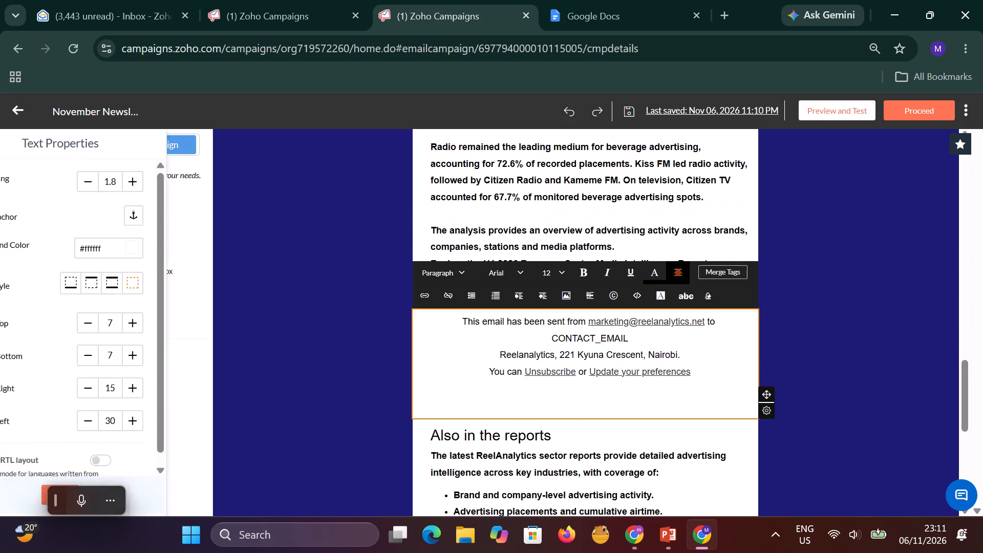
left_click(561, 271)
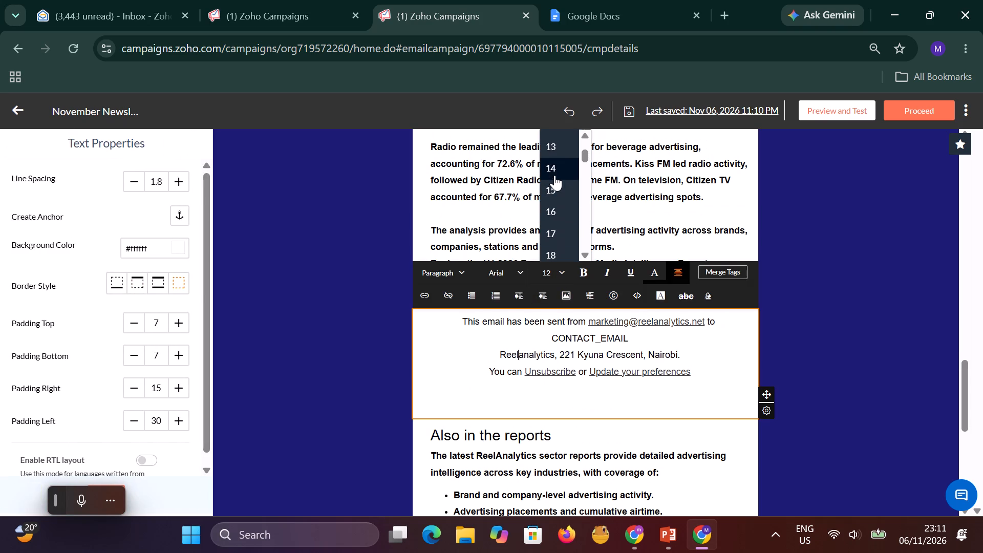
scroll(555, 177, "up", 3)
left_click(555, 179)
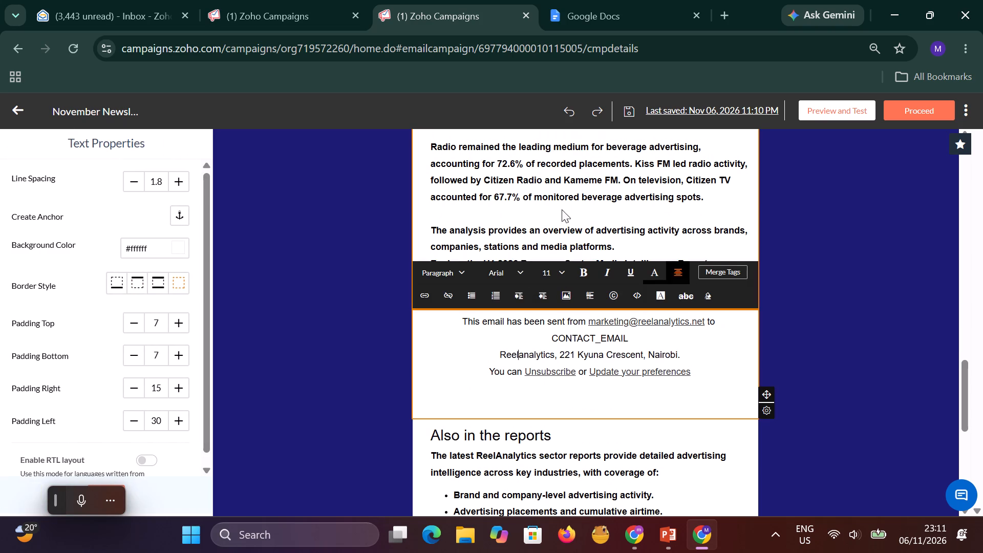
left_click_drag(692, 376, 486, 323)
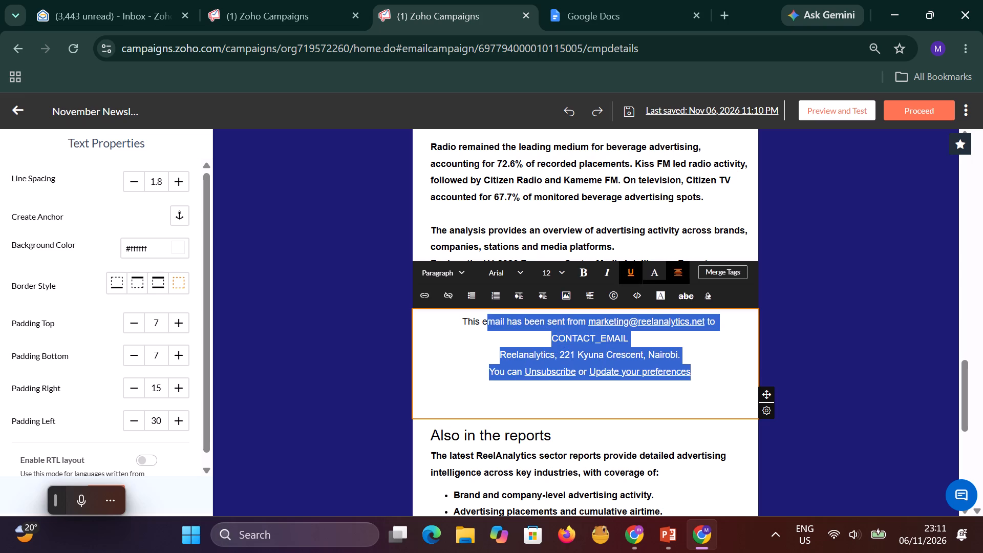
left_click_drag(486, 323, 460, 317)
left_click(562, 271)
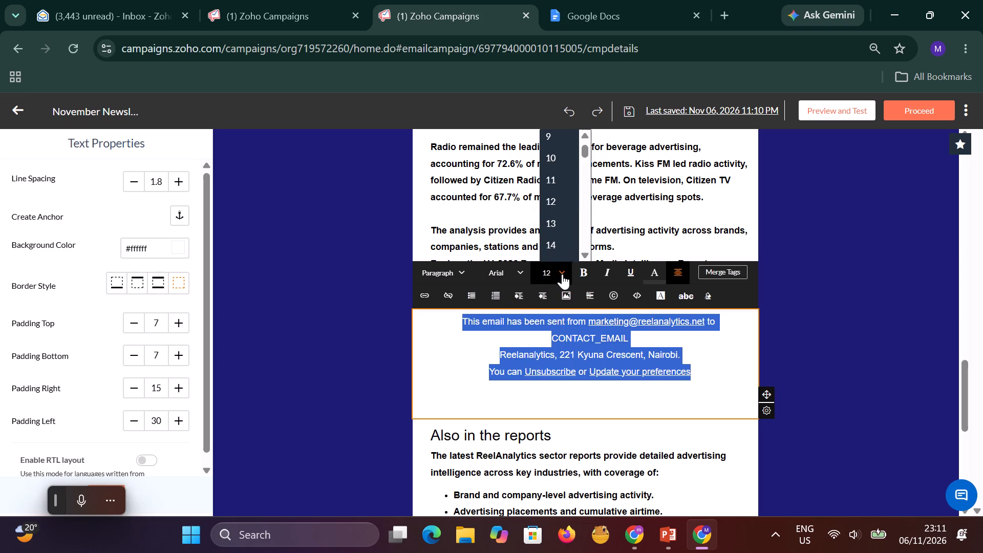
left_click(549, 182)
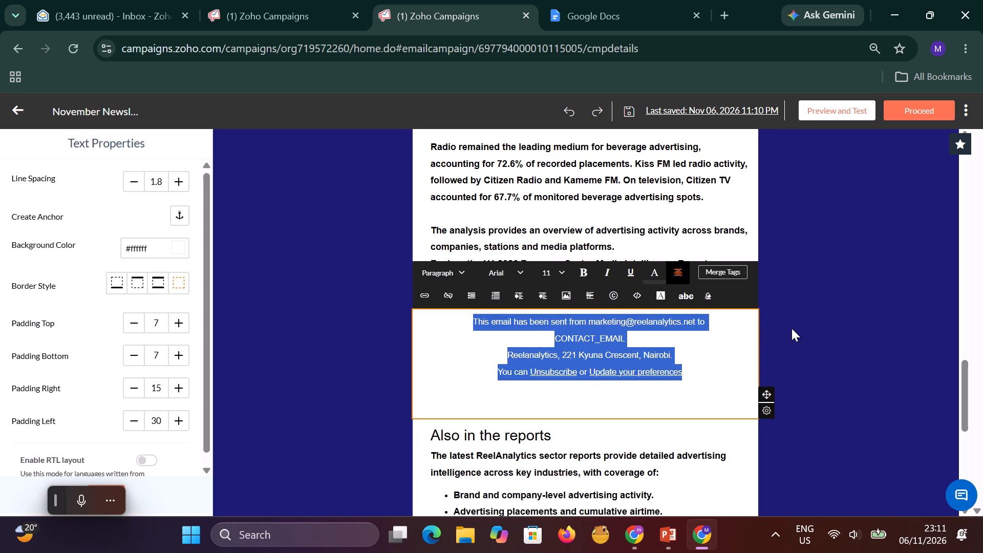
Move the sender, address and unsubscribe block down into the newsletter footer, directly below the social media icons.
left_click_drag(771, 395, 764, 420)
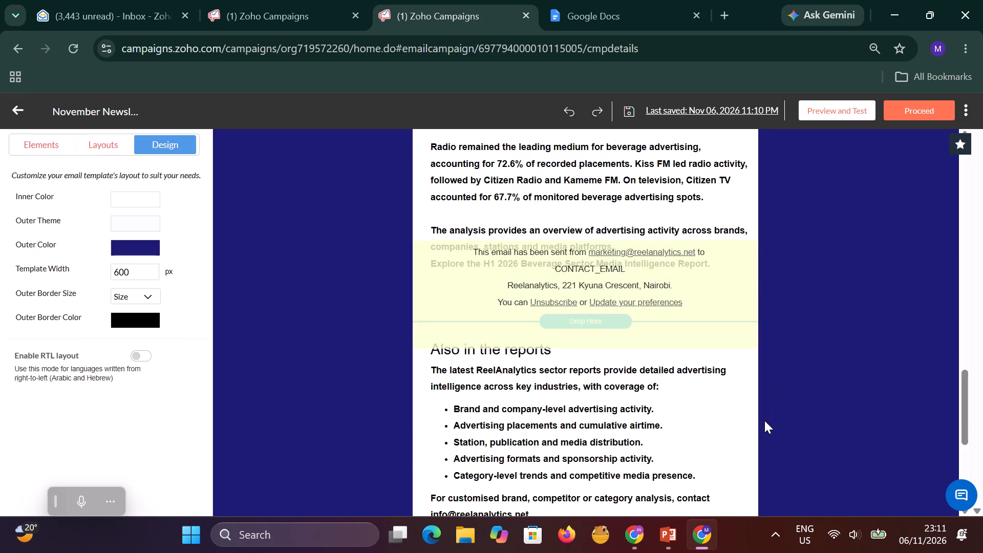
left_click_drag(764, 420, 731, 552)
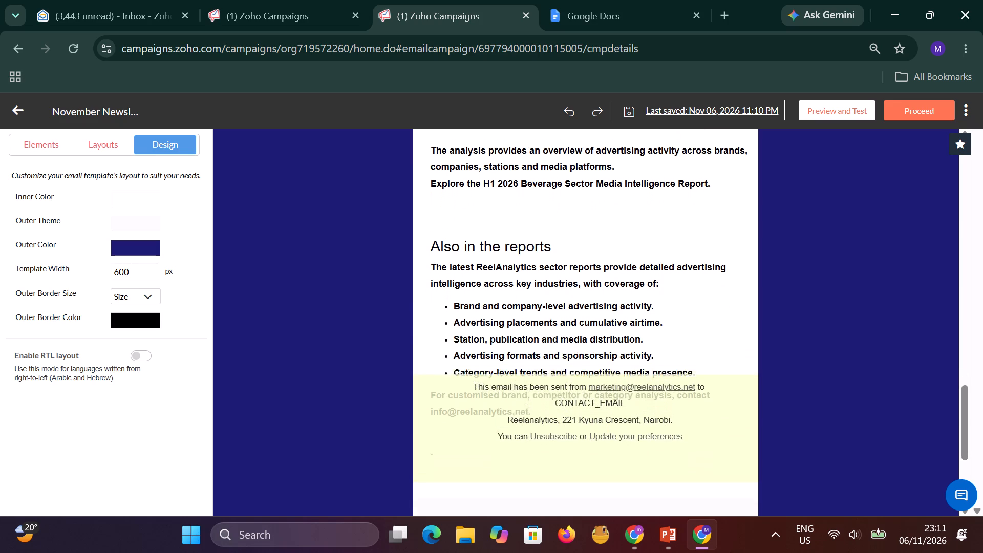
left_click_drag(731, 552, 678, 552)
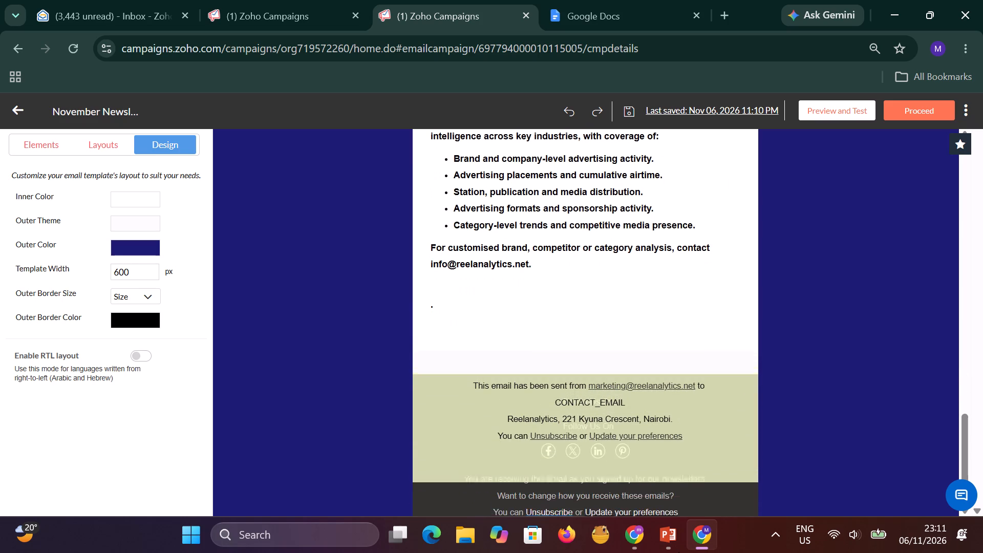
left_click_drag(678, 552, 648, 431)
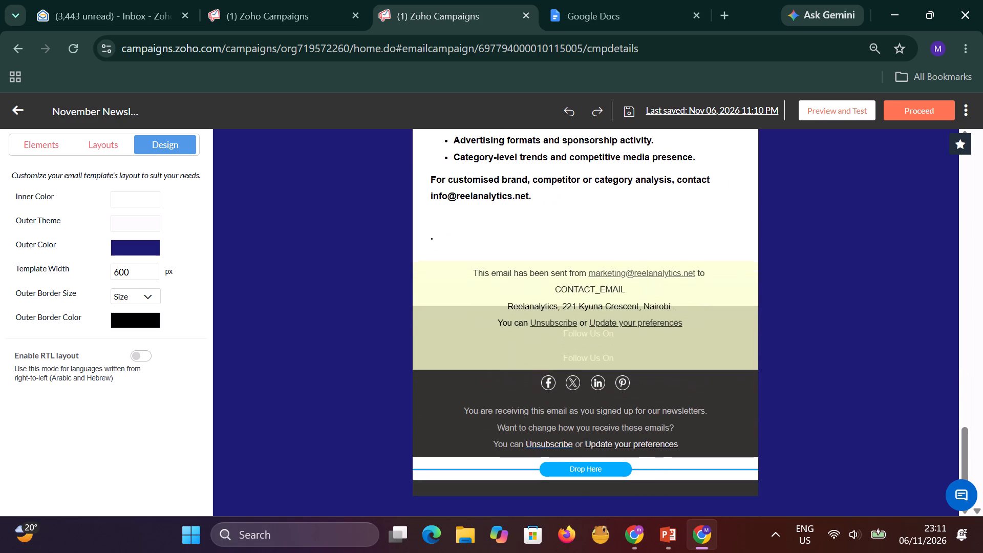
left_click_drag(648, 431, 646, 417)
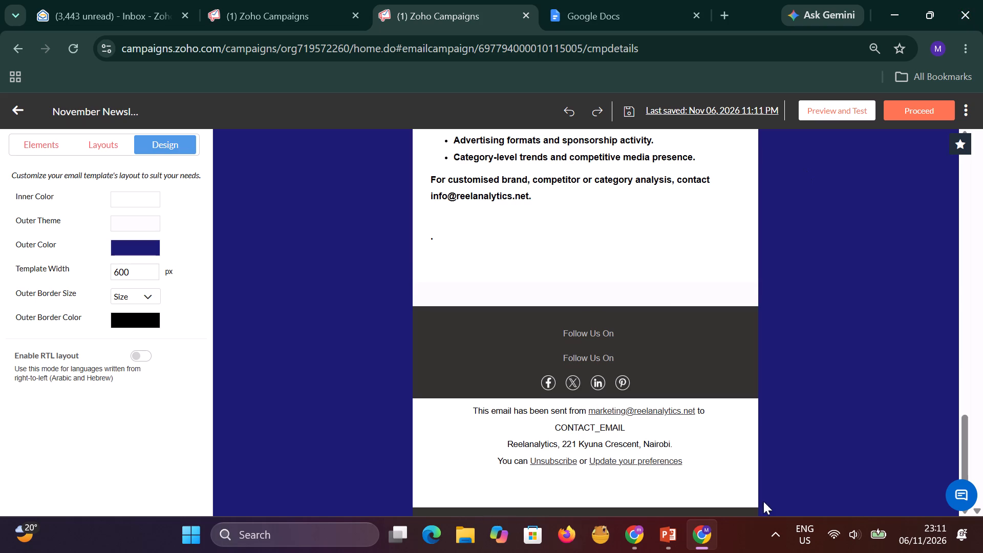
Delete the old dark subscription text block below the sender, address and unsubscribe text.
scroll(774, 459, "down", 8)
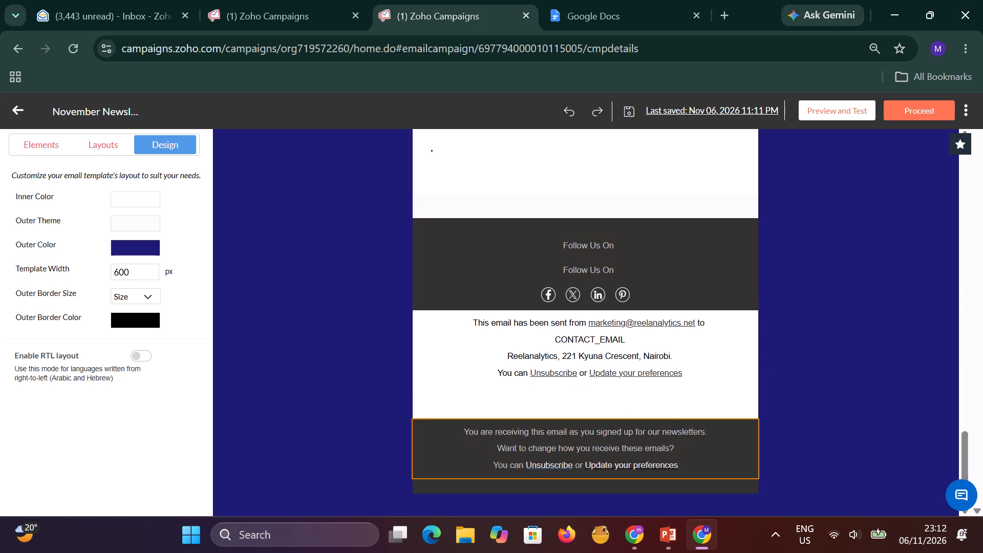
left_click(690, 446)
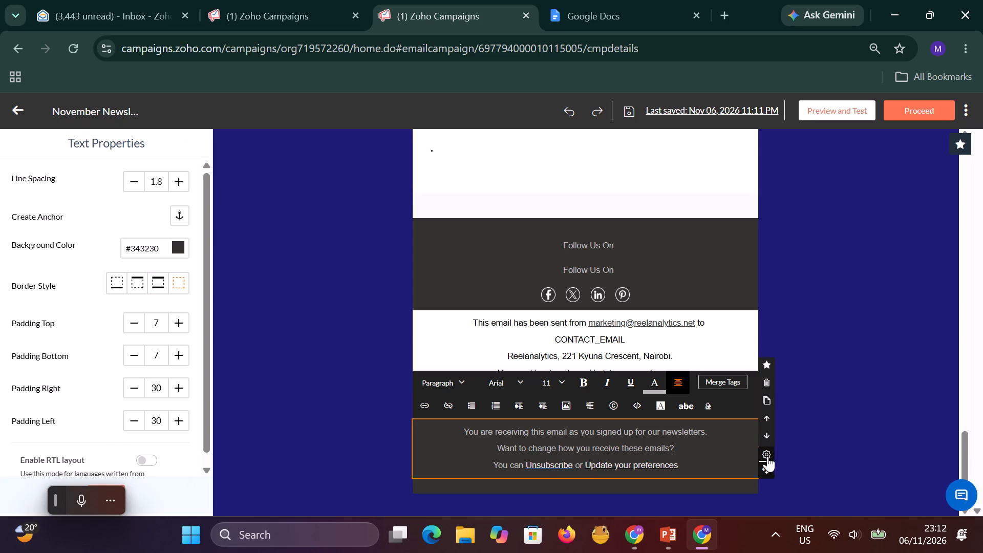
left_click(768, 378)
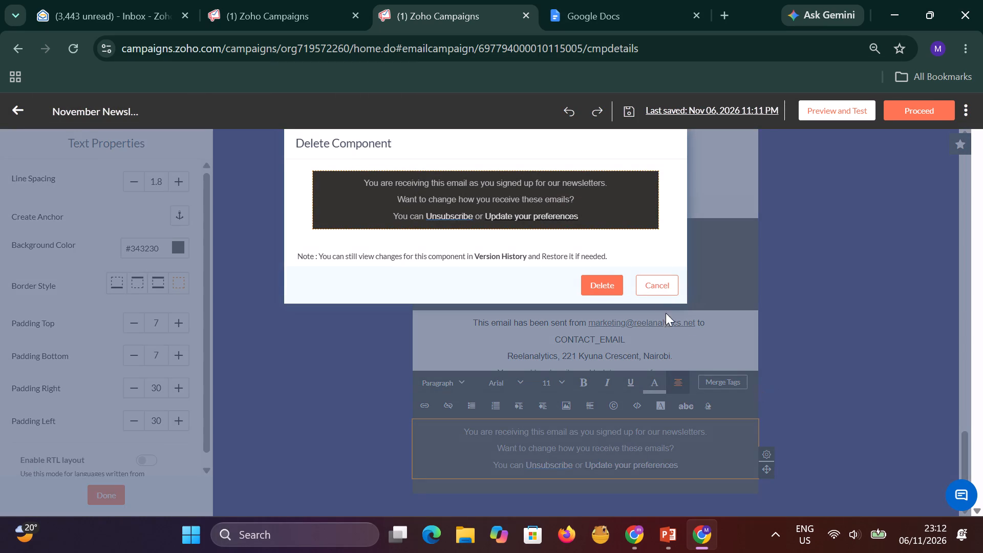
Confirm the deletion of the old dark subscription text block in the footer.
left_click(617, 283)
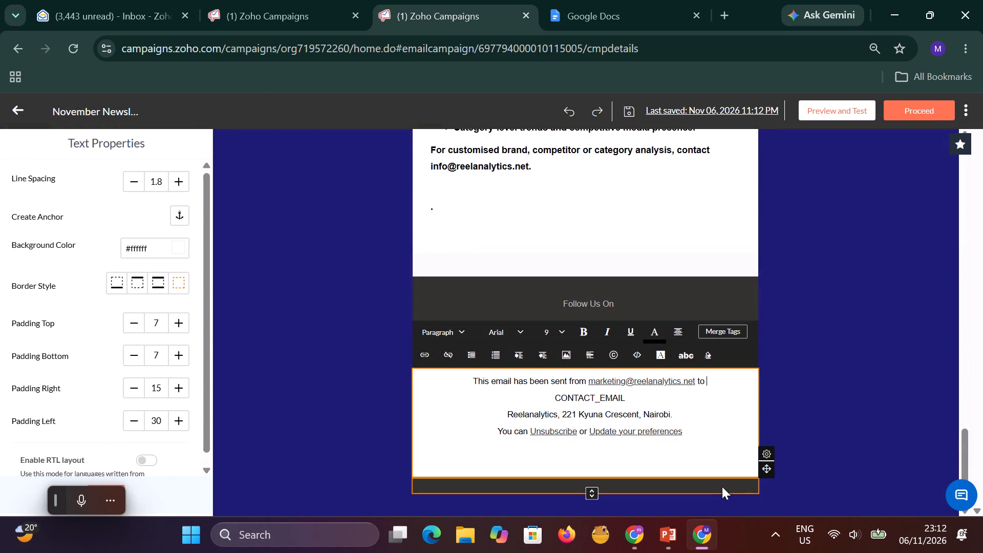
Delete the dark spacer below the sender, address and unsubscribe text at the end of the newsletter footer.
left_click(721, 488)
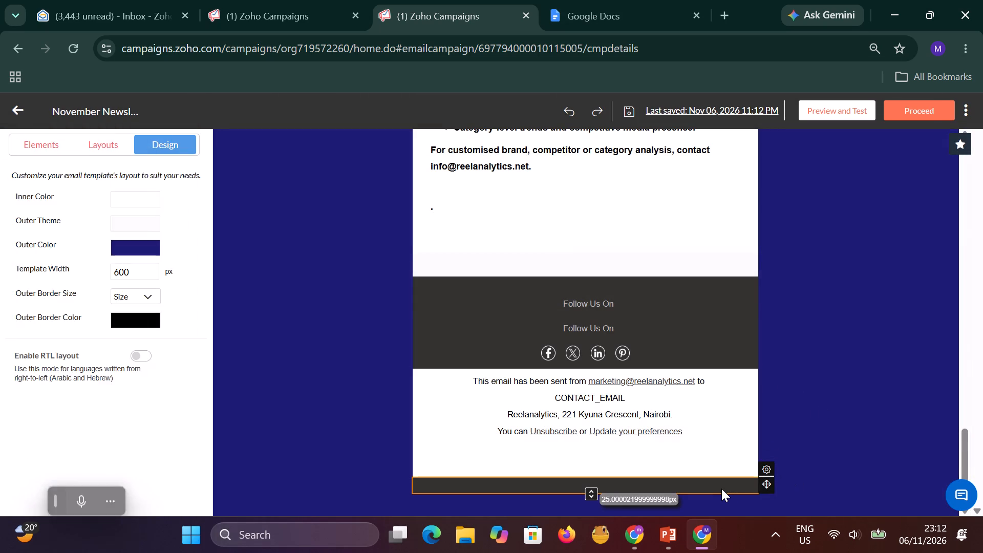
left_click(766, 465)
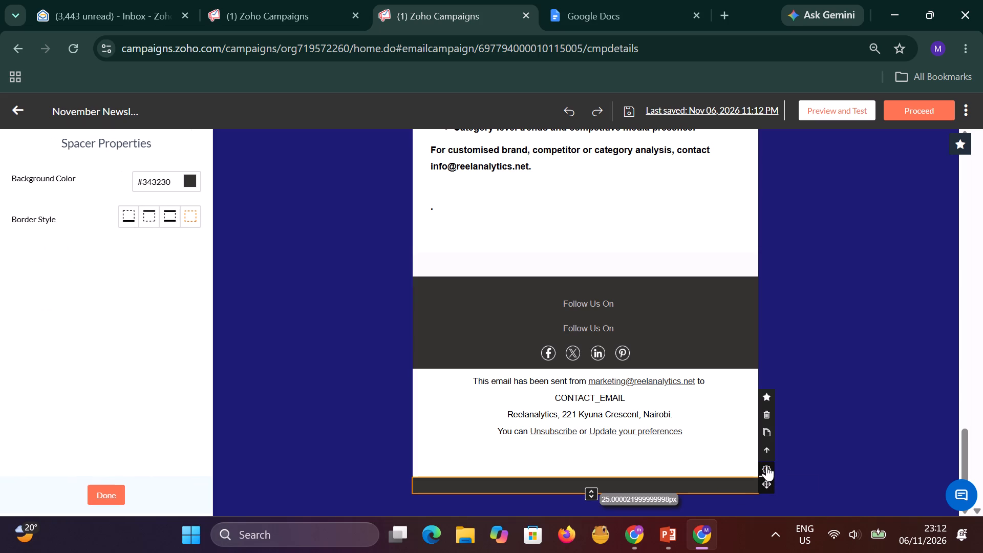
left_click(770, 414)
left_click(601, 240)
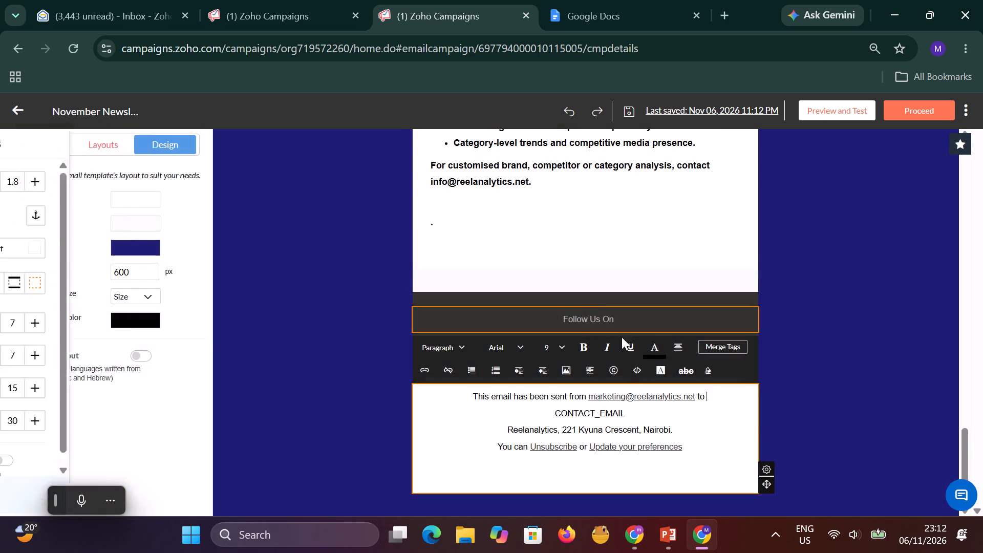
Remove an empty line below the Unsubscribe and Update your preferences links in the footer text block.
left_click(627, 468)
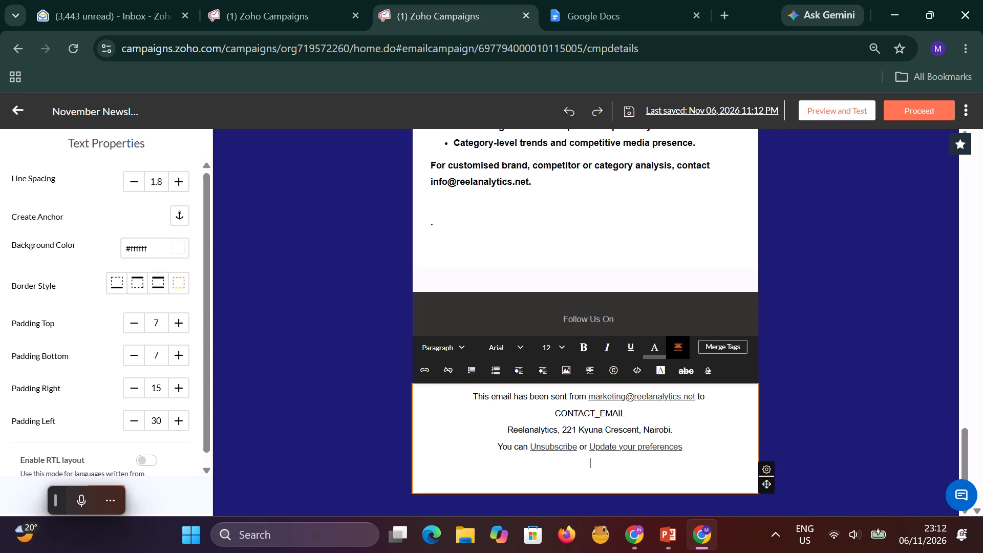
key("Delete")
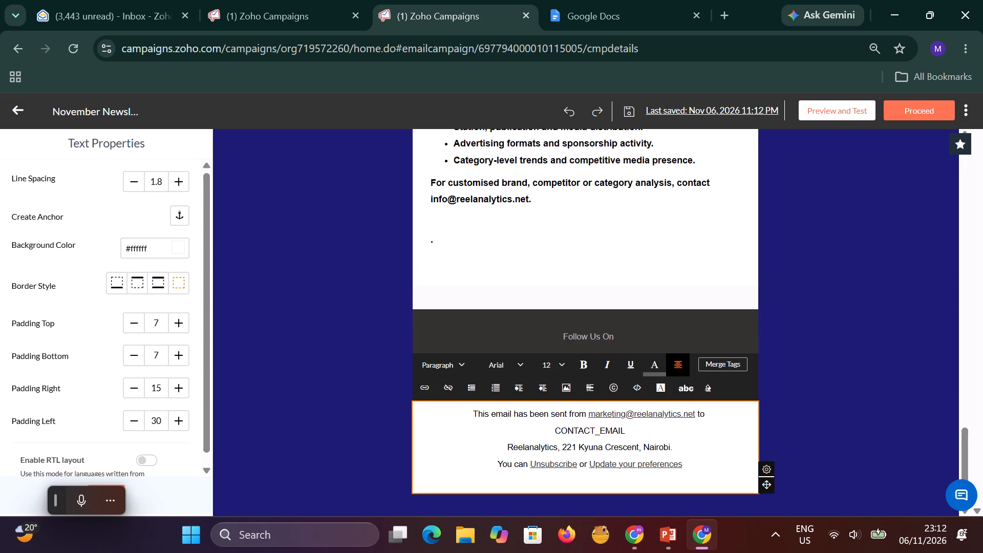
left_click(801, 337)
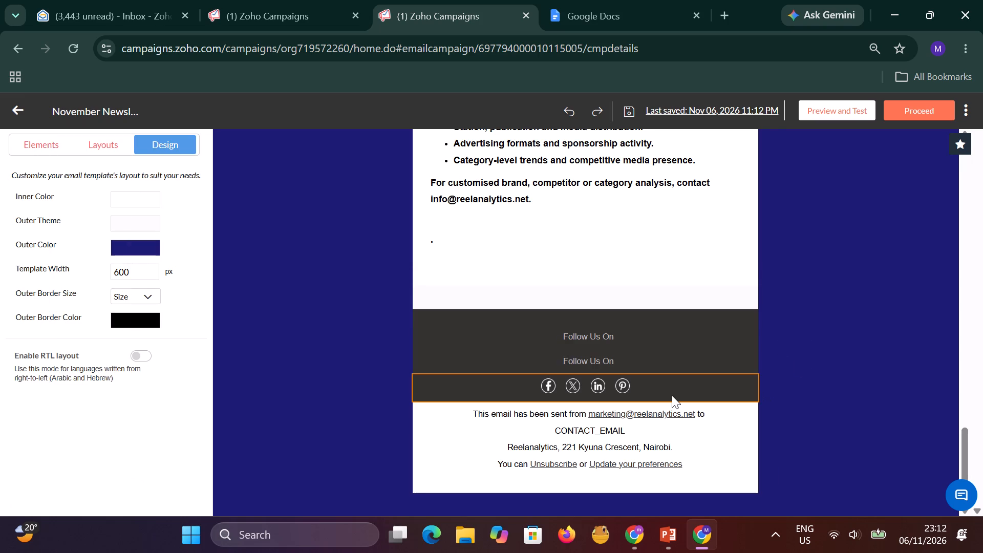
Enable the Yourfeedurl icon in the footer's social media widget.
left_click(672, 395)
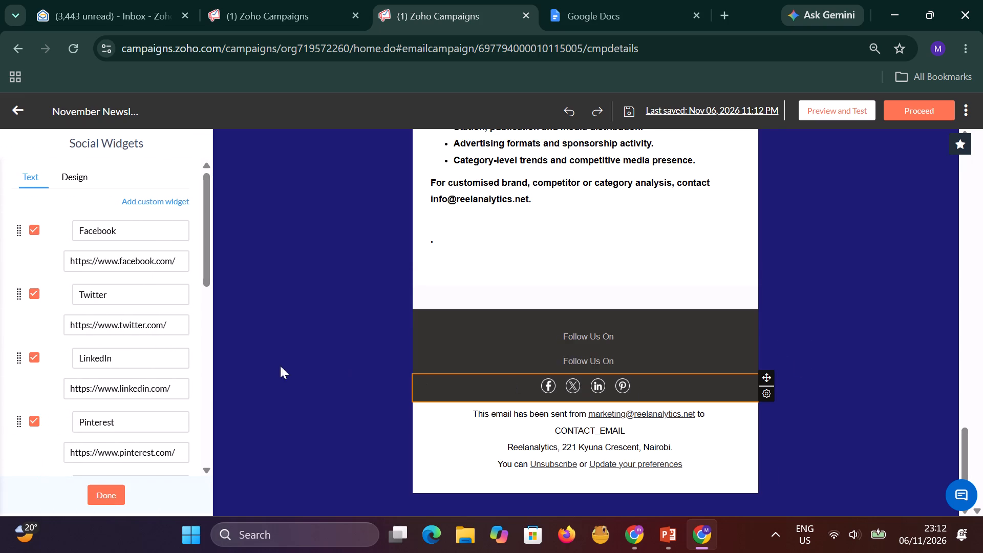
scroll(57, 377, "down", 2)
left_click(31, 372)
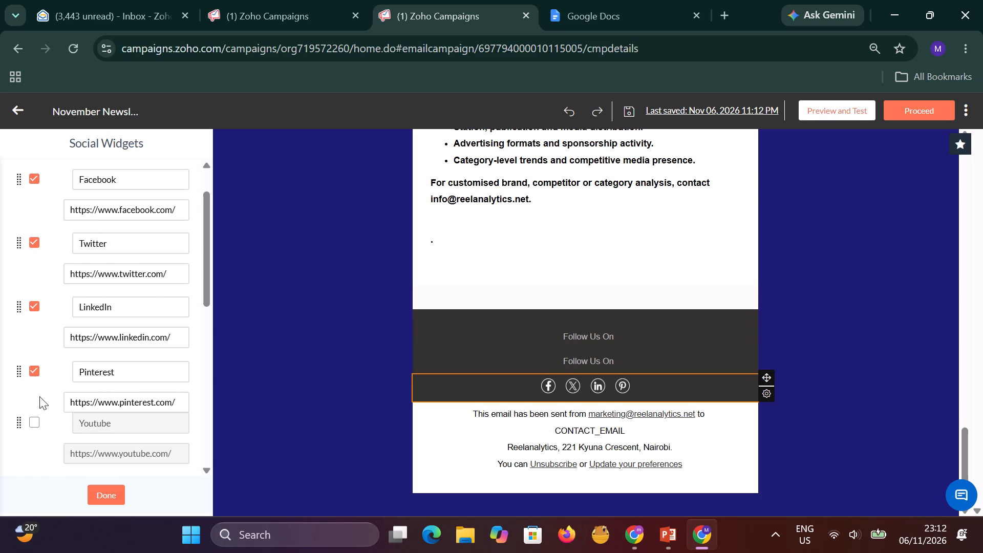
scroll(50, 408, "down", 10)
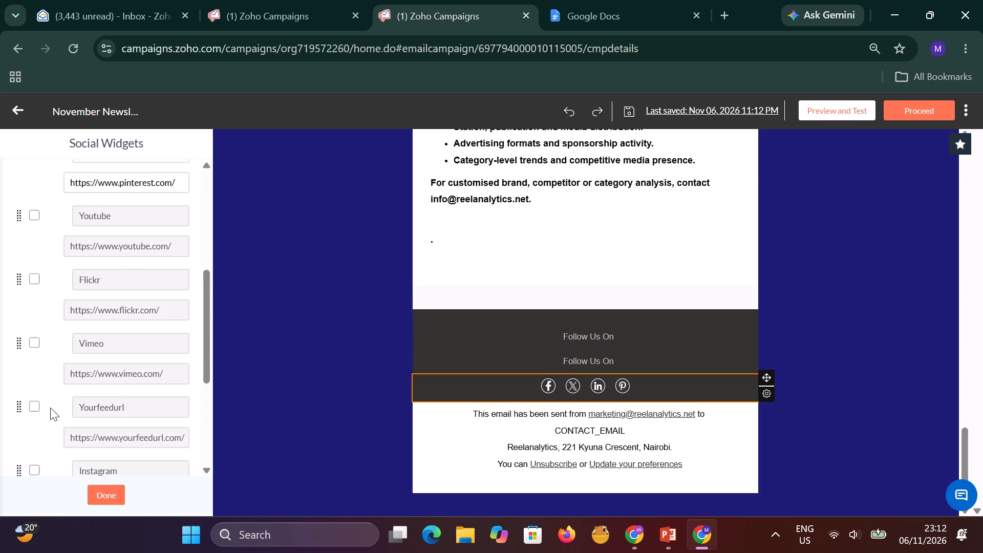
left_click(36, 369)
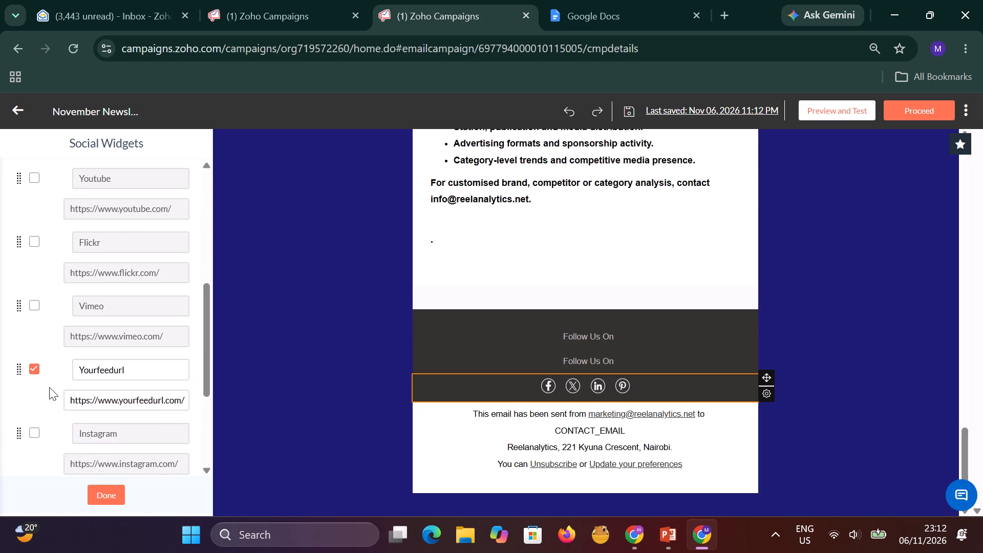
Remove the Pinterest and Facebook icons from the footer's social media widget.
scroll(63, 366, "up", 2)
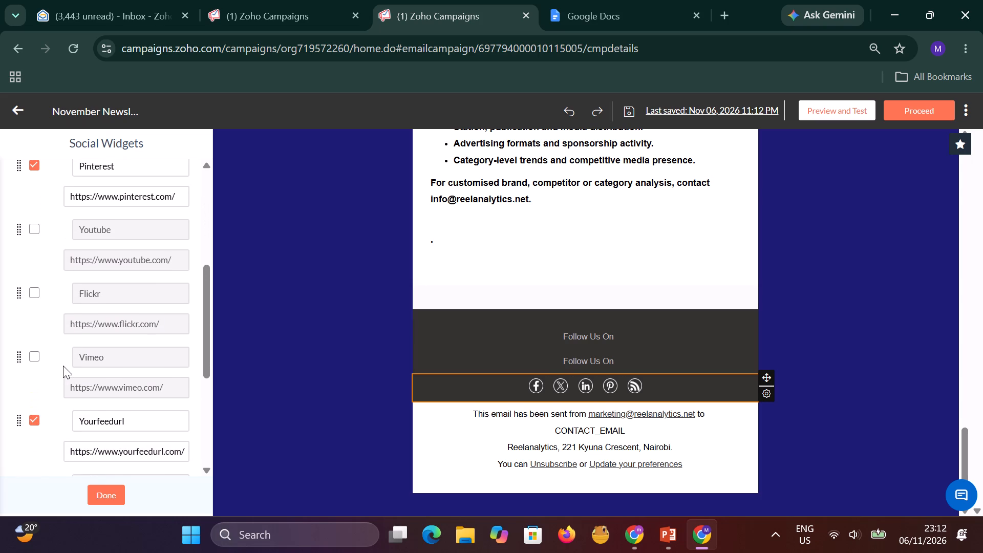
scroll(63, 365, "up", 7)
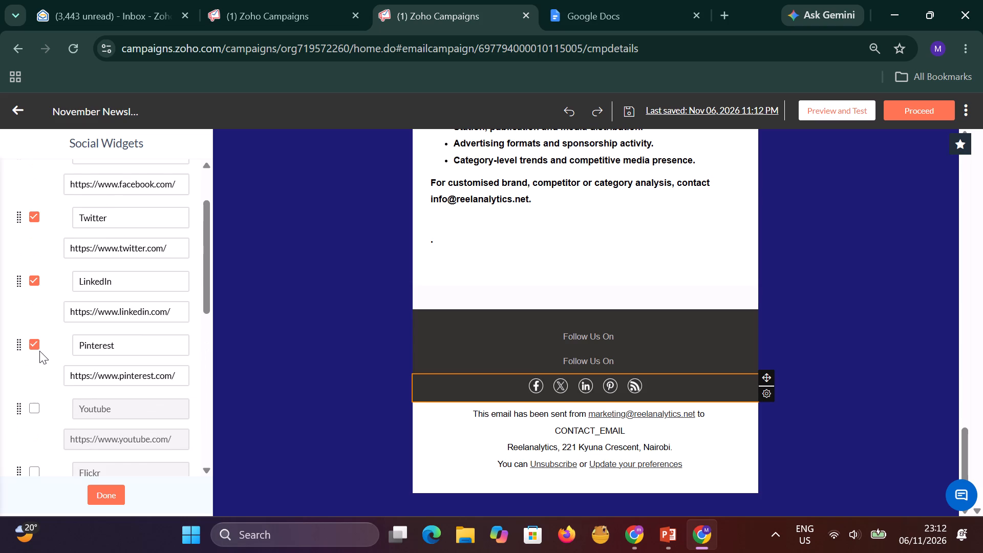
left_click(39, 344)
scroll(42, 344, "up", 6)
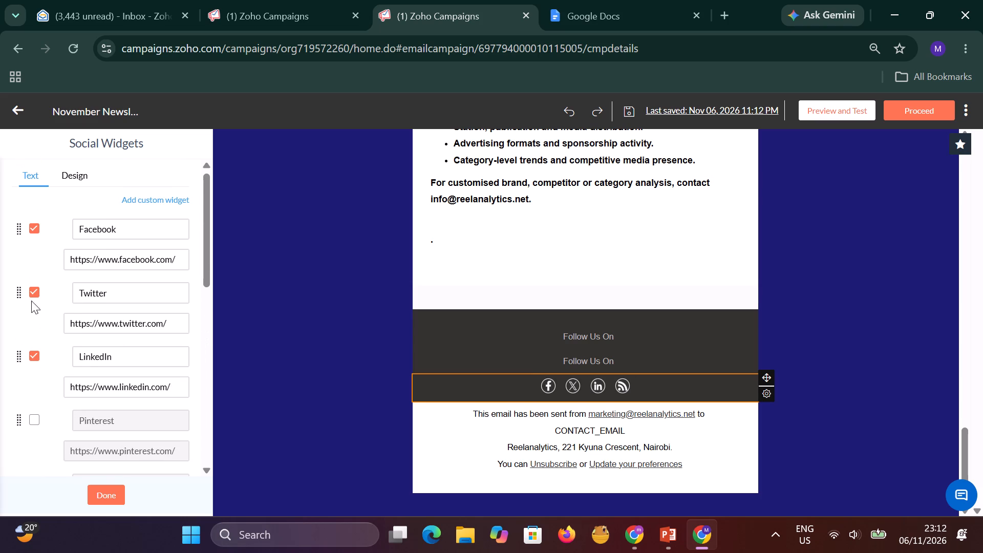
left_click(32, 234)
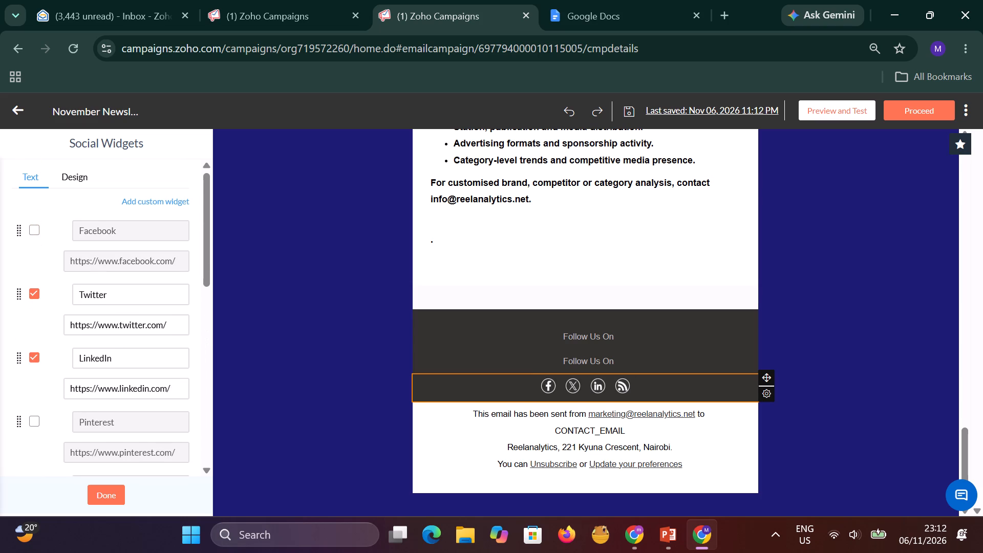
left_click(820, 381)
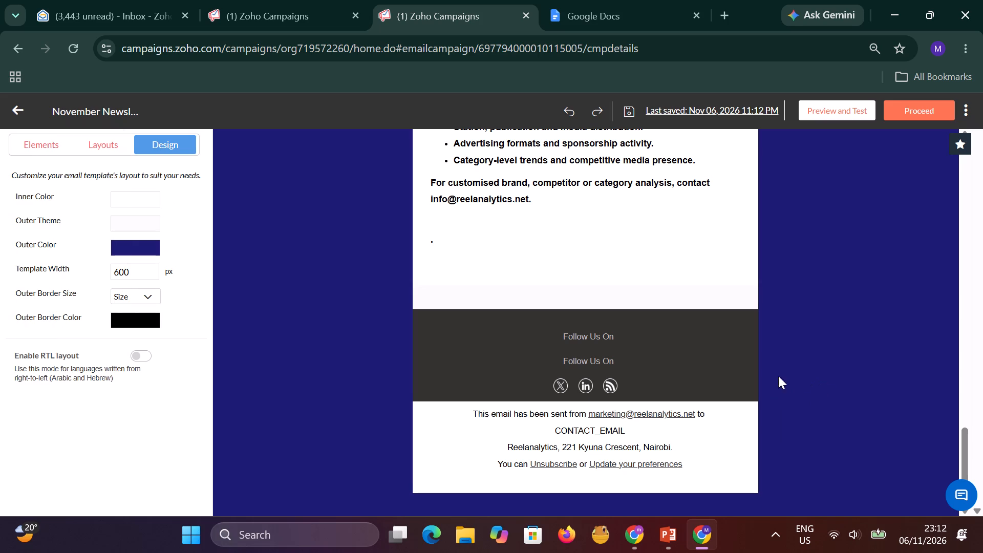
Set all the sender, address and unsubscribe text in the footer to font size 9.
scroll(668, 384, "down", 2)
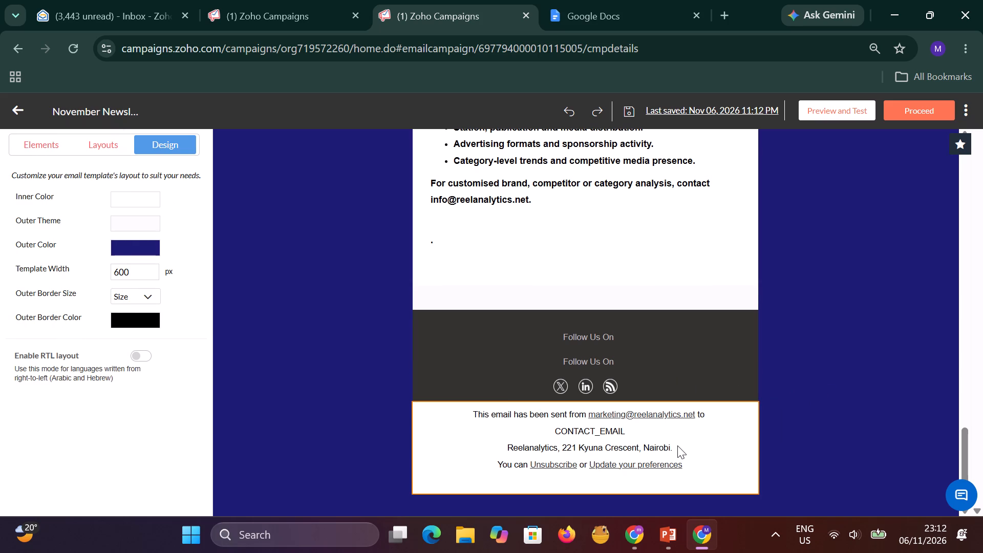
left_click(635, 450)
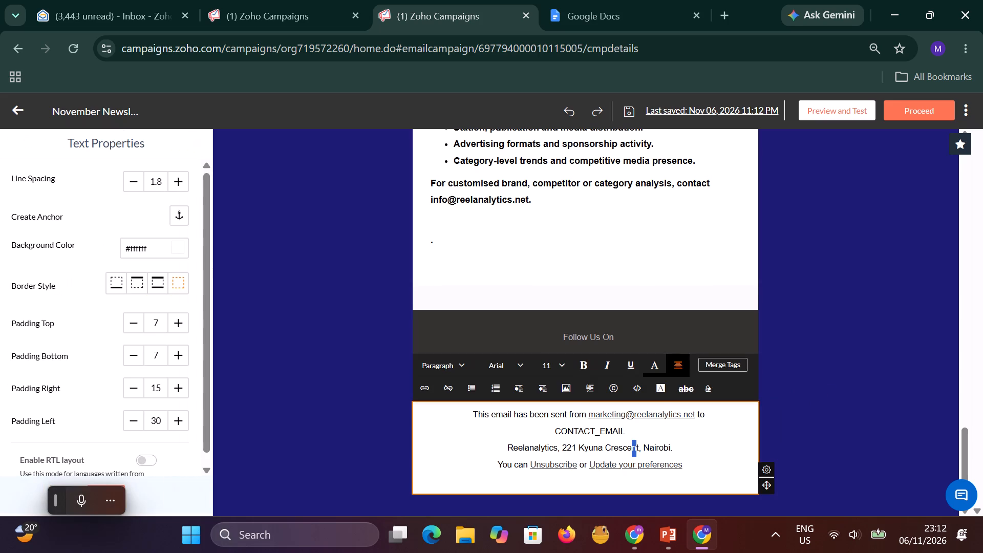
left_click_drag(475, 411, 697, 467)
left_click(563, 366)
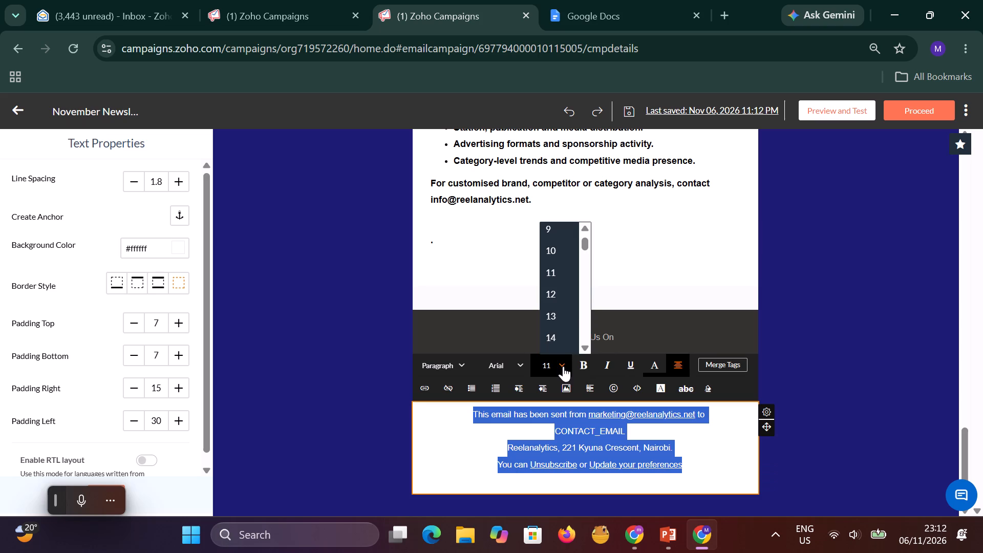
left_click(548, 226)
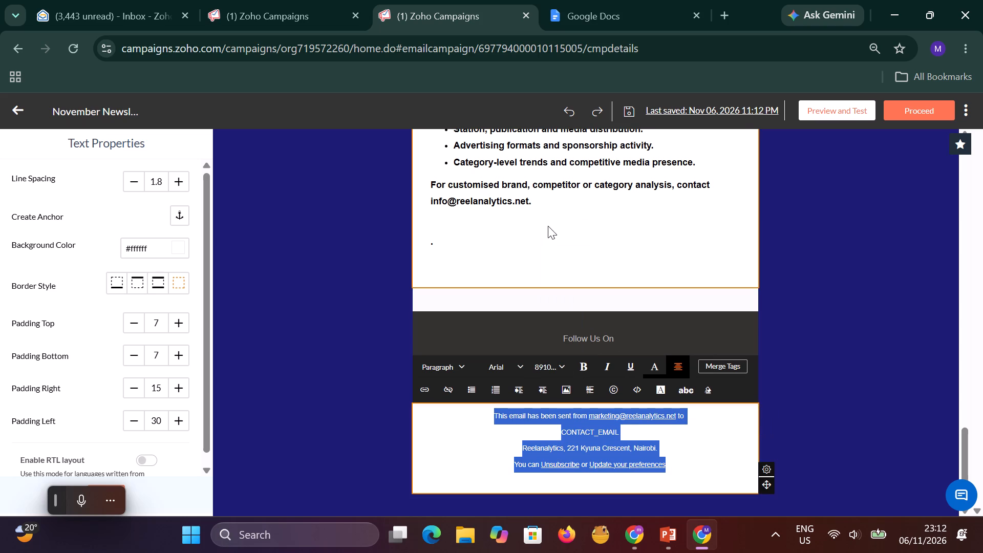
left_click(820, 325)
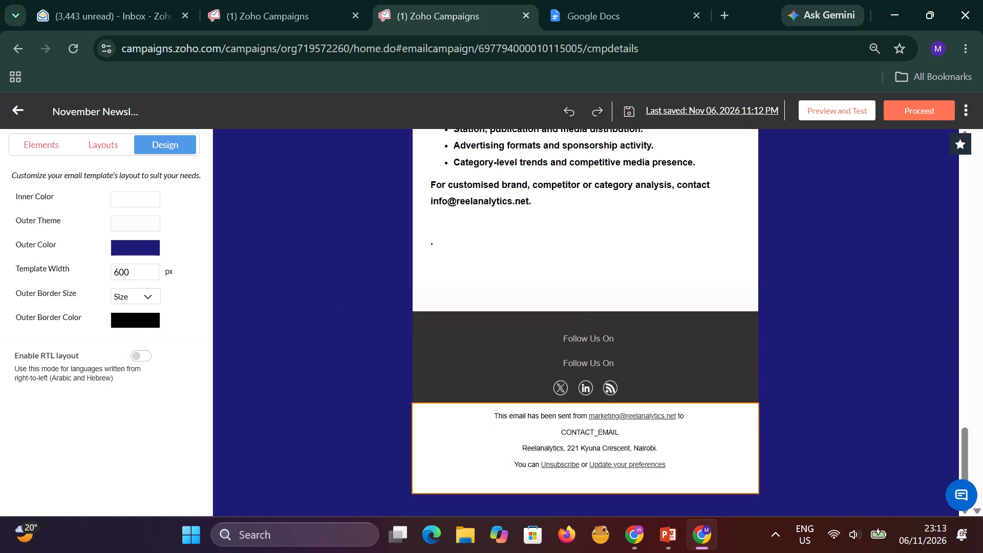
Delete the duplicate "Follow Us On" text directly above the social media icons.
left_click(546, 360)
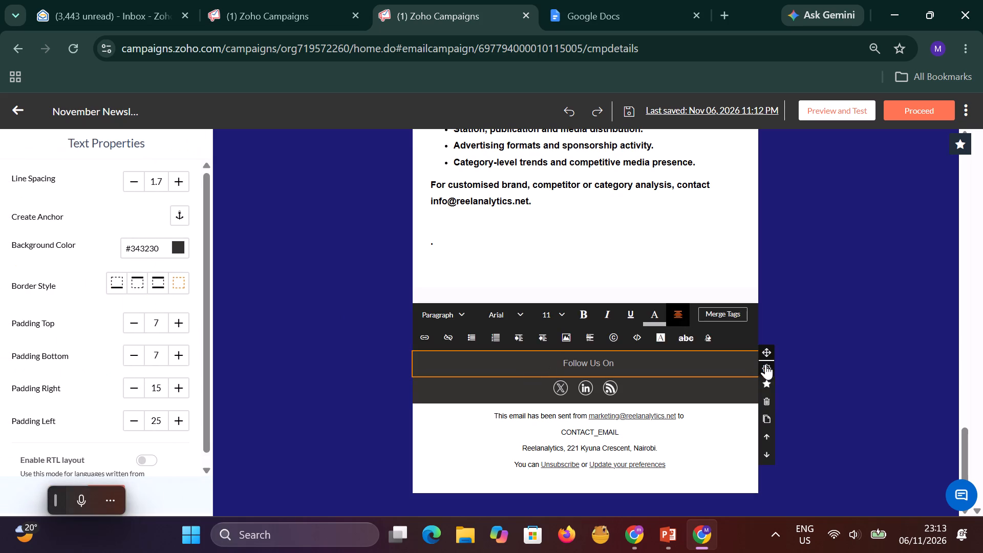
left_click(770, 401)
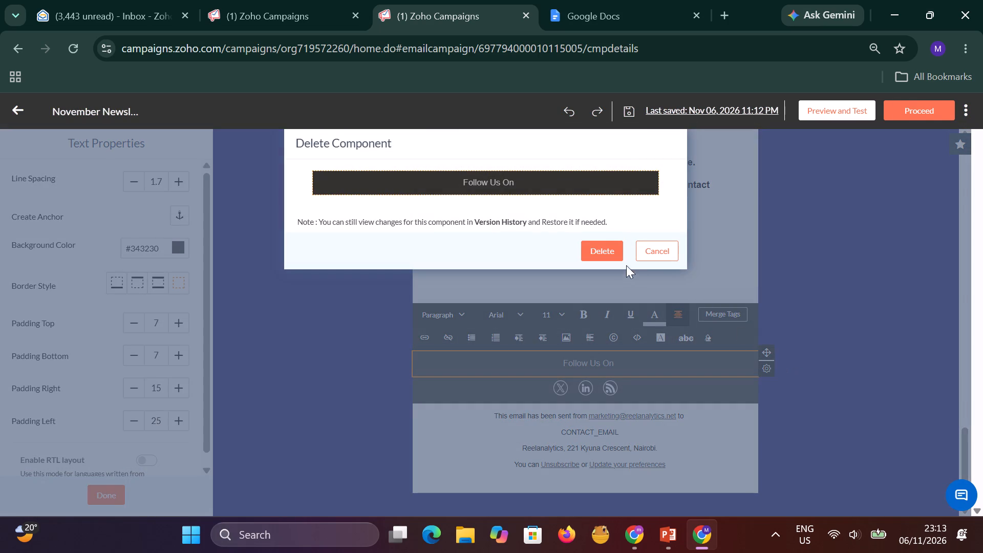
left_click(610, 240)
left_click(603, 255)
left_click(833, 382)
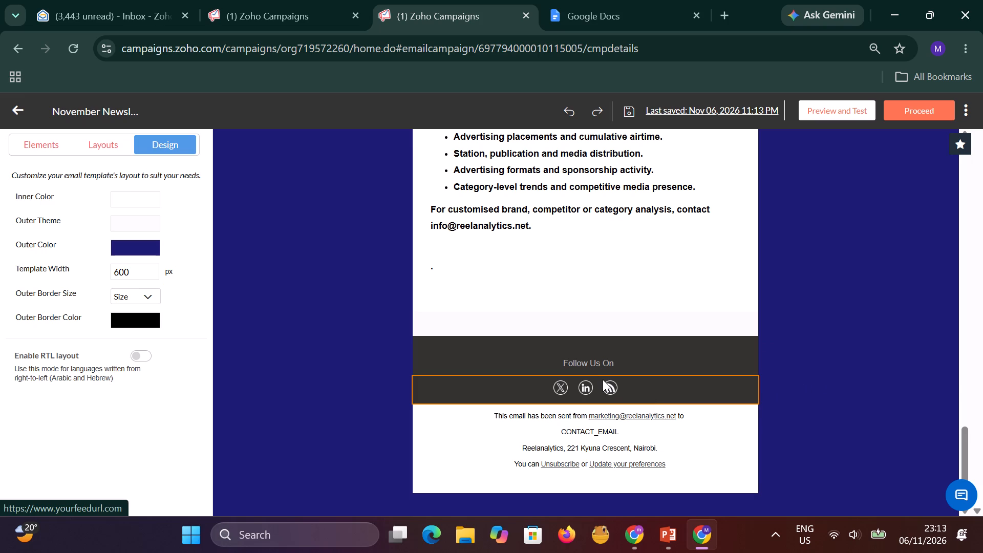
Delete the dark spacer above the remaining "Follow Us On" text in the footer.
left_click(628, 345)
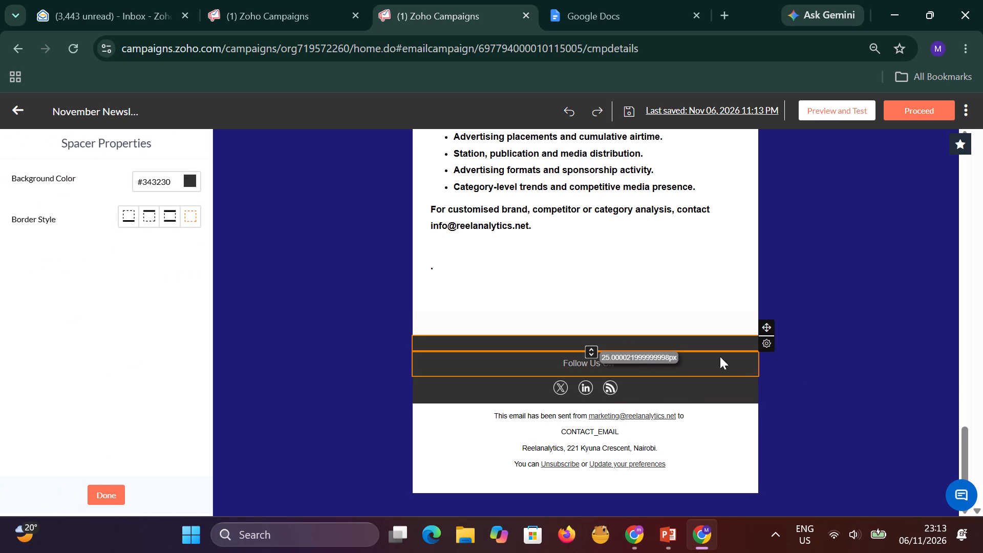
left_click(771, 374)
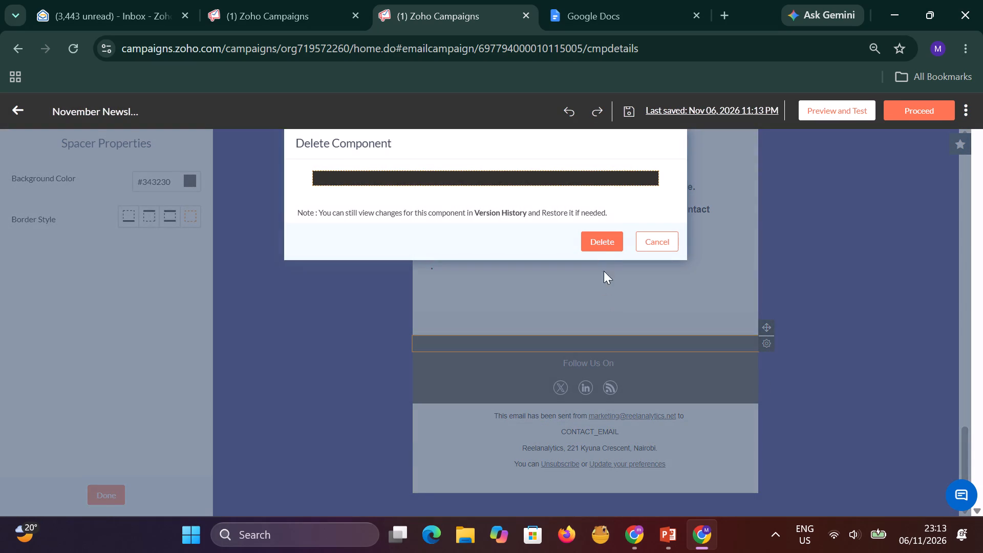
left_click(602, 240)
left_click(875, 330)
left_click(703, 328)
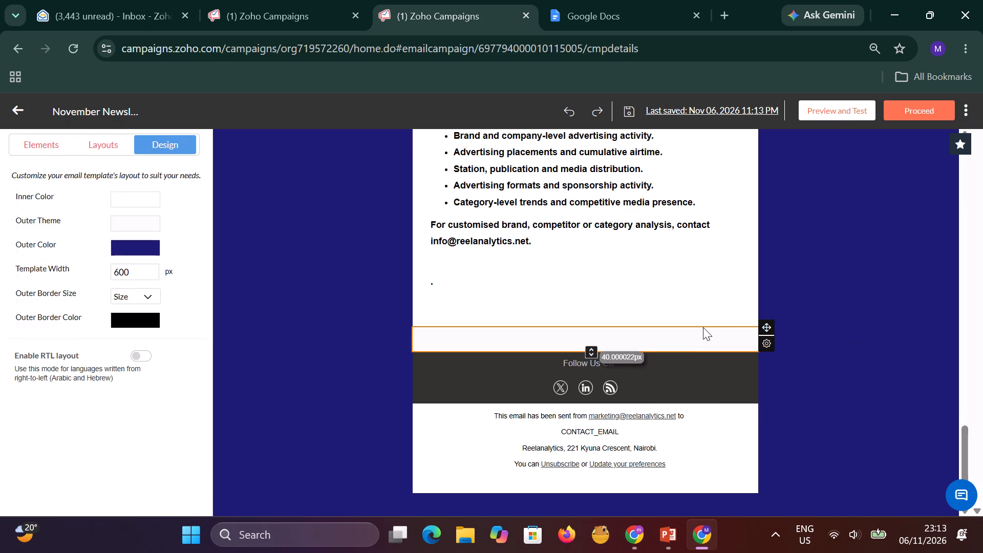
left_click(572, 272)
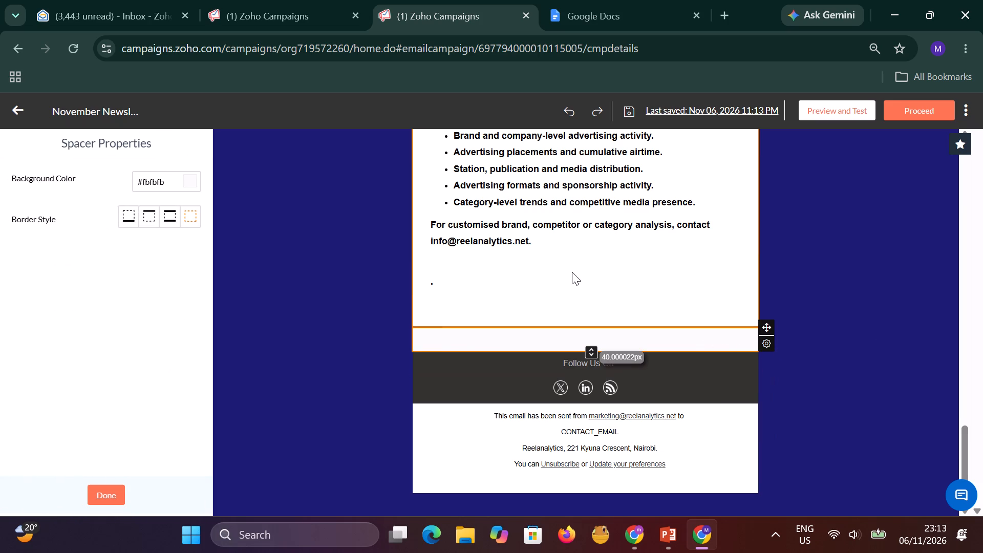
scroll(579, 337, "down", 8)
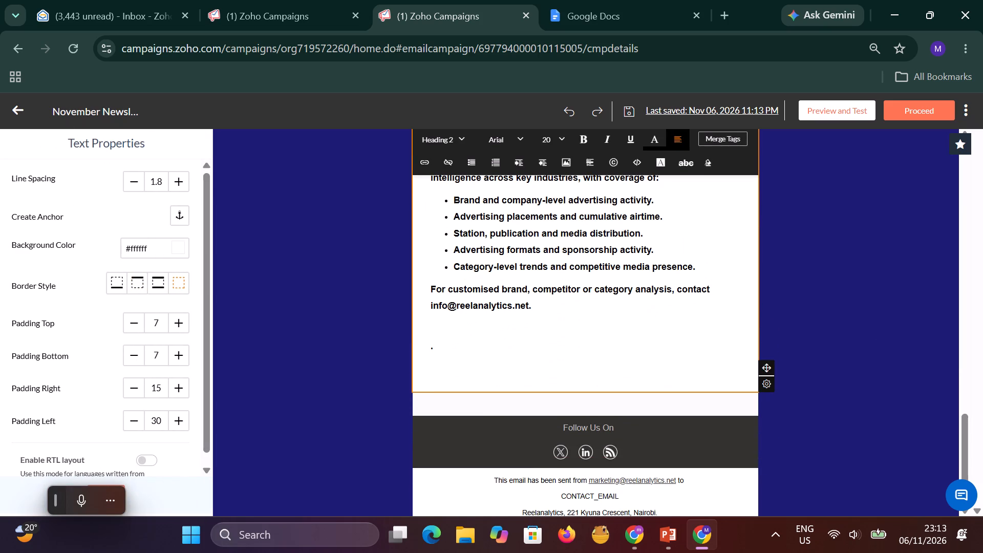
left_click(541, 308)
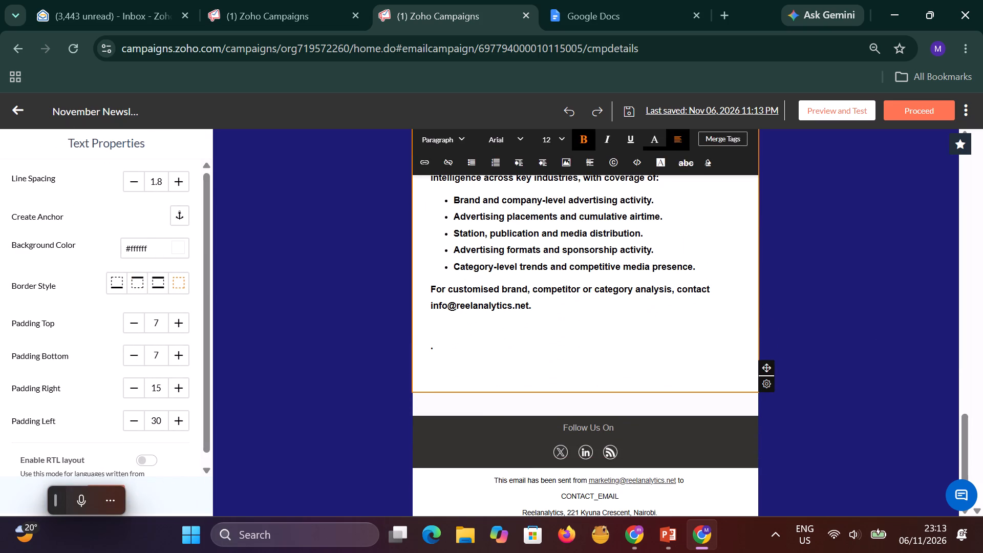
key("Delete")
key("Delete")
key("Delete")
key("Delete")
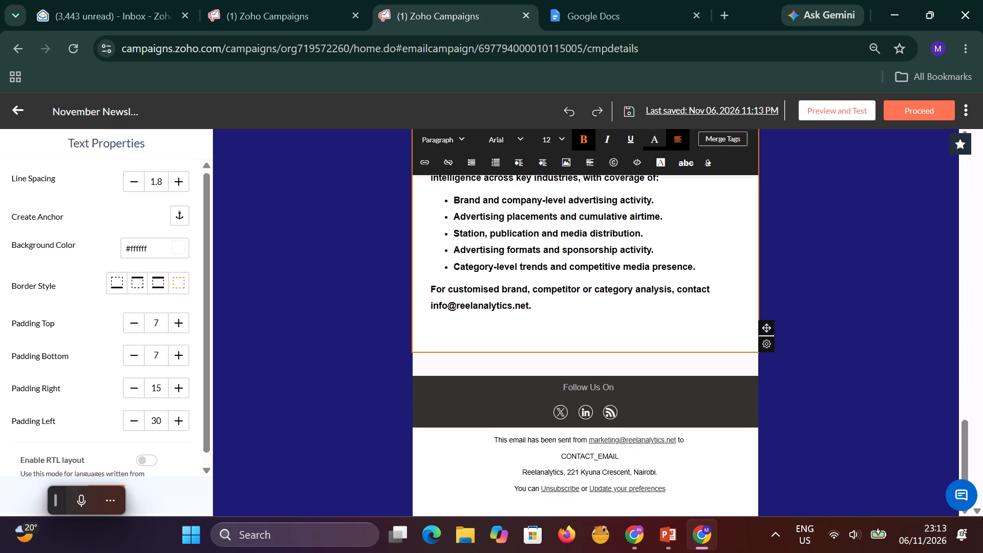
key("Delete")
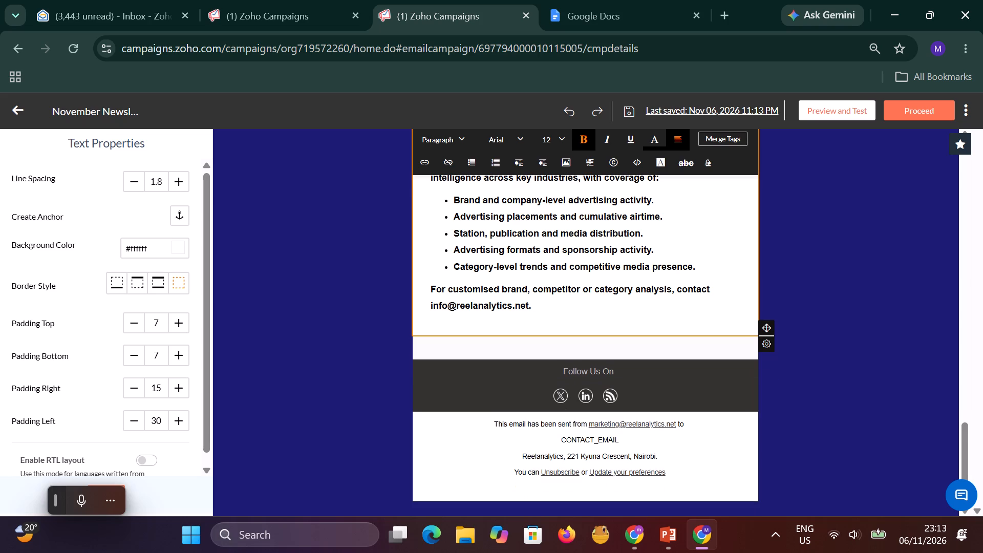
key("Delete")
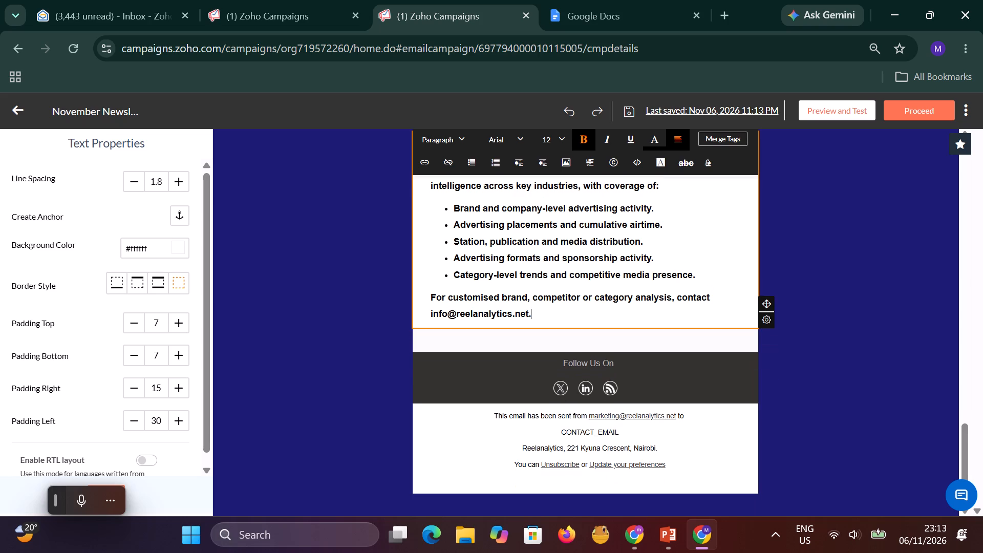
key("Delete")
left_click(821, 375)
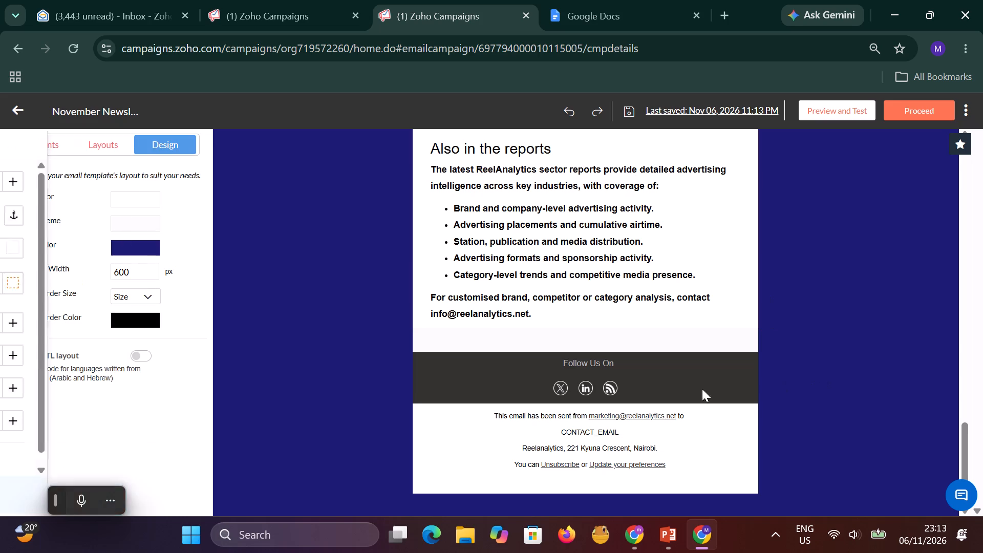
Review the layout from the beverage section down to the footer, including the social media icons' link settings.
left_click(550, 369)
left_click(776, 392)
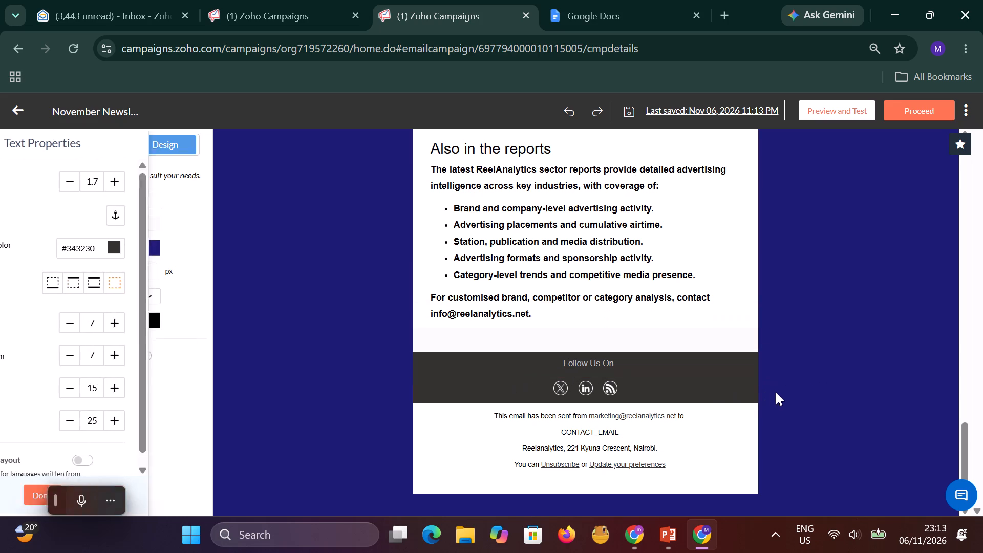
scroll(839, 352, "up", 7)
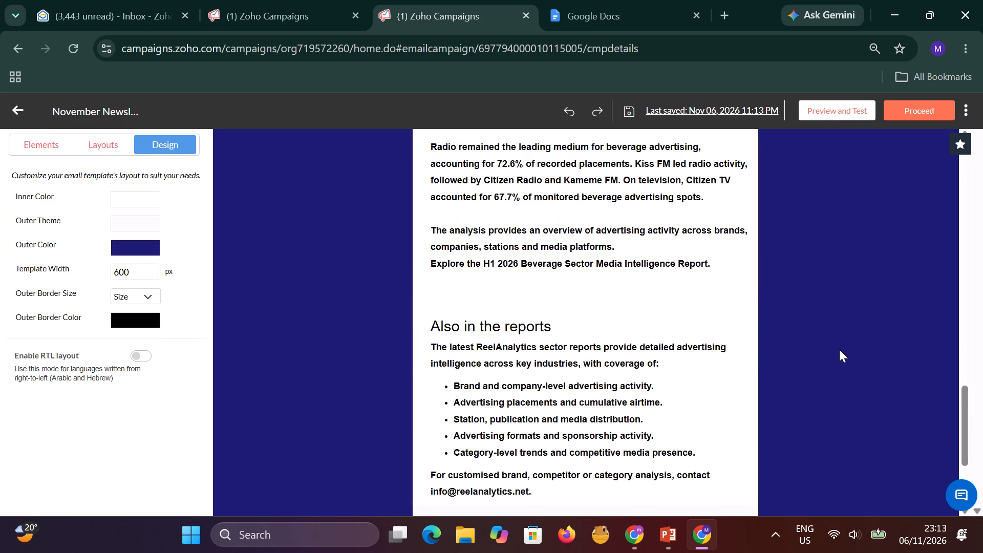
key("ctrl+a")
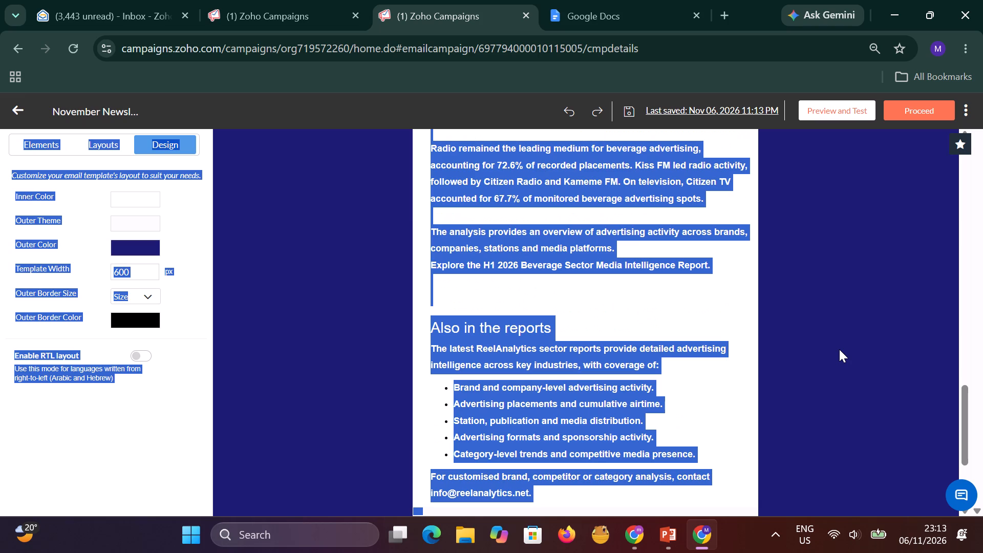
left_click(754, 236)
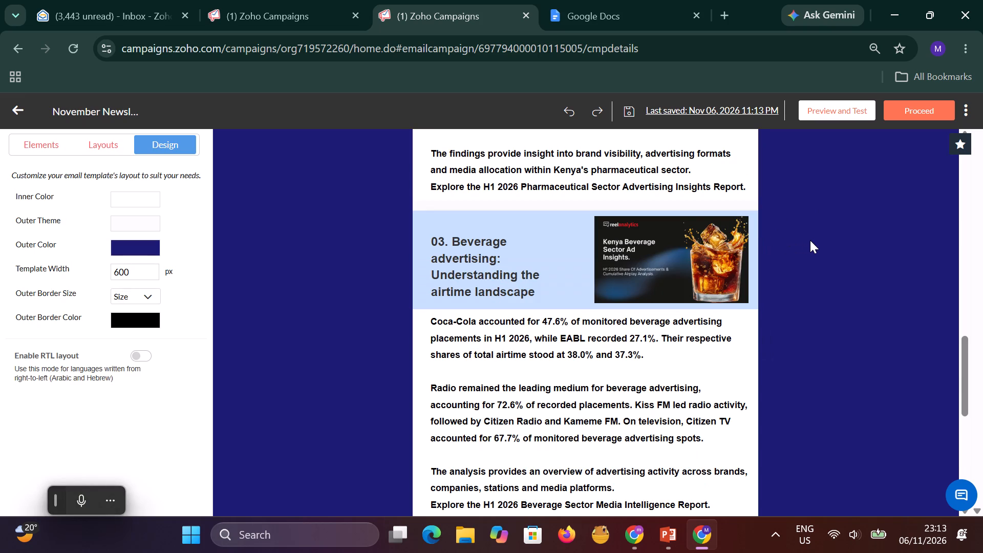
left_click(810, 240)
scroll(810, 241, "down", 20)
scroll(810, 241, "down", 9)
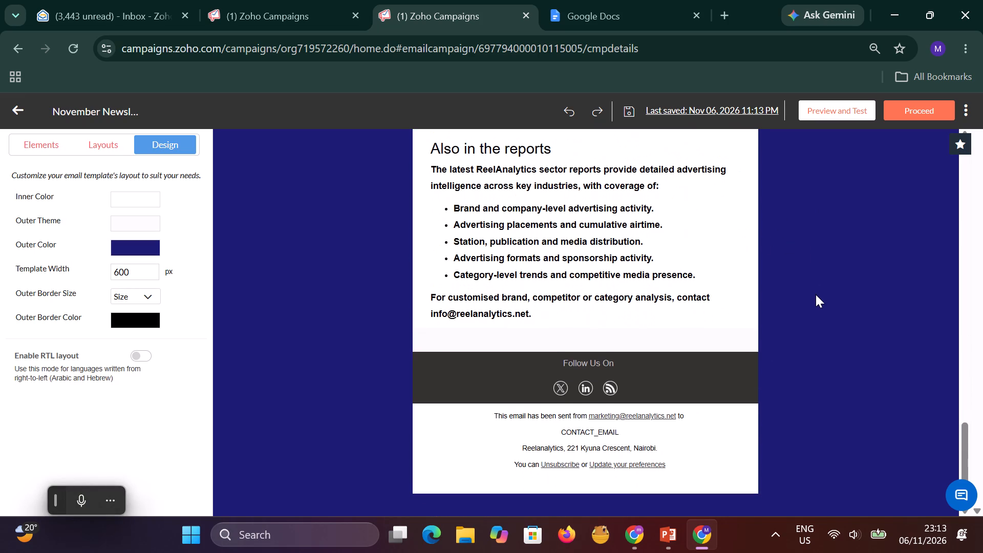
scroll(816, 294, "up", 1)
left_click(723, 395)
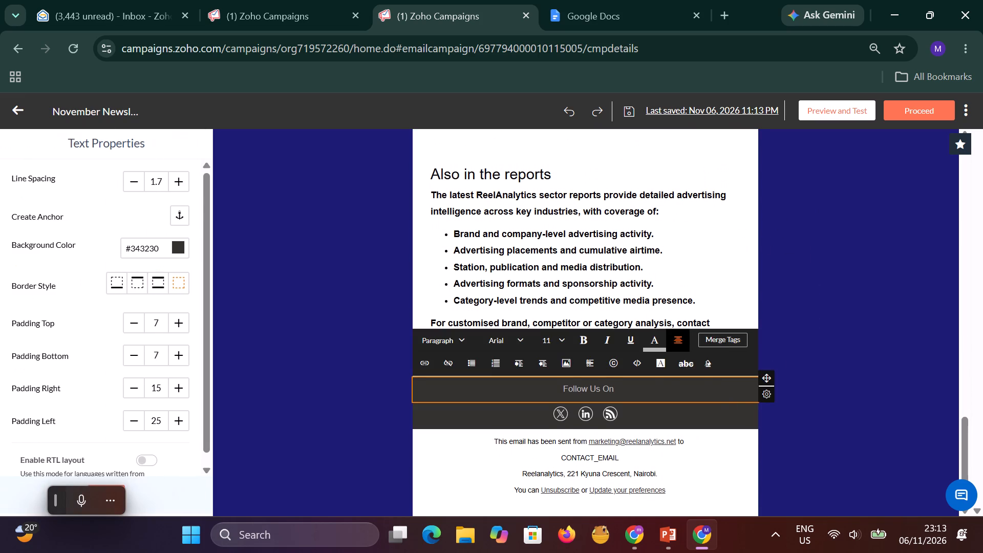
left_click(676, 409)
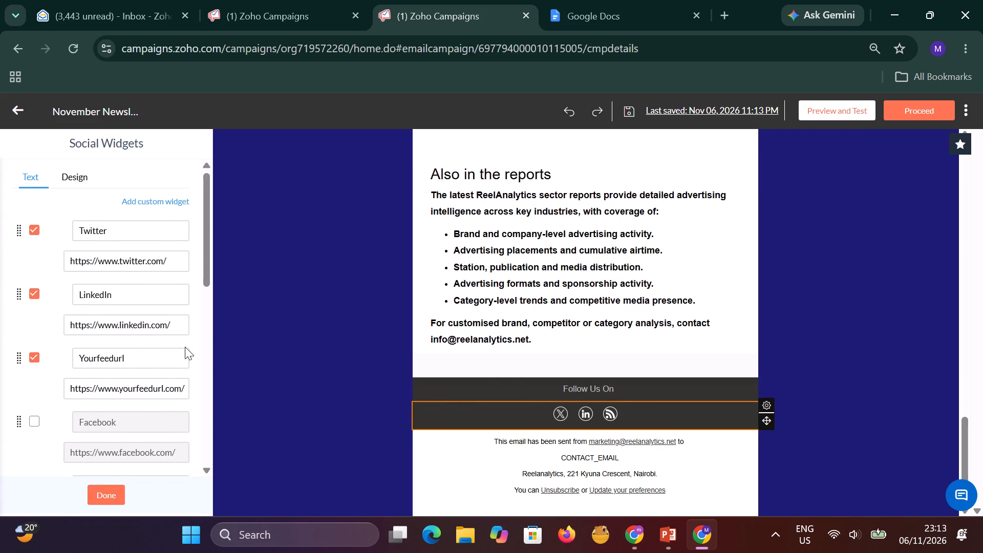
Set the background colour of the sender, address and unsubscribe block to blue #2828da.
left_click(438, 462)
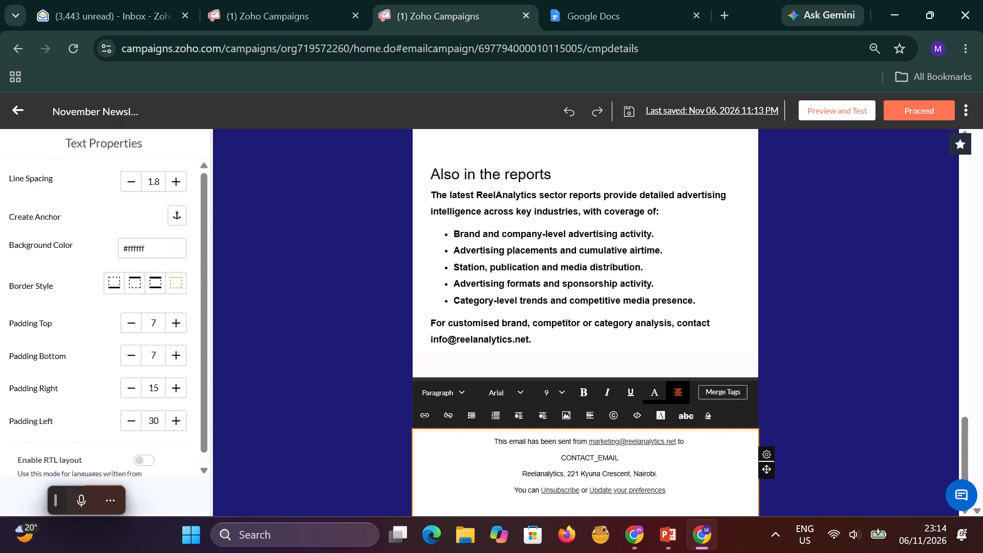
left_click(178, 249)
left_click(194, 365)
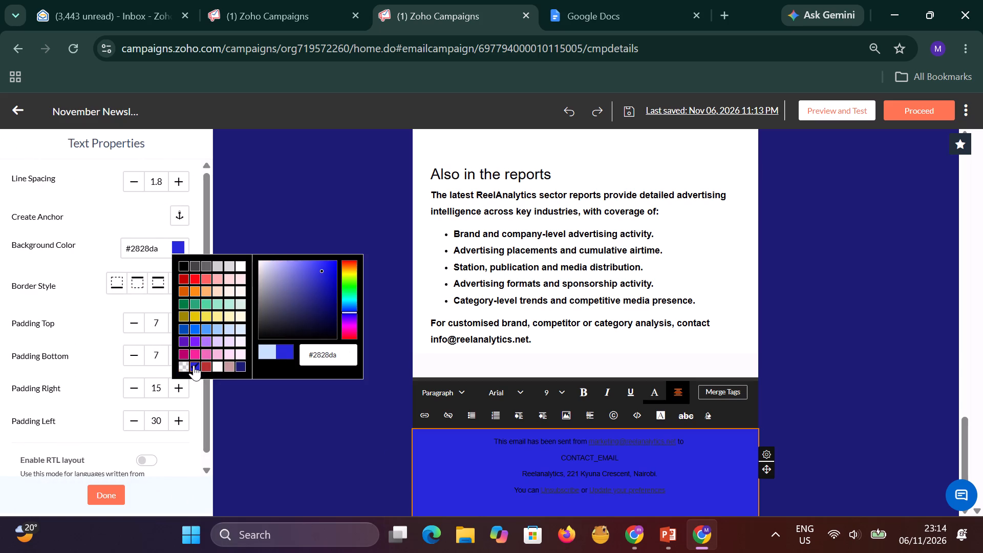
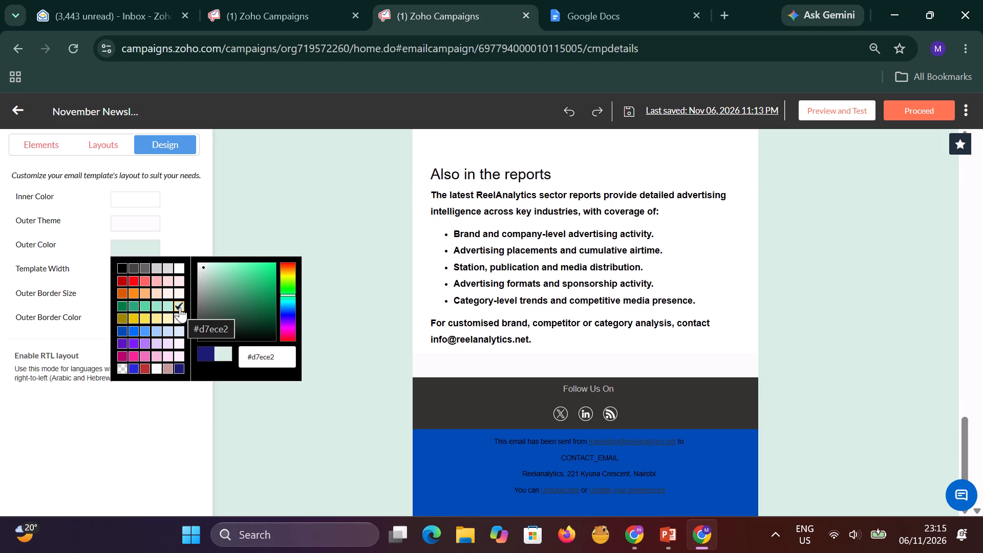
Try several pale outer colours for the email template, including white, grey, pink and lavender, and settle on light blue #d8ecff.
left_click(177, 266)
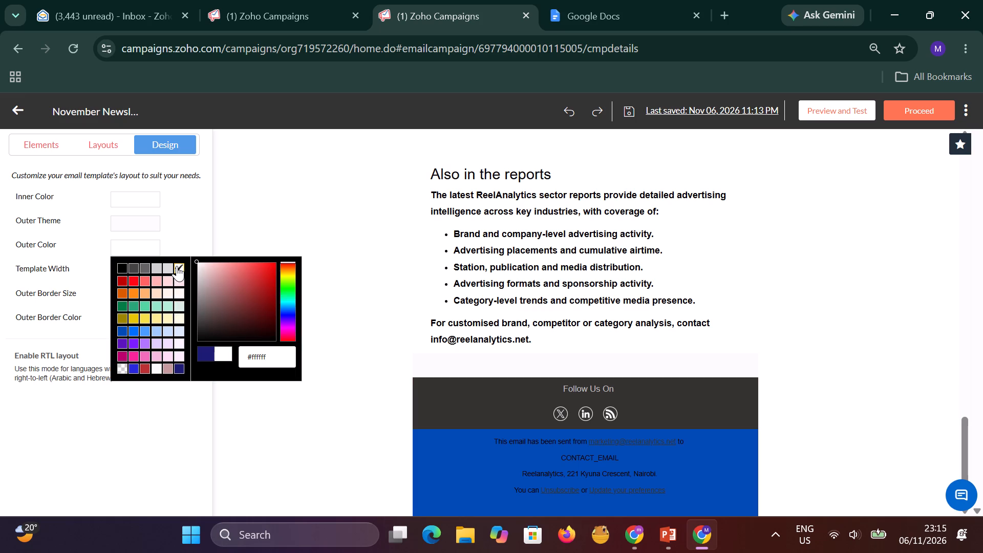
left_click(168, 270)
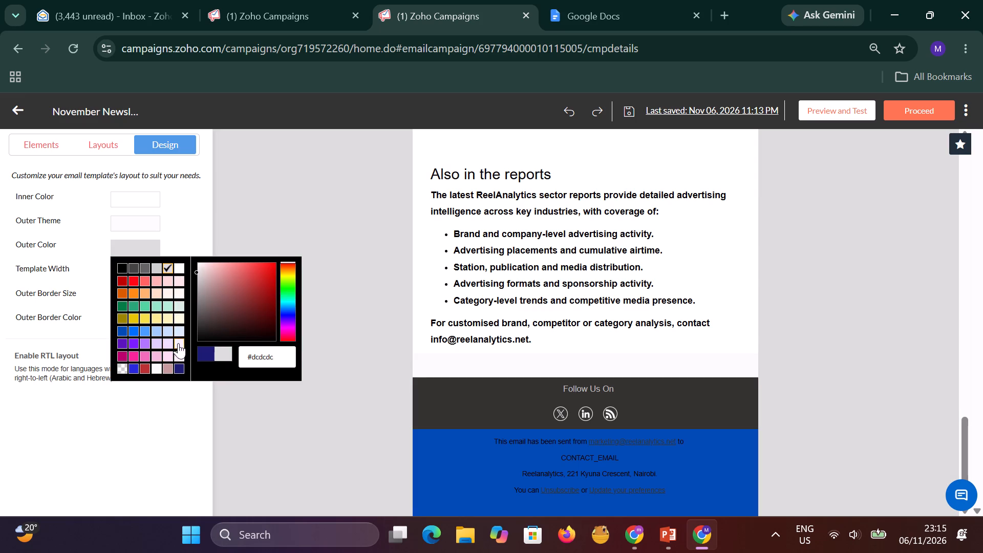
left_click(180, 356)
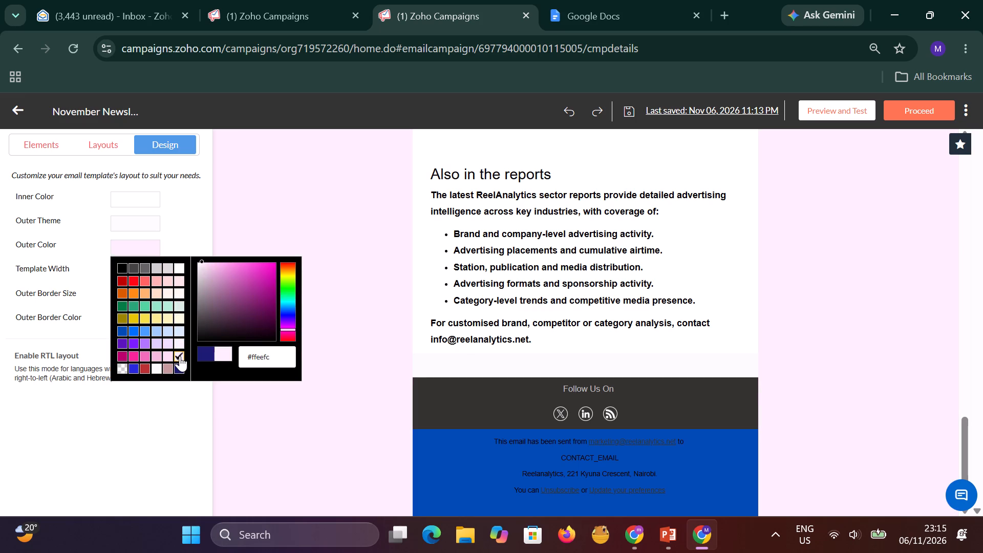
left_click(180, 341)
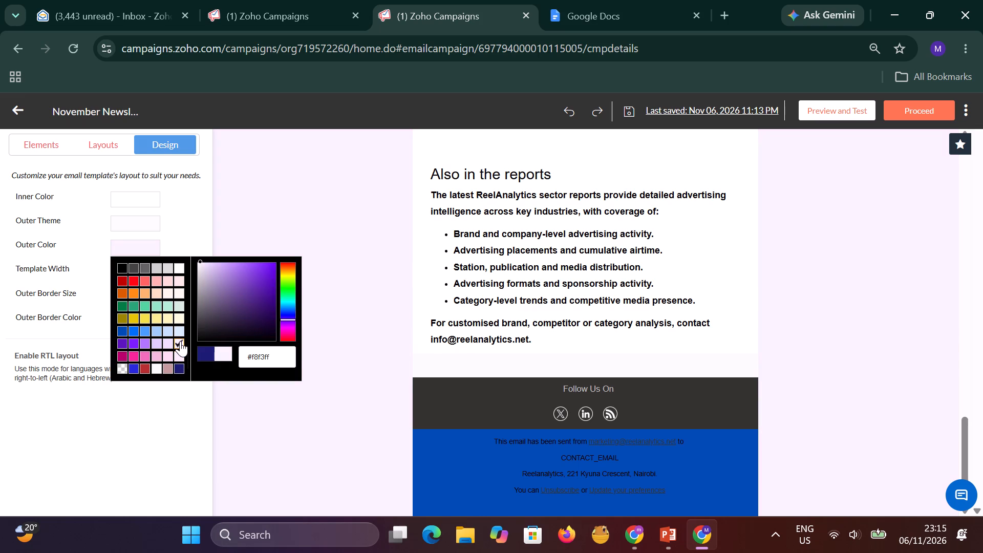
left_click(180, 331)
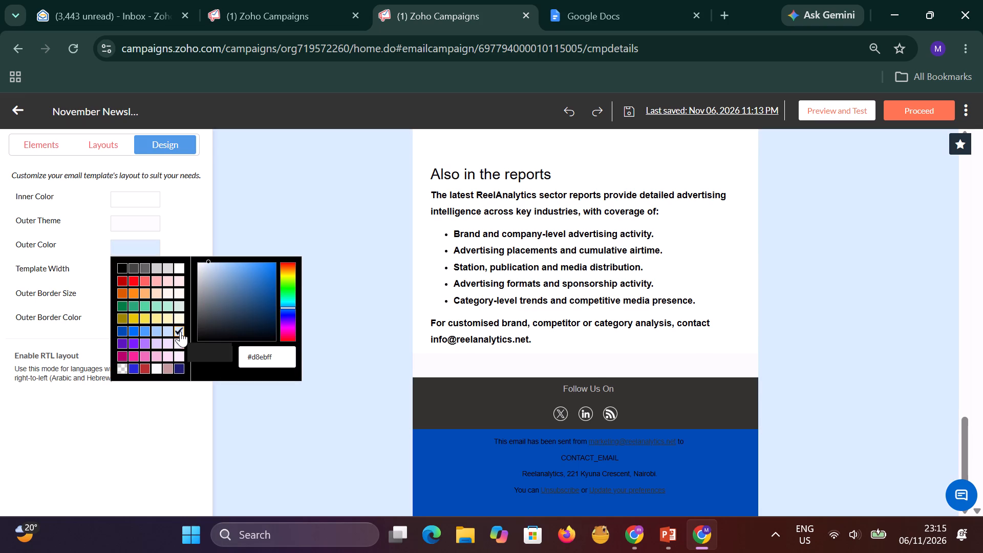
scroll(475, 266, "up", 18)
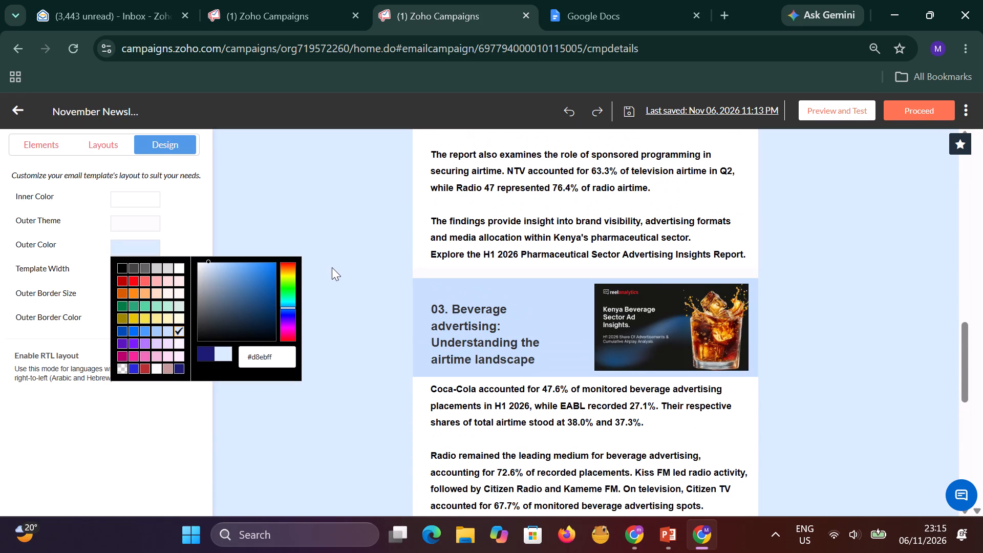
scroll(334, 268, "down", 15)
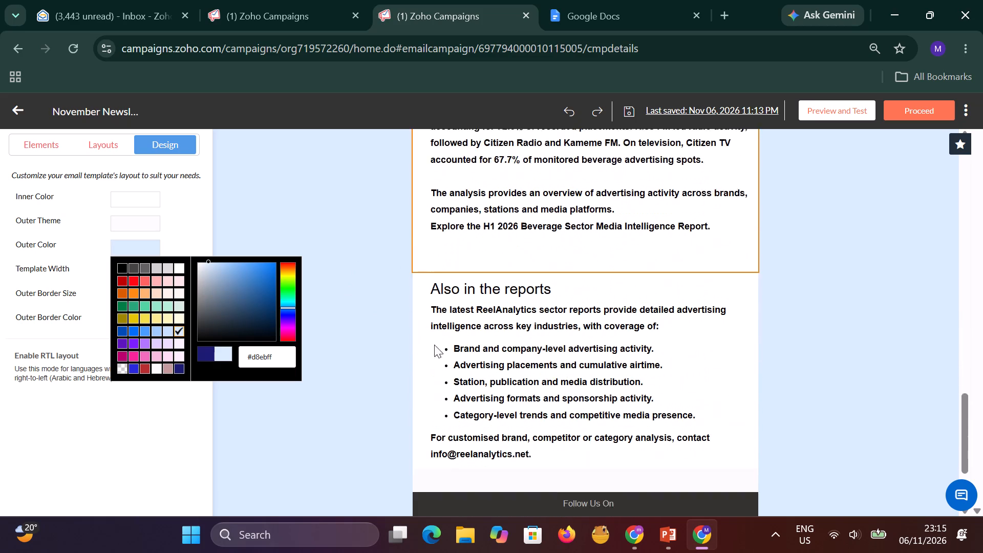
scroll(434, 345, "down", 4)
scroll(439, 392, "down", 3)
left_click(435, 429)
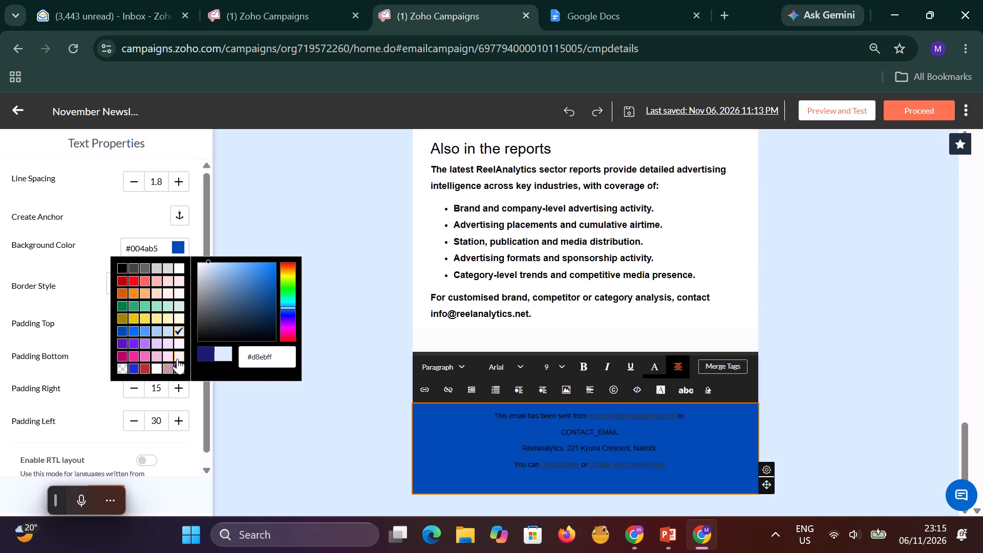
left_click(288, 307)
left_click(916, 287)
Review the newsletter's sections against the outer colour, from the November insights introduction down to the footer.
scroll(846, 293, "up", 3)
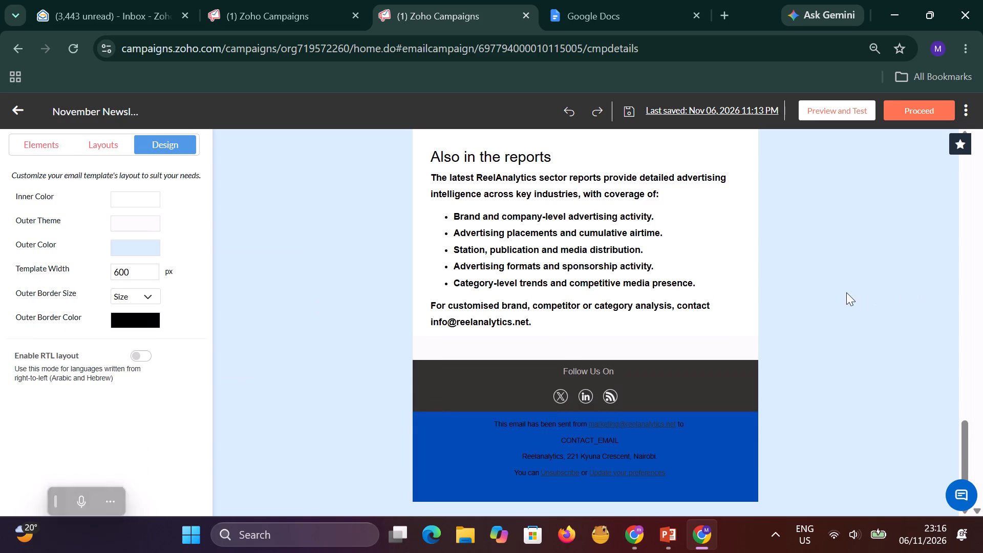
scroll(846, 292, "up", 20)
scroll(846, 292, "up", 3)
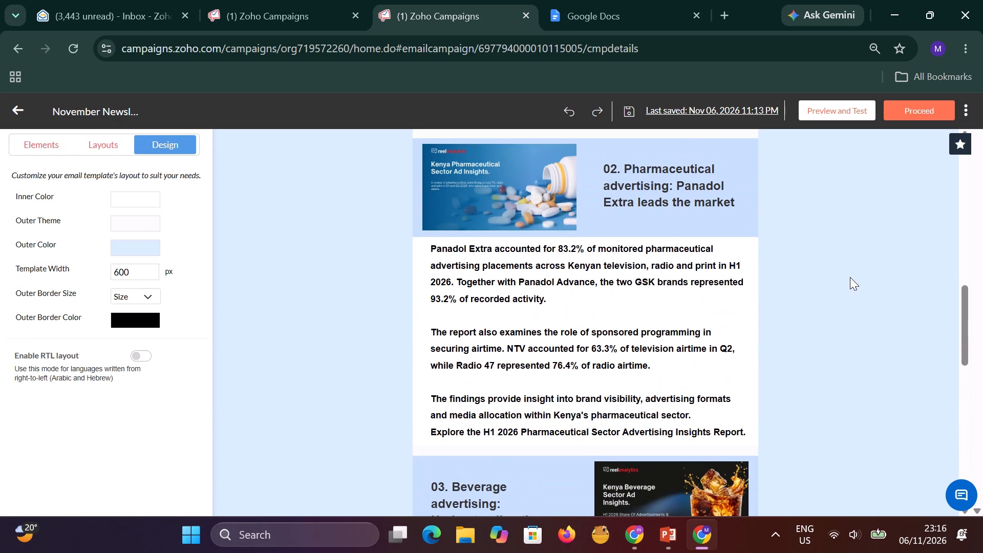
scroll(850, 277, "up", 20)
scroll(850, 277, "up", 1)
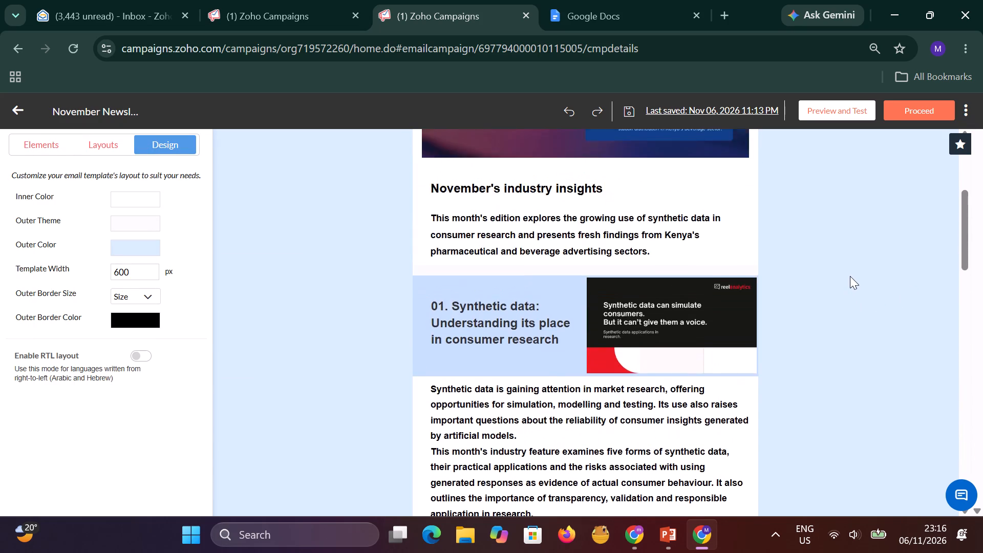
scroll(850, 276, "up", 6)
scroll(850, 276, "down", 14)
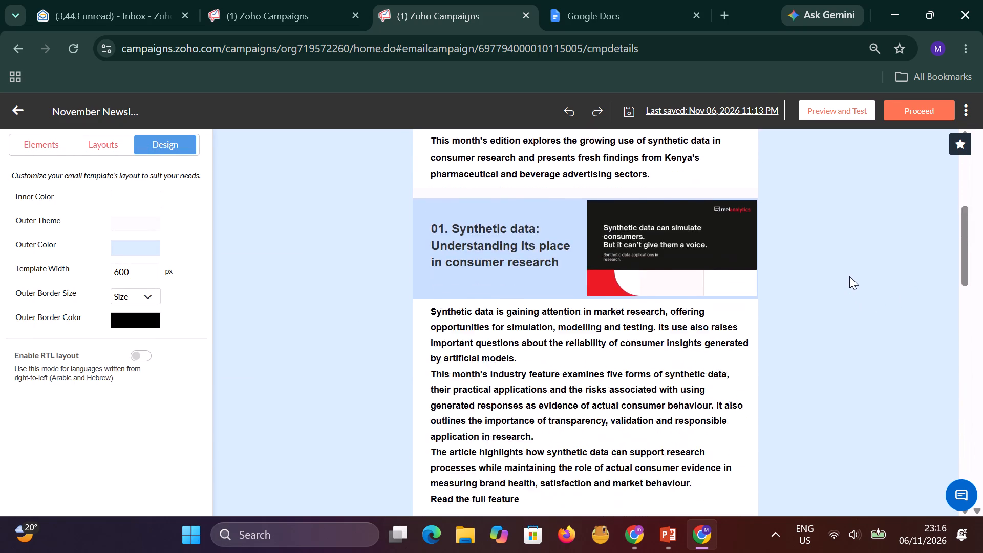
scroll(849, 276, "down", 12)
scroll(668, 302, "down", 14)
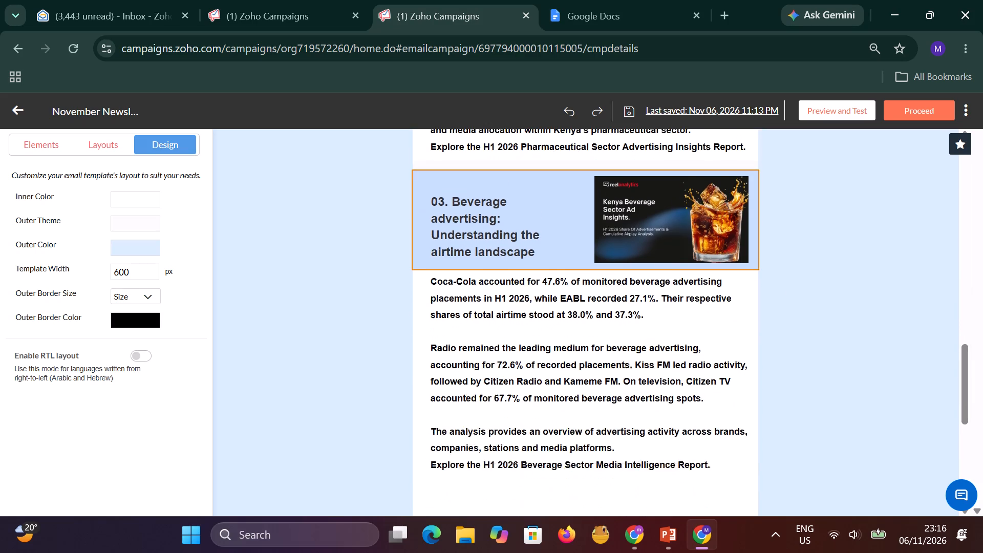
scroll(602, 310, "down", 16)
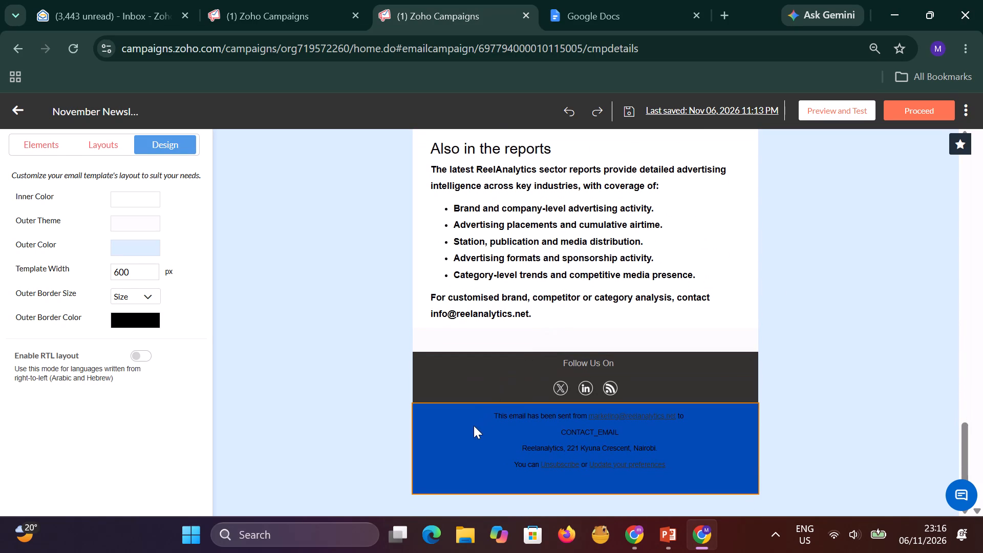
Set the background colour of the sender, address and unsubscribe block to light blue #c7dfff.
left_click(474, 426)
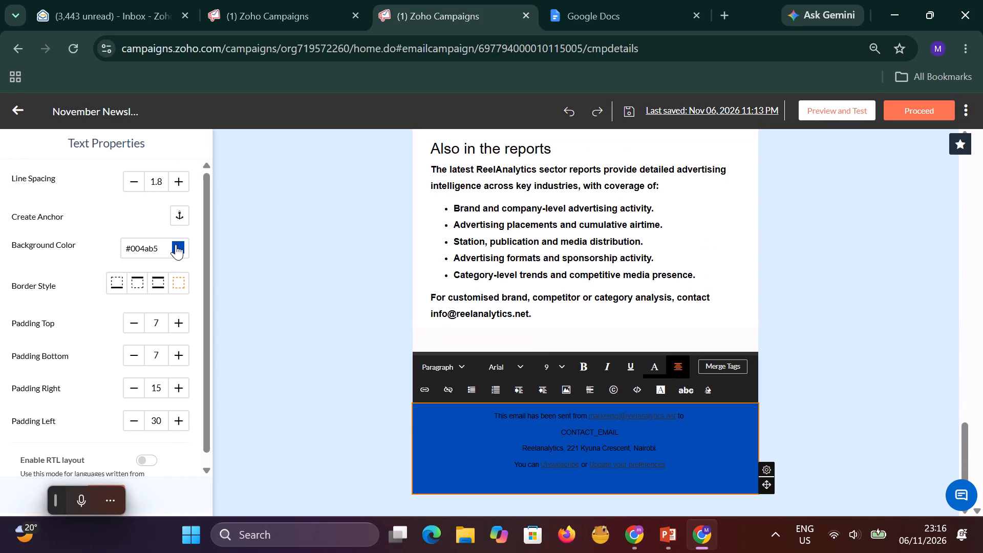
left_click(176, 244)
left_click(183, 364)
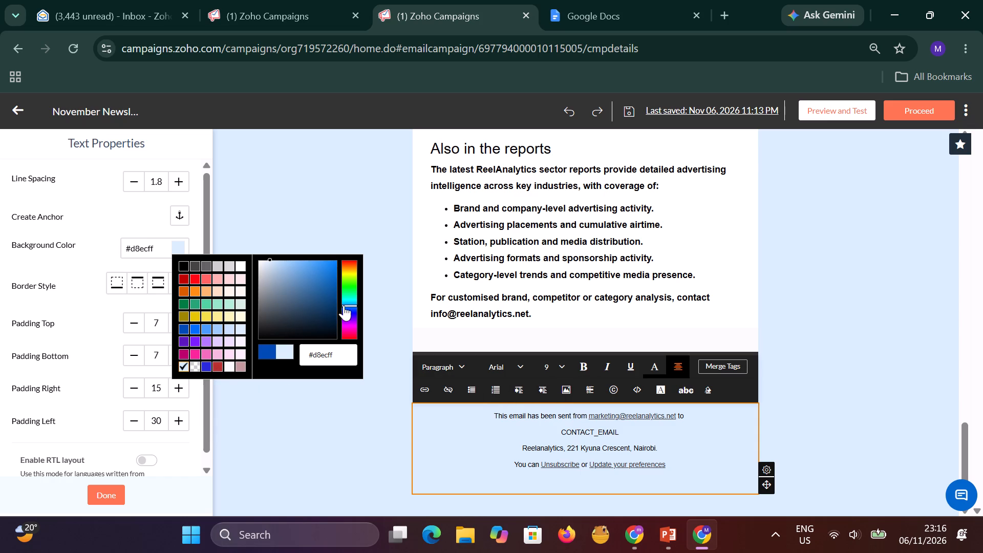
left_click_drag(348, 305, 348, 305)
left_click_drag(348, 305, 349, 299)
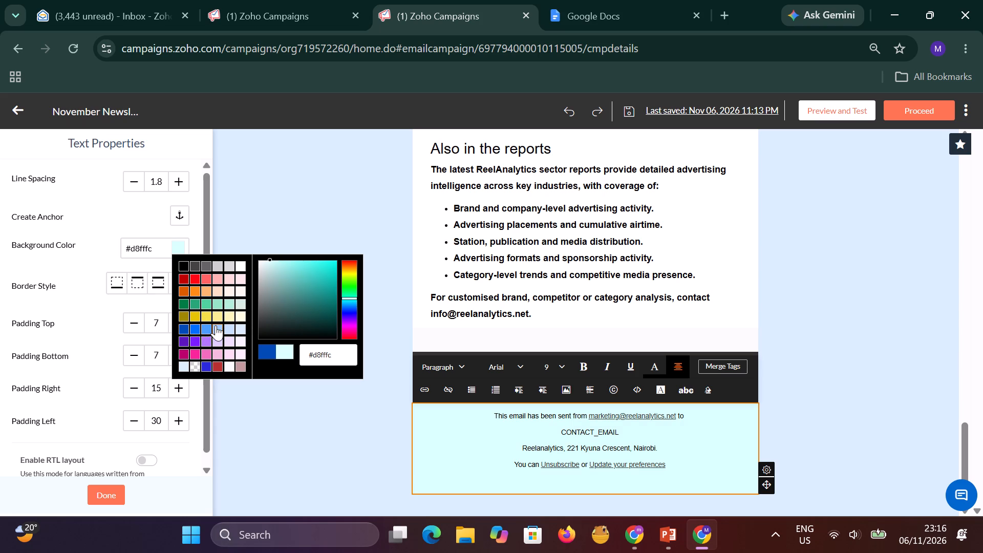
left_click(230, 331)
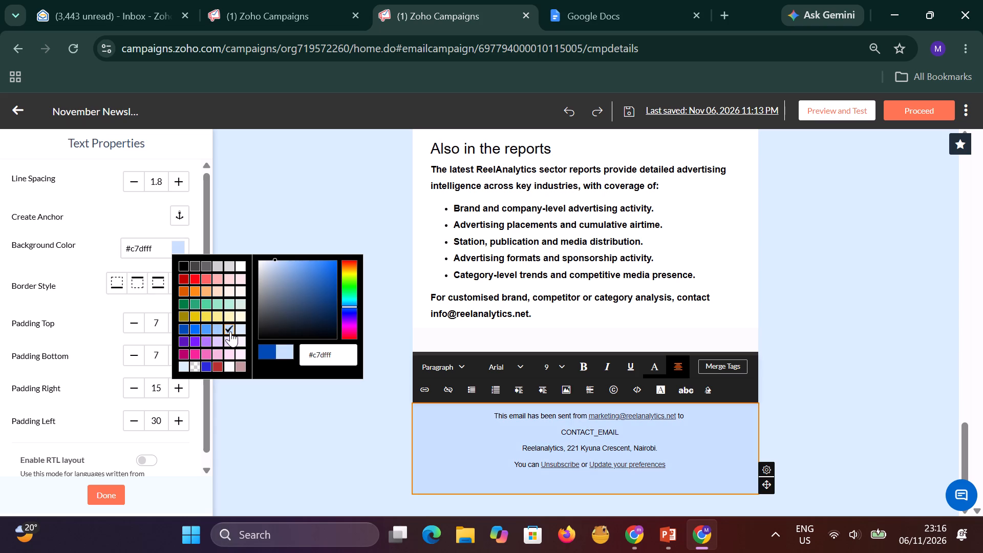
left_click(400, 352)
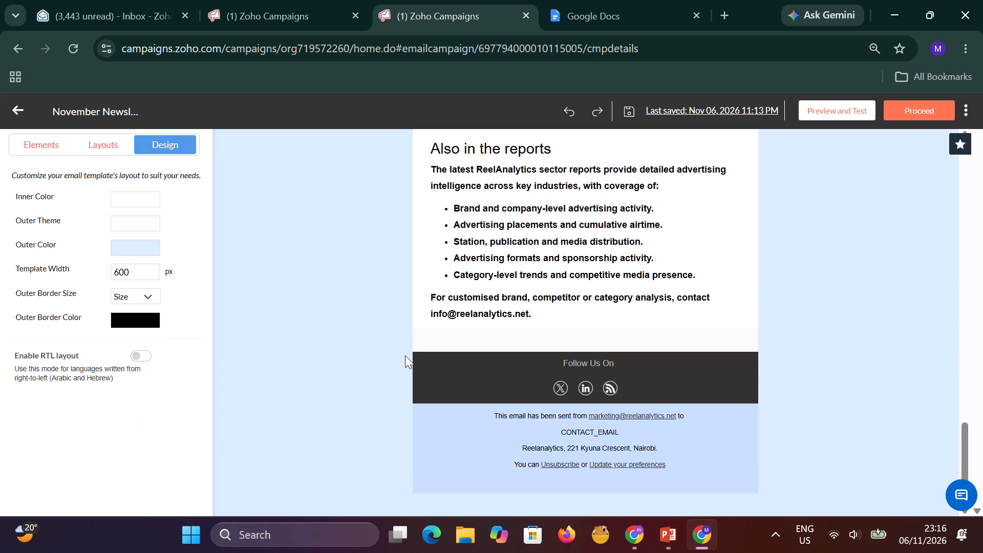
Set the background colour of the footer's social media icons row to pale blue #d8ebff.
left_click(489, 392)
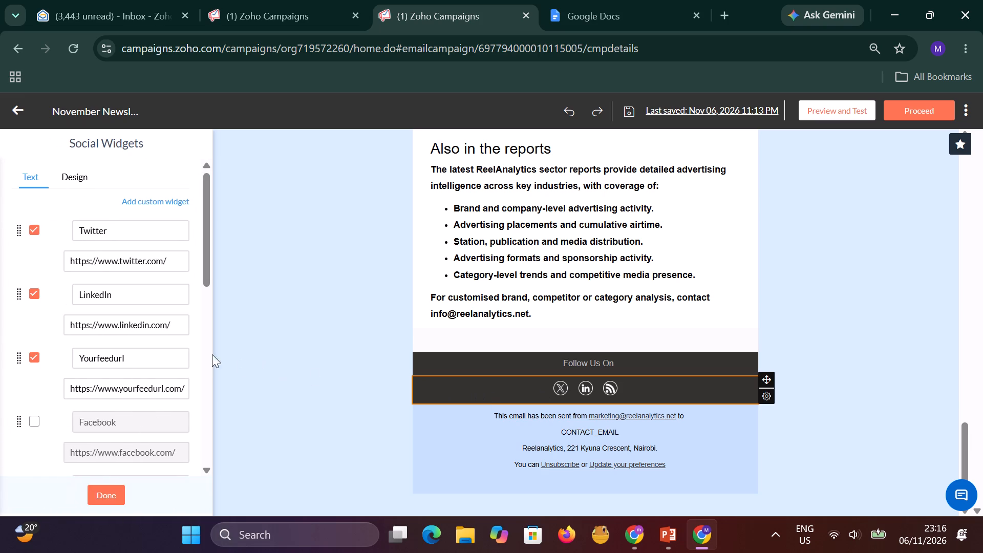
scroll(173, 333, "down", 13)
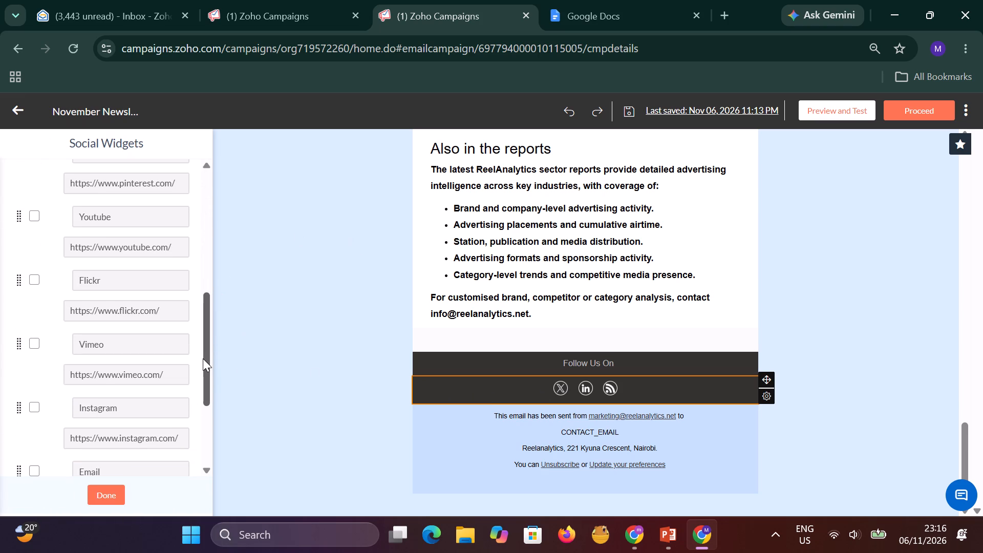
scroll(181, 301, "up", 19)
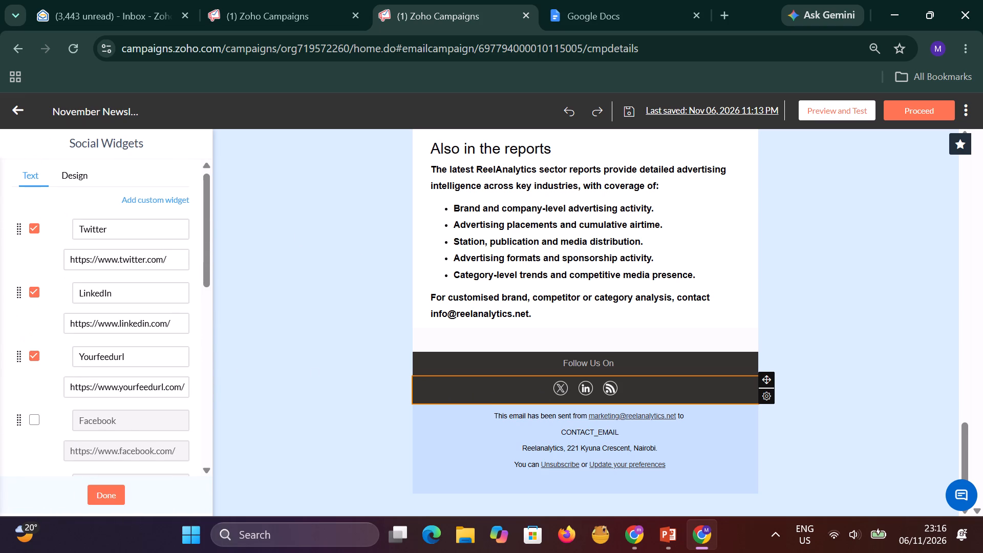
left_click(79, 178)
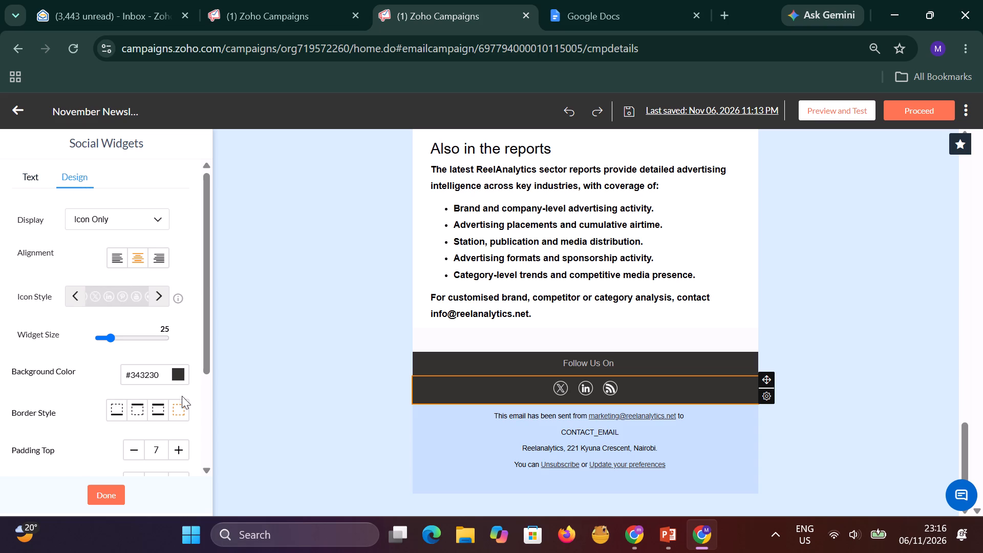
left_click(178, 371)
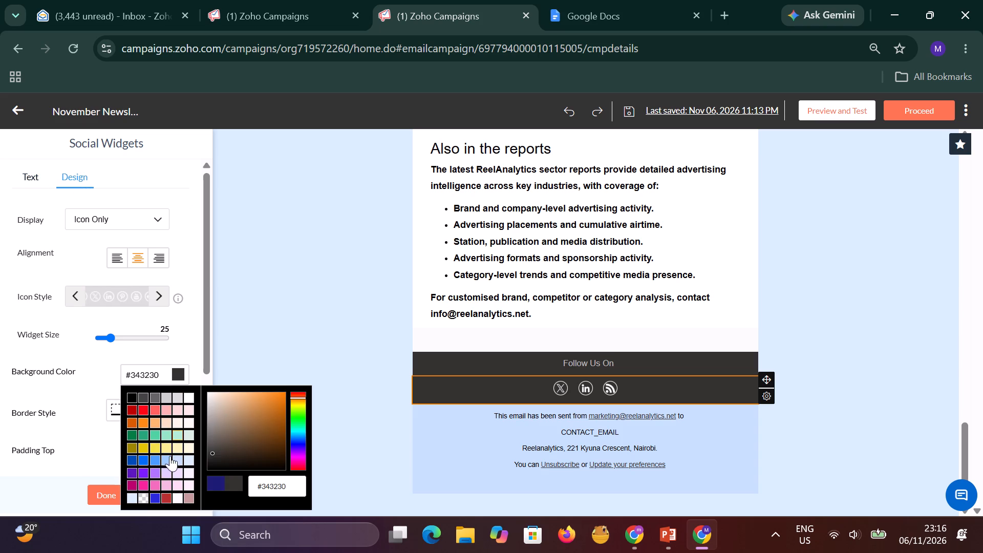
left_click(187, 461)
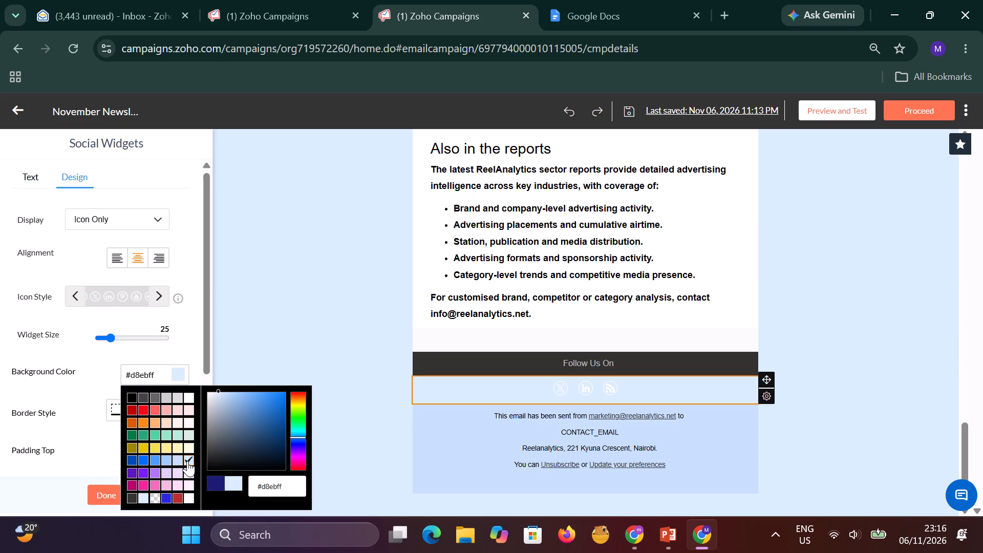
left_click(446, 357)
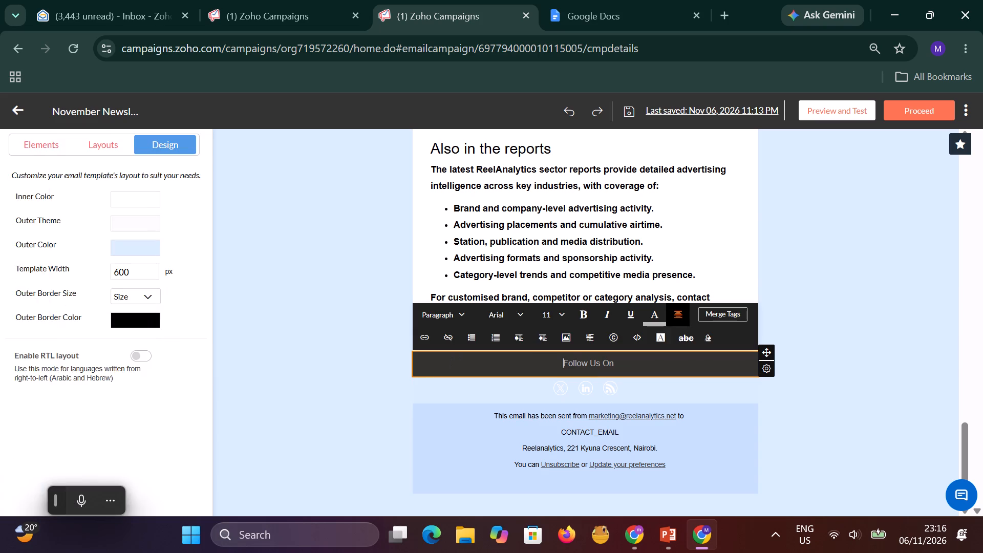
Set the background colour of the social media icons row to light blue #c7dfff.
left_click(441, 391)
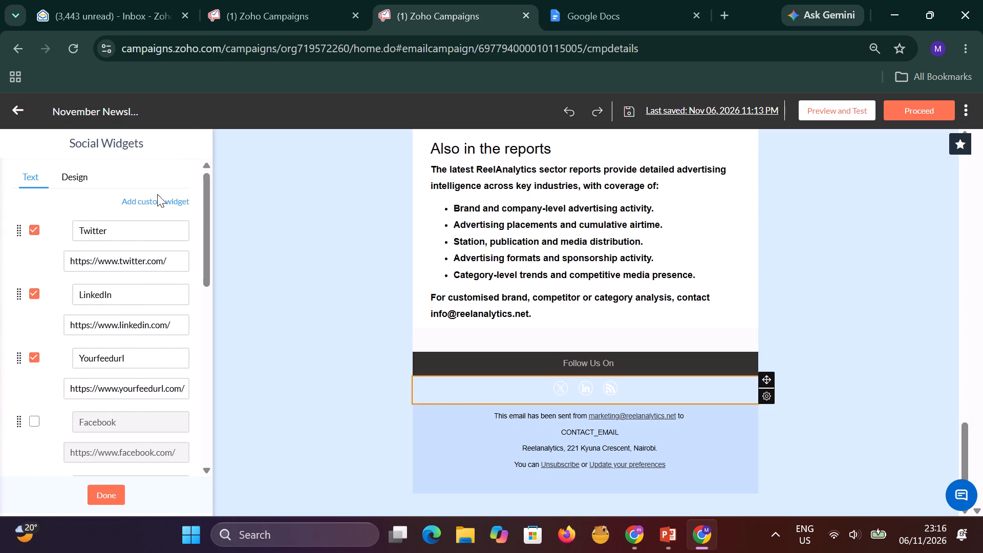
left_click(75, 177)
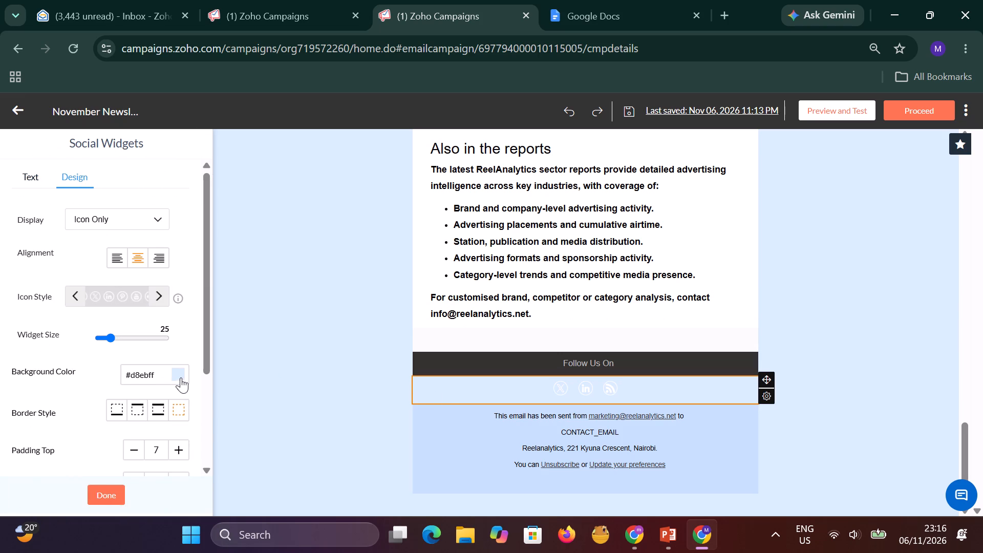
left_click(181, 377)
left_click(179, 462)
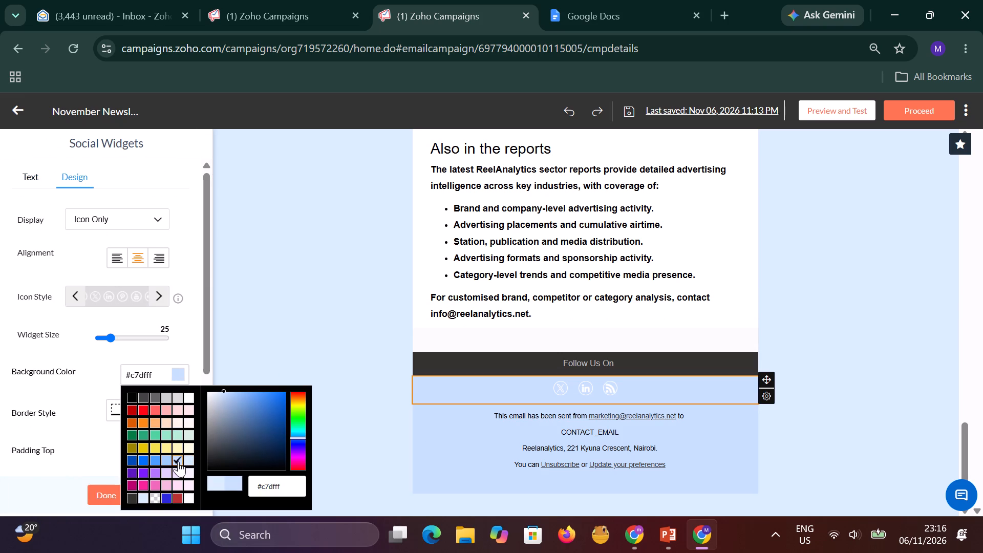
Set the background colour of the "Follow Us On" text block to light blue #c7dfff.
left_click(432, 362)
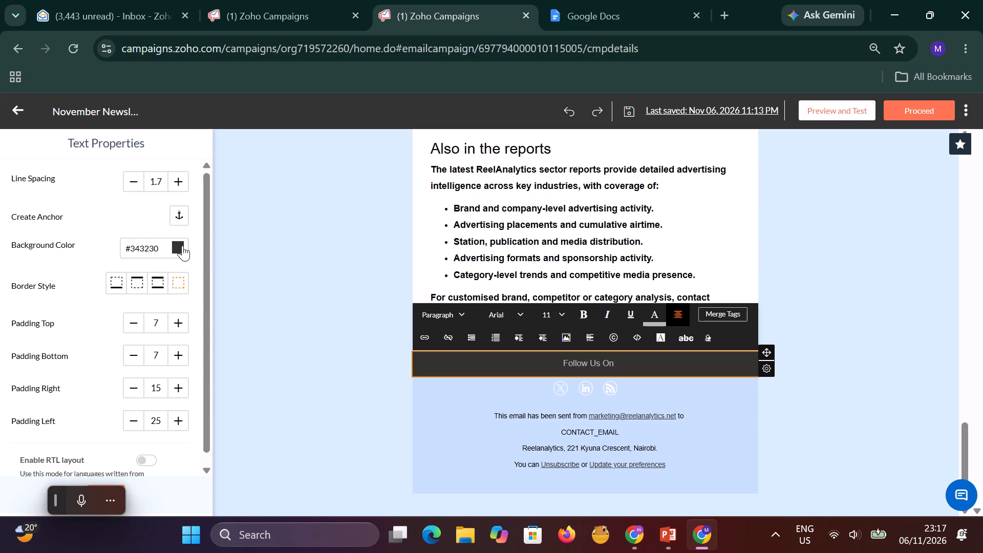
left_click(176, 249)
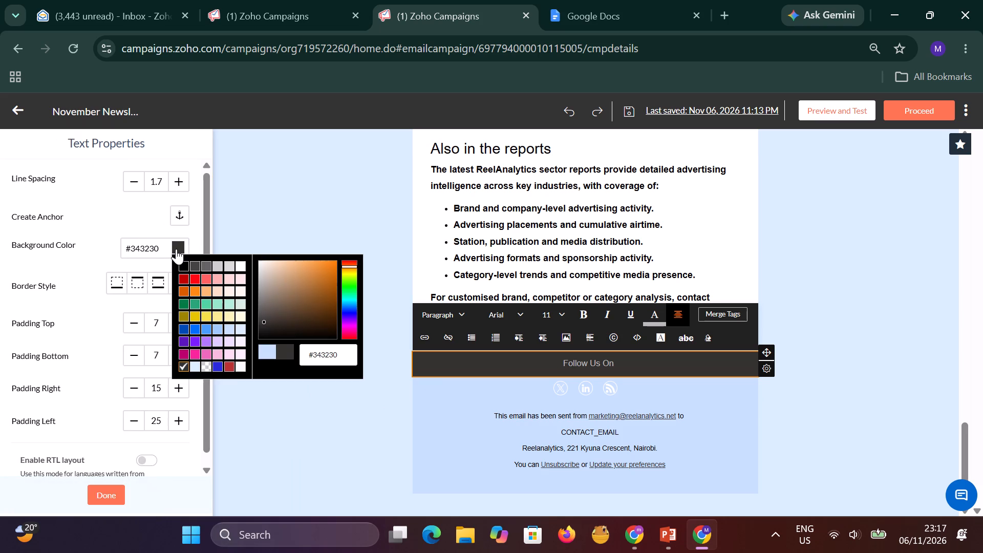
left_click(229, 329)
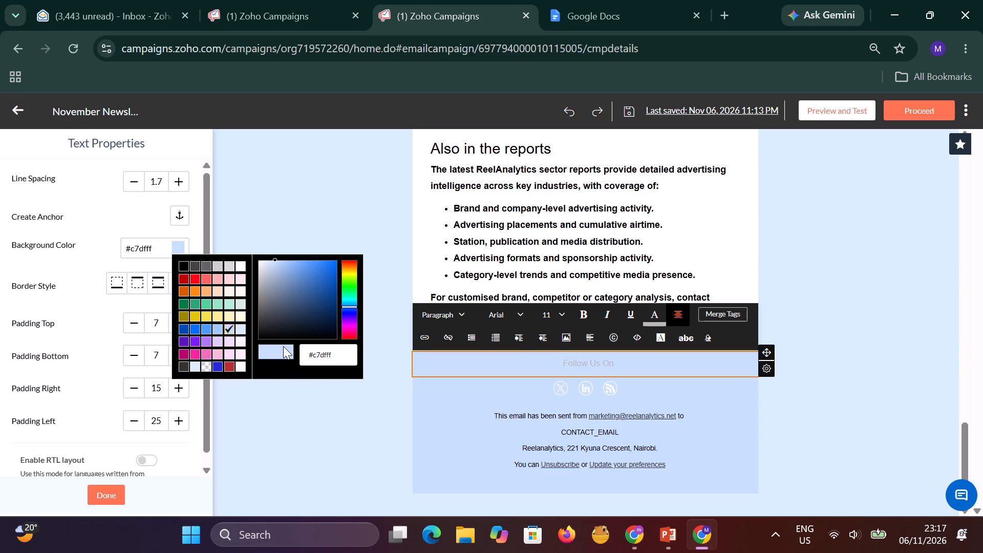
left_click(569, 364)
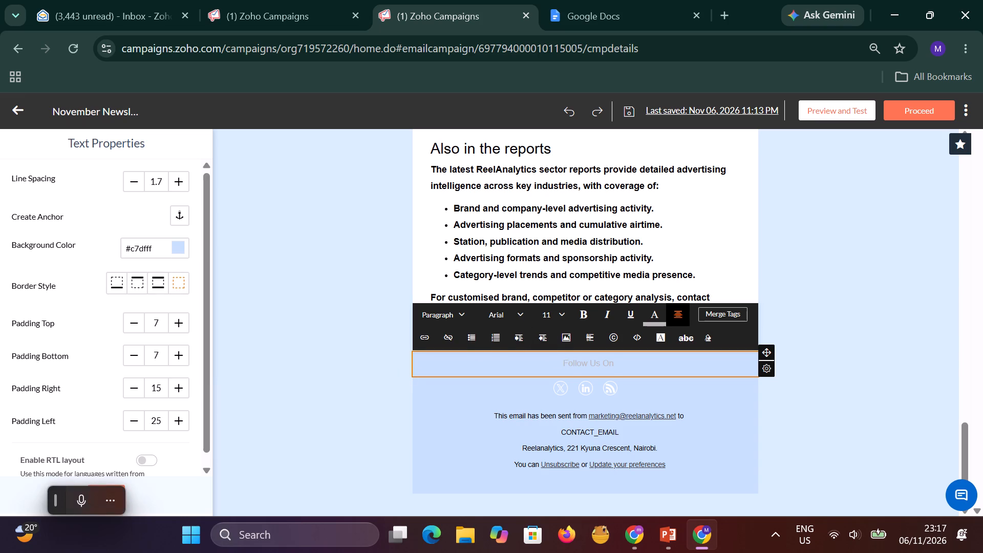
Set the text colour of "Follow Us On" in the footer to black.
left_click_drag(563, 366, 615, 368)
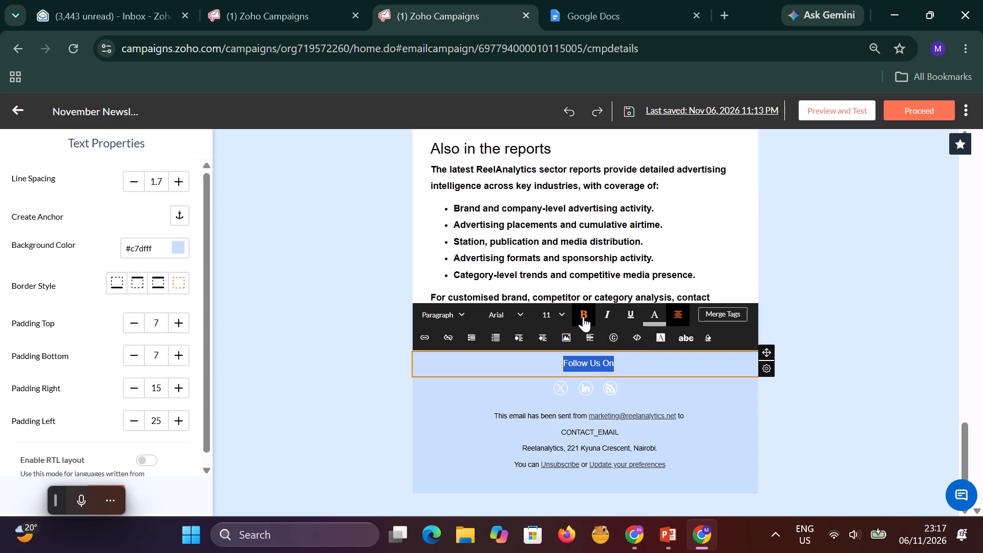
left_click(654, 321)
left_click(657, 344)
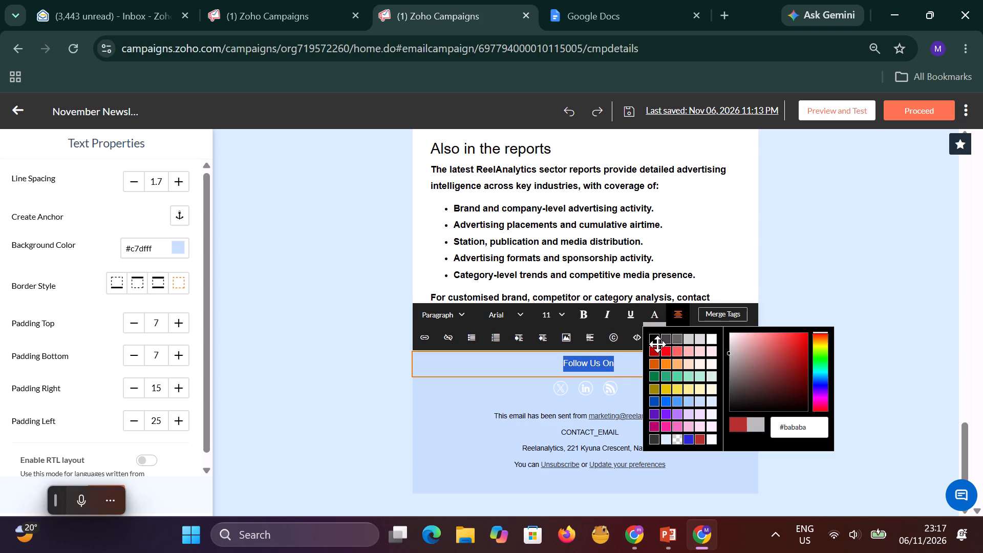
left_click(655, 339)
left_click(816, 289)
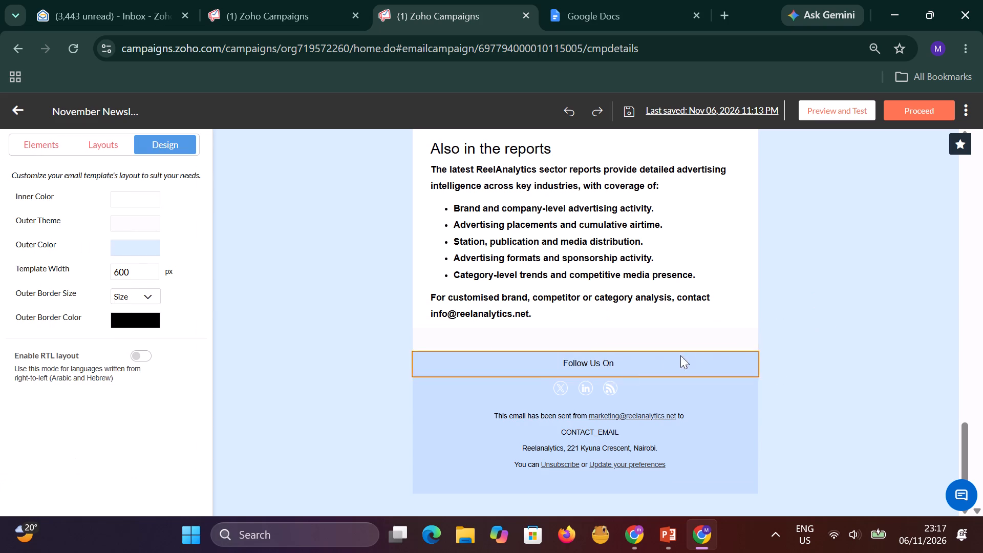
Change the icon style of the footer's social media icons to brand-coloured logos on white circles.
left_click(559, 386)
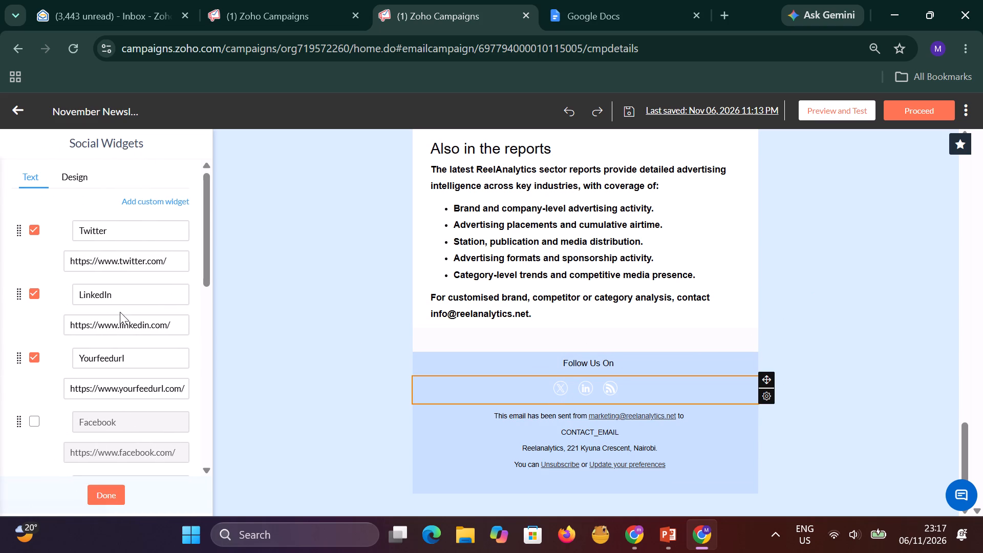
scroll(89, 293, "up", 3)
left_click(79, 177)
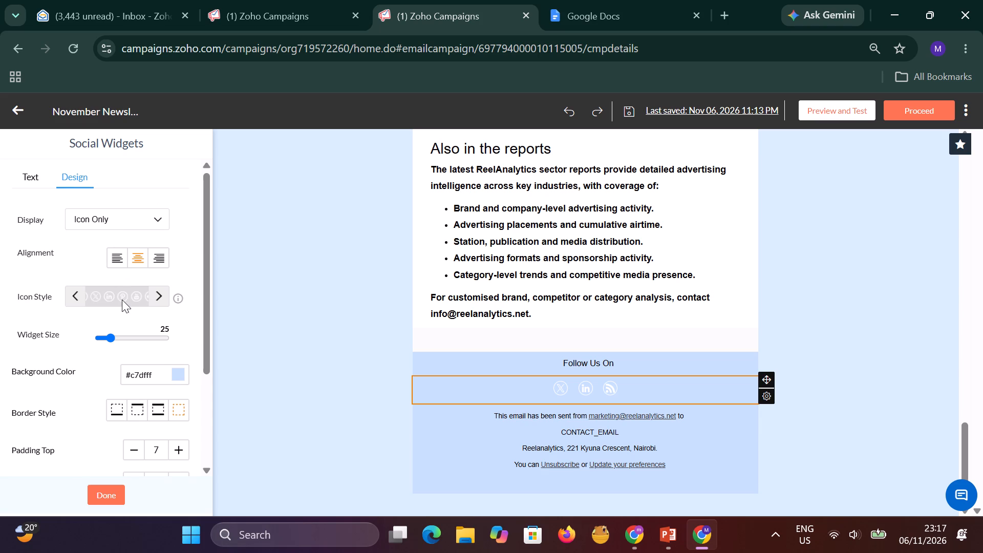
left_click(161, 294)
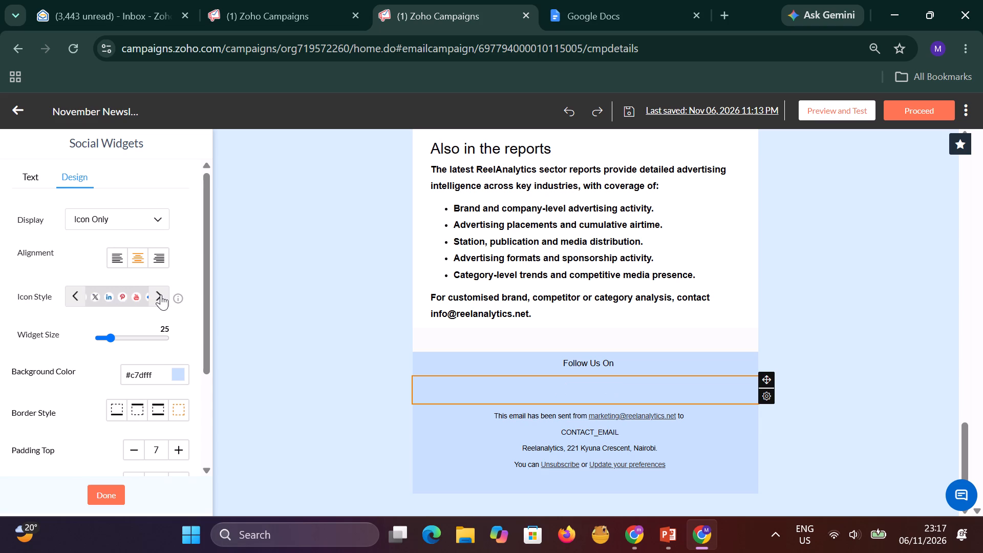
left_click(161, 294)
left_click(72, 292)
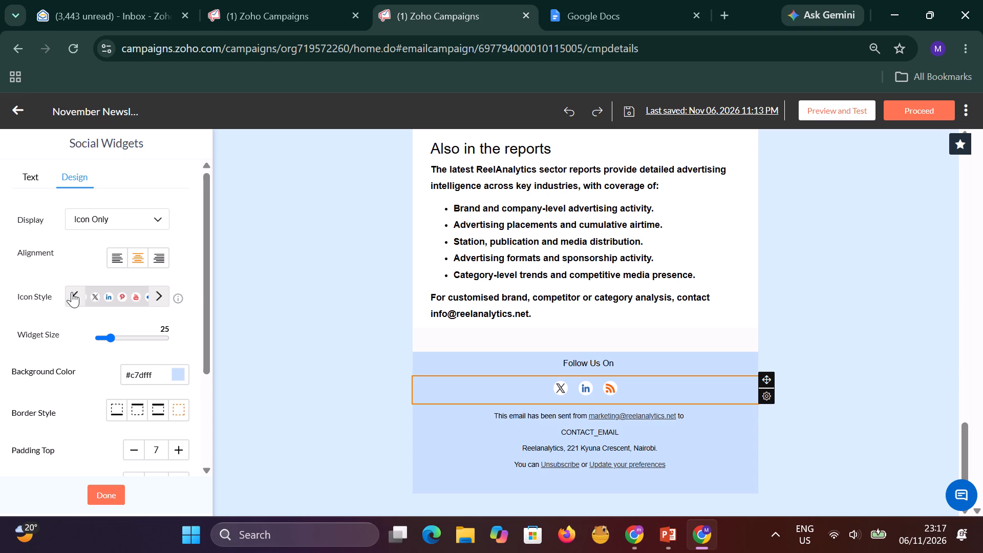
left_click(122, 299)
left_click(229, 283)
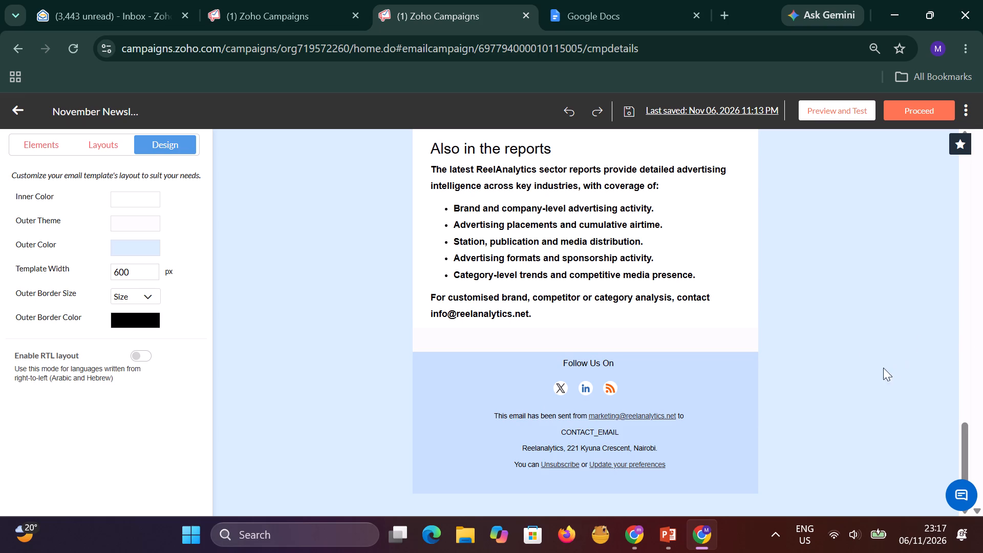
Set the font size of the "Follow Us On" text to 9.
left_click(603, 369)
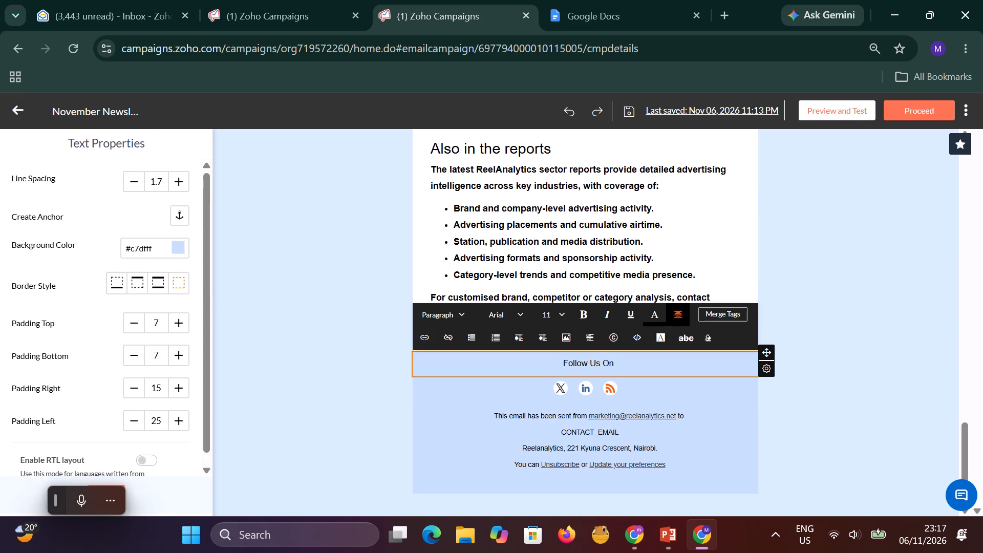
left_click(566, 312)
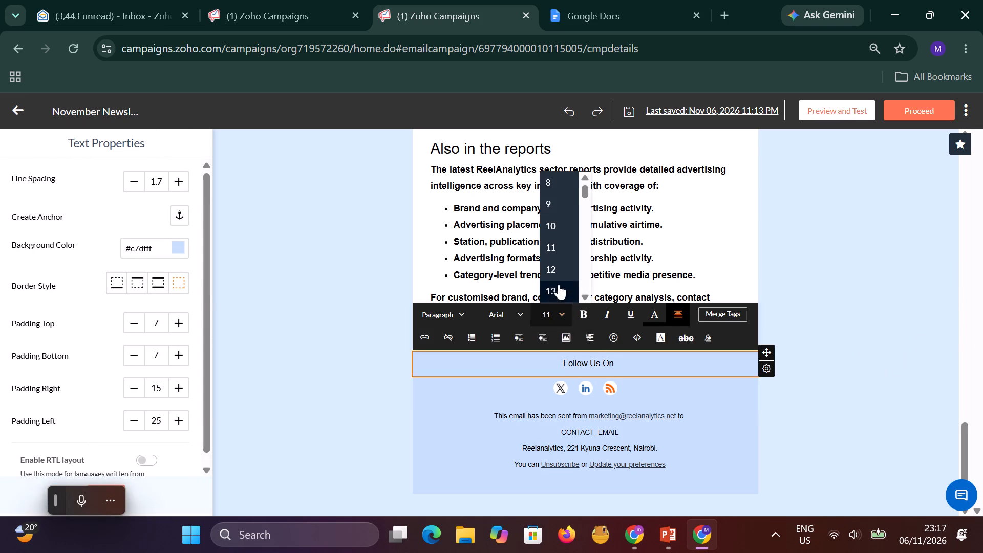
left_click(550, 199)
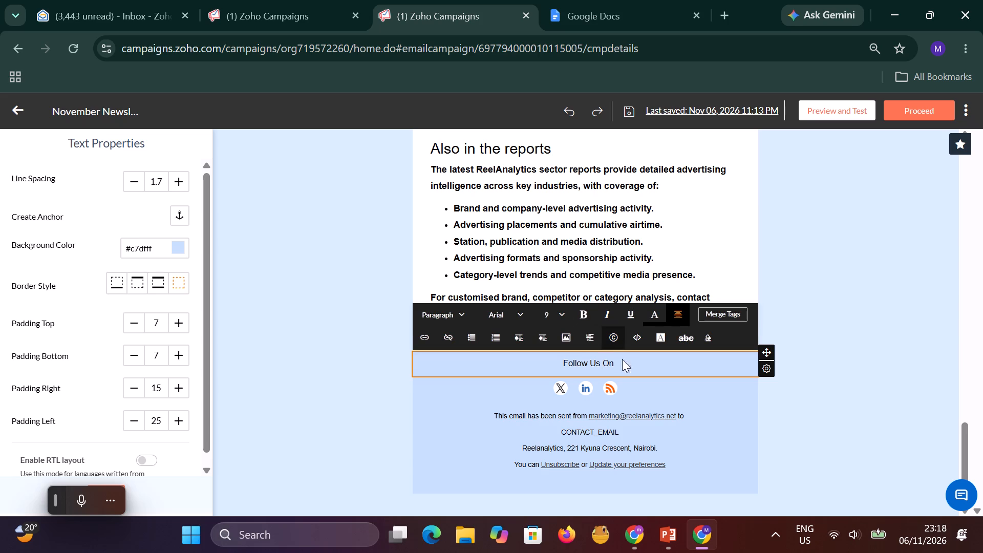
left_click_drag(613, 366, 553, 367)
left_click(565, 315)
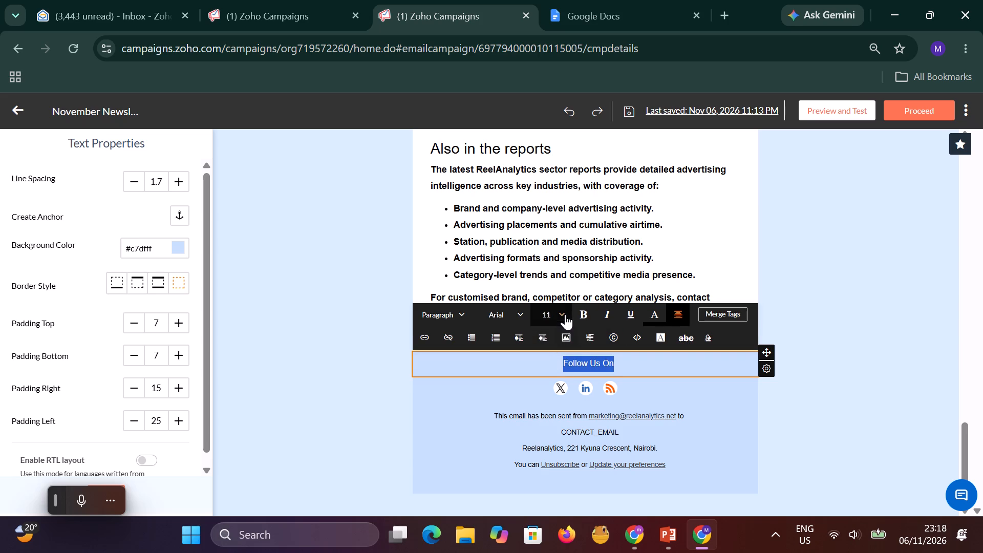
left_click(551, 198)
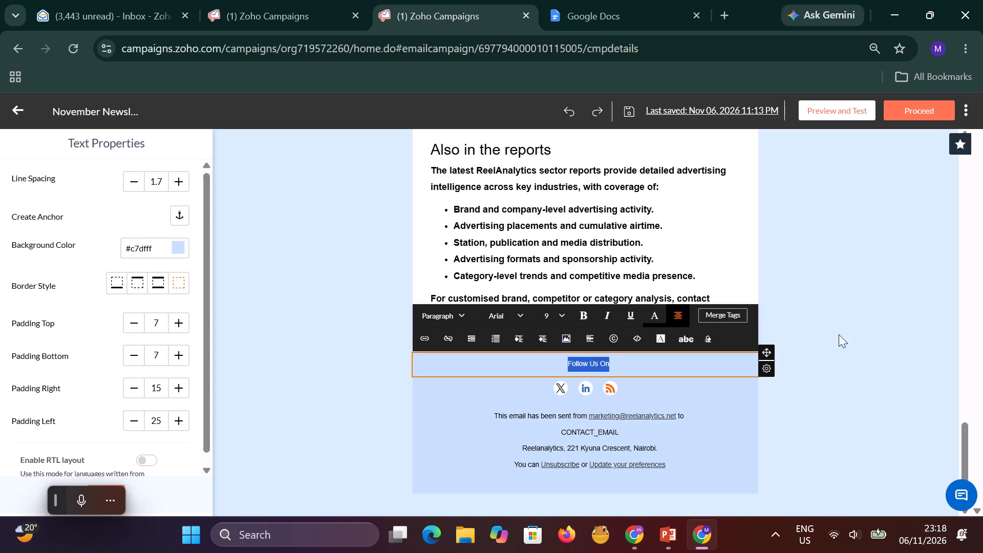
left_click(876, 314)
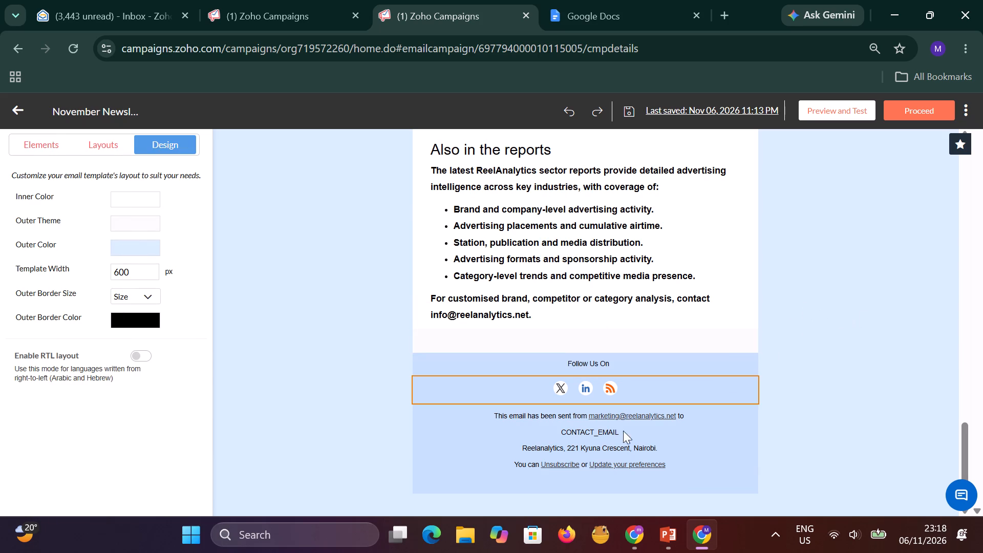
left_click(545, 454)
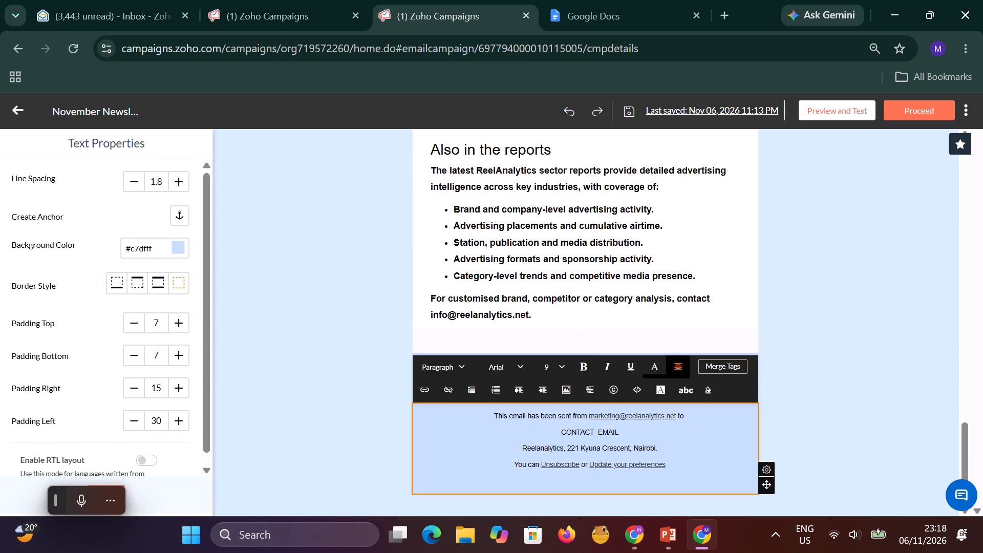
left_click(823, 396)
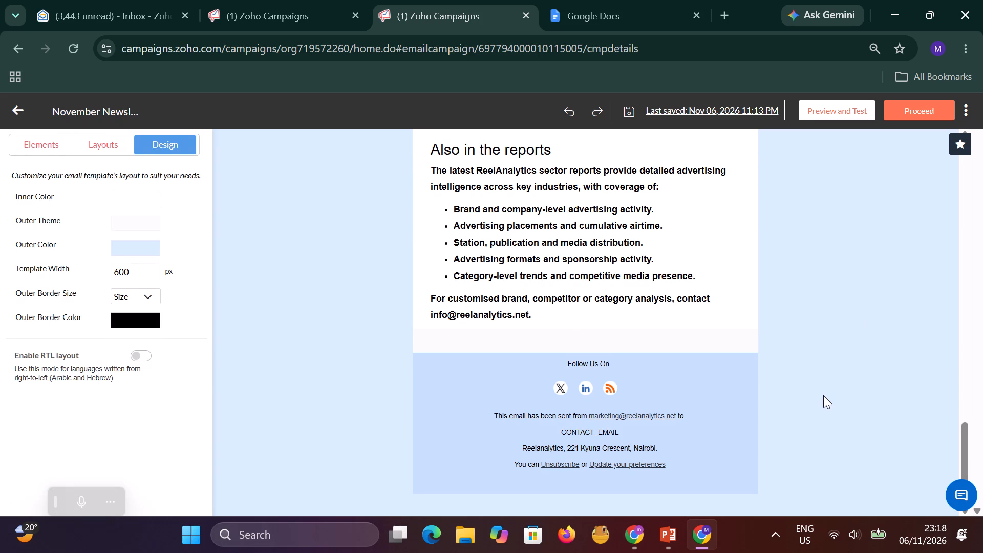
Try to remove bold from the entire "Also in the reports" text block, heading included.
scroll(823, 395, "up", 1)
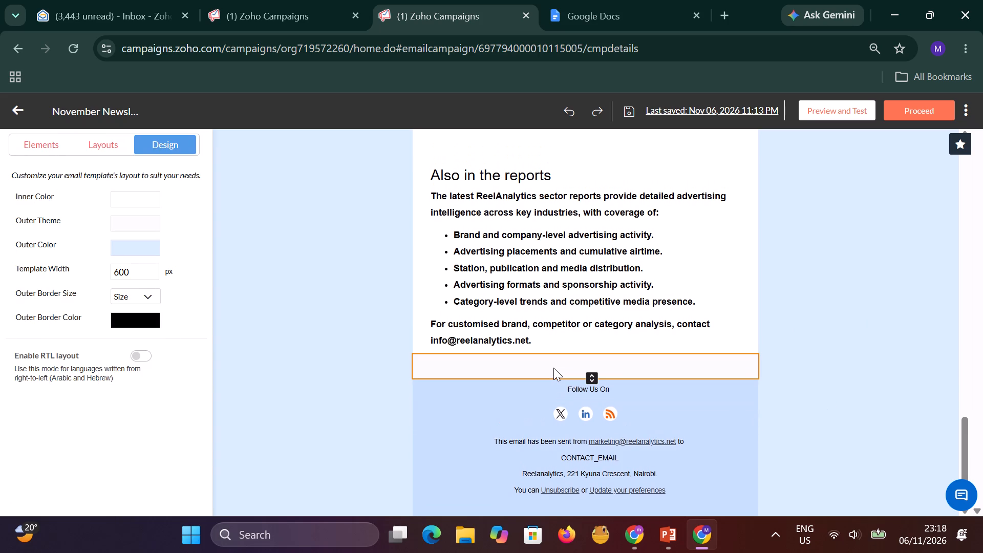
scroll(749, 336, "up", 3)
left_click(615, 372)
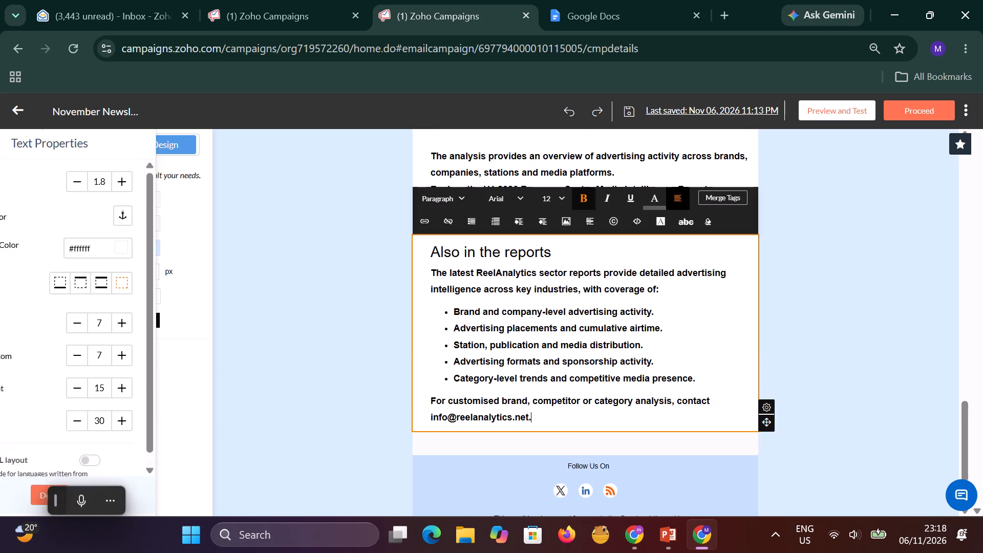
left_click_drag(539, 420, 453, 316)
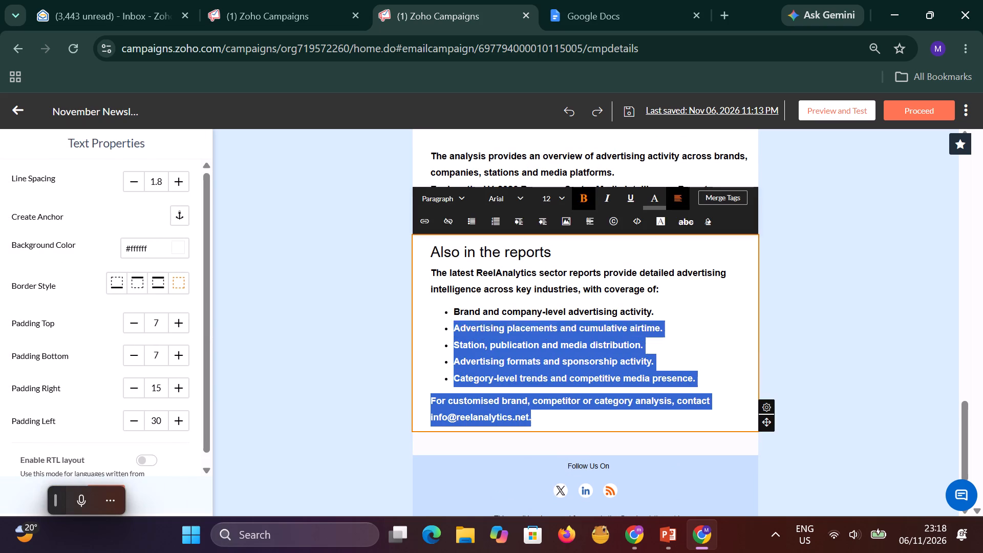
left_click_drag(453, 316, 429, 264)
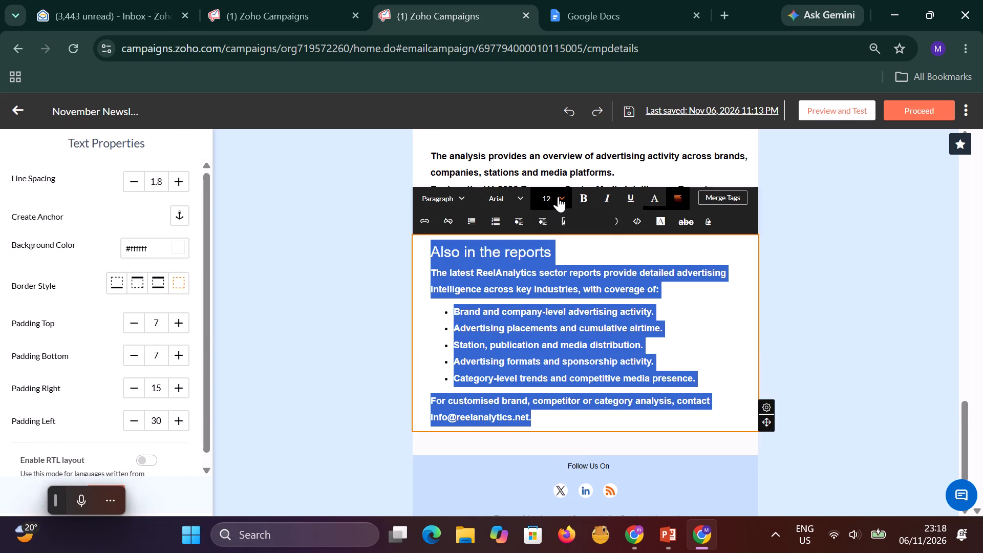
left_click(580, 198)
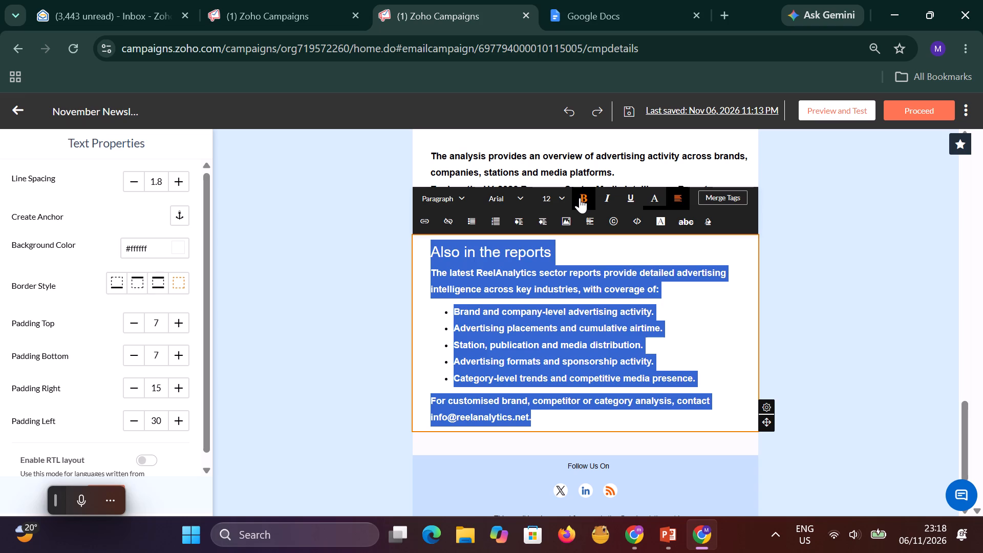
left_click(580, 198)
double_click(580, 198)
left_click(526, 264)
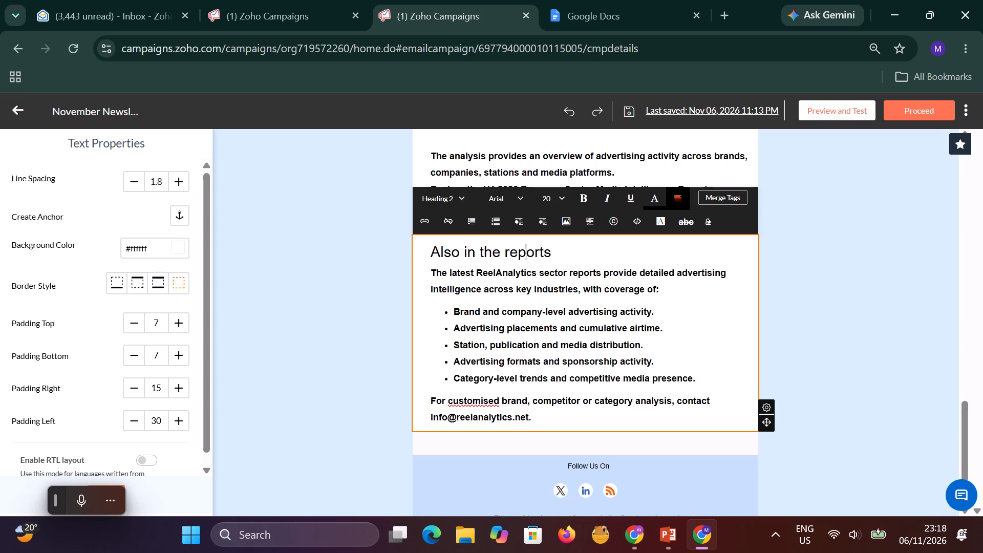
Correct "ReelAnalytics" to "Reelanalytics" in the first sentence under "Also in the reports".
left_click(504, 276)
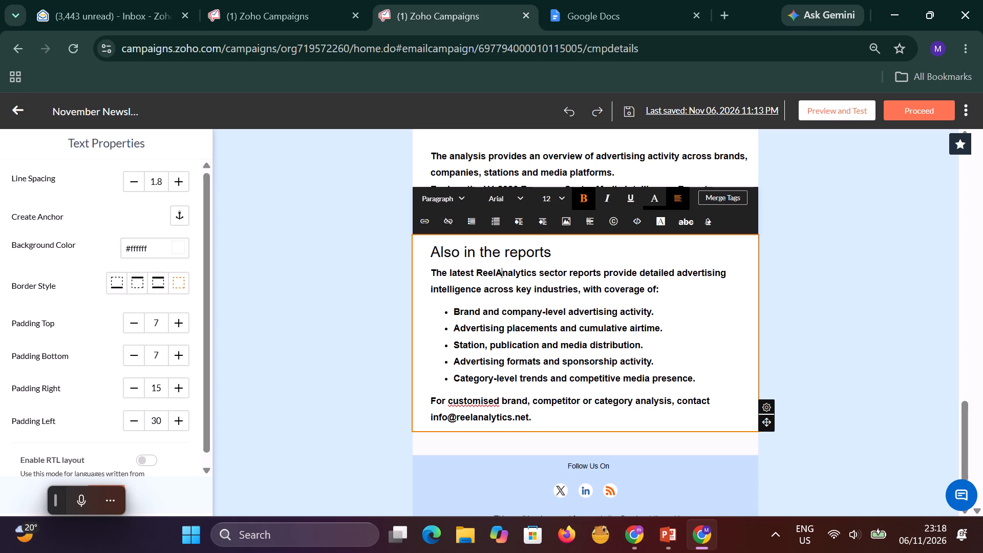
key("BackSpace")
key("a")
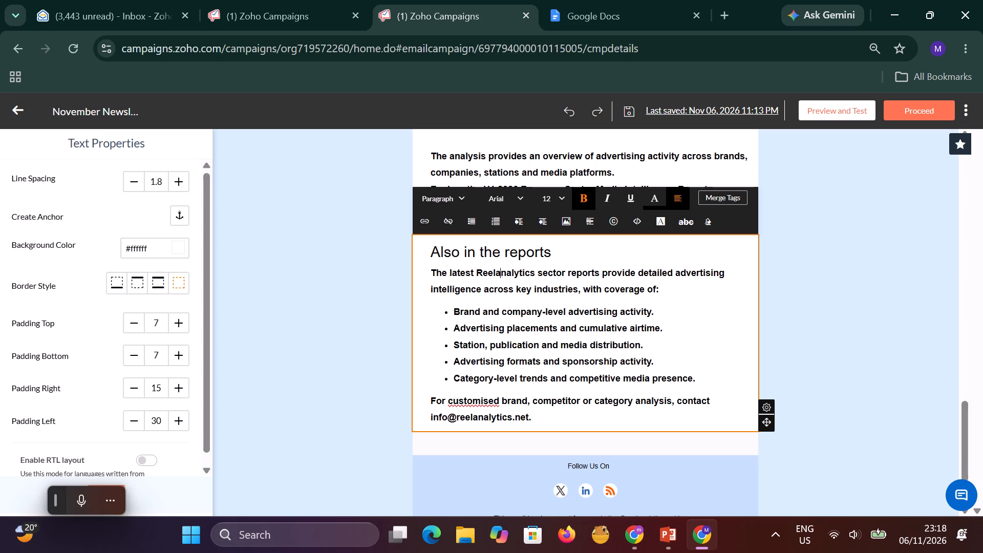
left_click(820, 295)
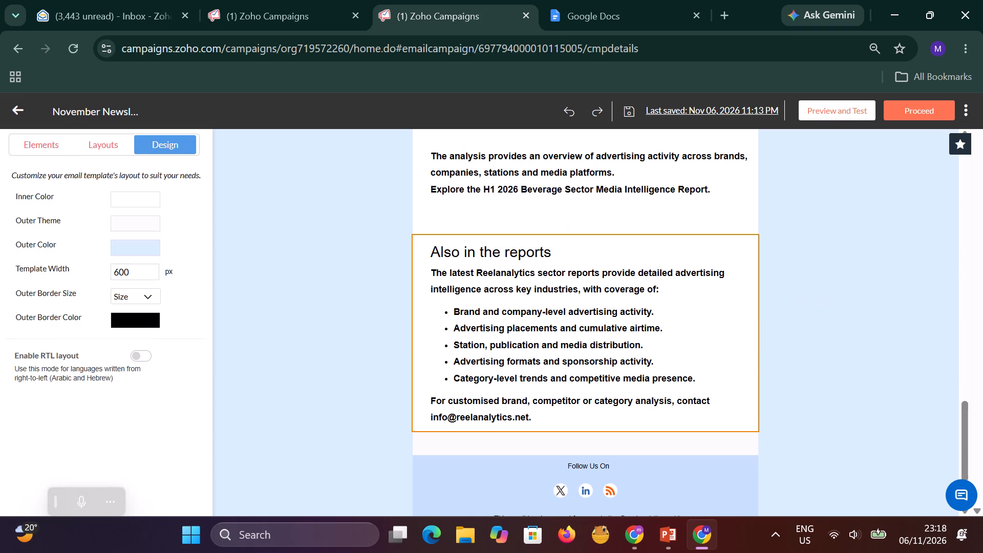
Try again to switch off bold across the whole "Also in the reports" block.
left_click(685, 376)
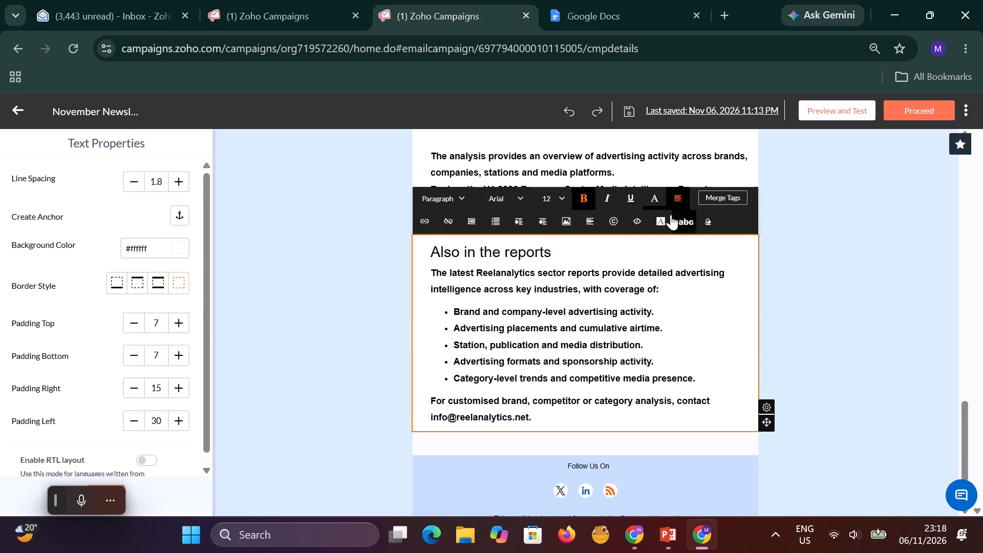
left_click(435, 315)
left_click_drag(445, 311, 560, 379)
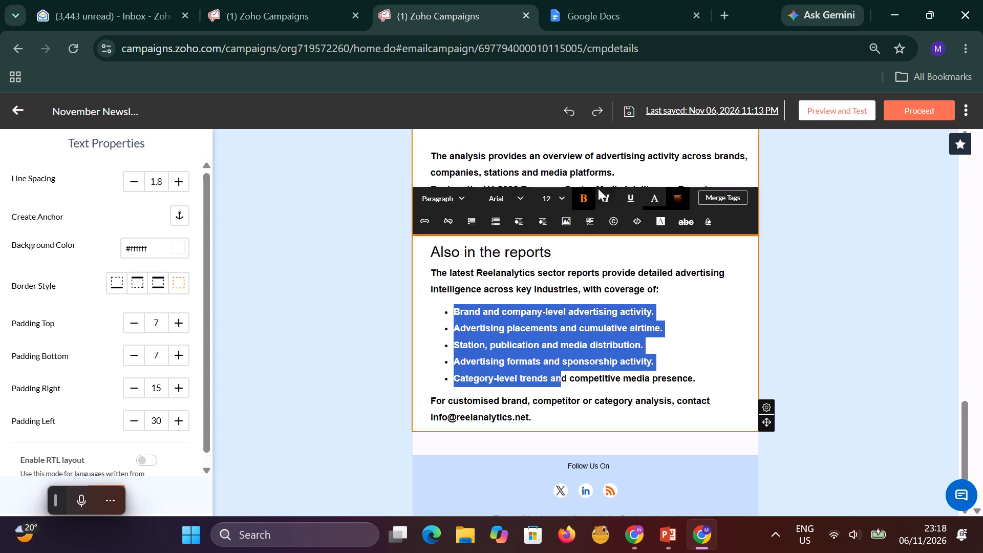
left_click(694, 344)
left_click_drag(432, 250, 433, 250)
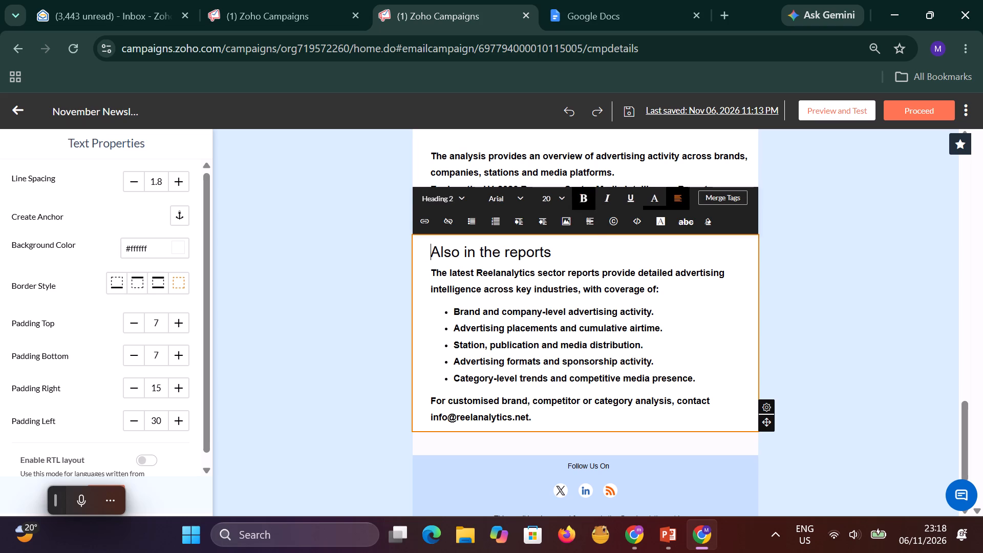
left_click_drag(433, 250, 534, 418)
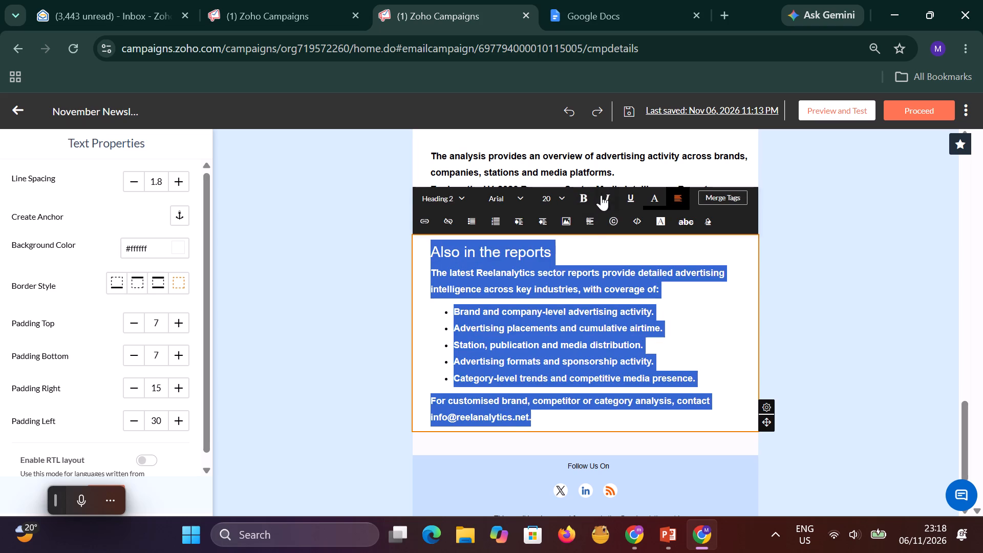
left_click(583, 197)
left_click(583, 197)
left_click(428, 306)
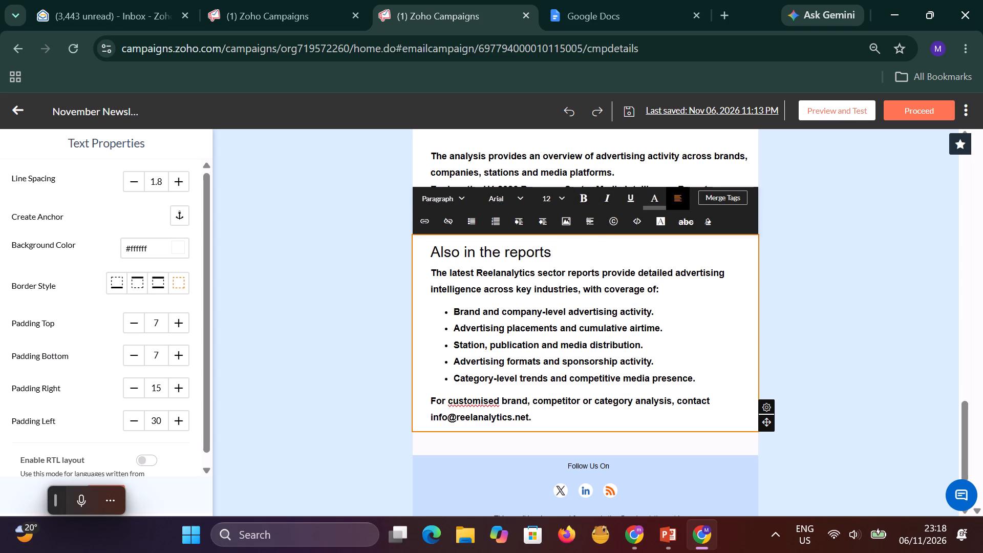
Make the paragraphs and bullets under "Also in the reports" regular weight, with the heading in bold.
left_click_drag(431, 274, 505, 415)
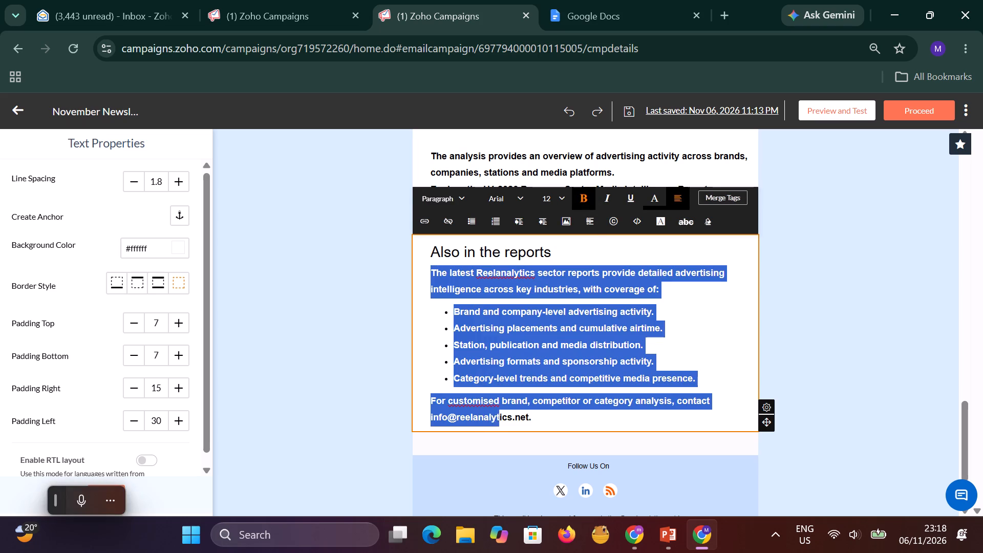
left_click_drag(505, 415, 530, 415)
left_click(589, 199)
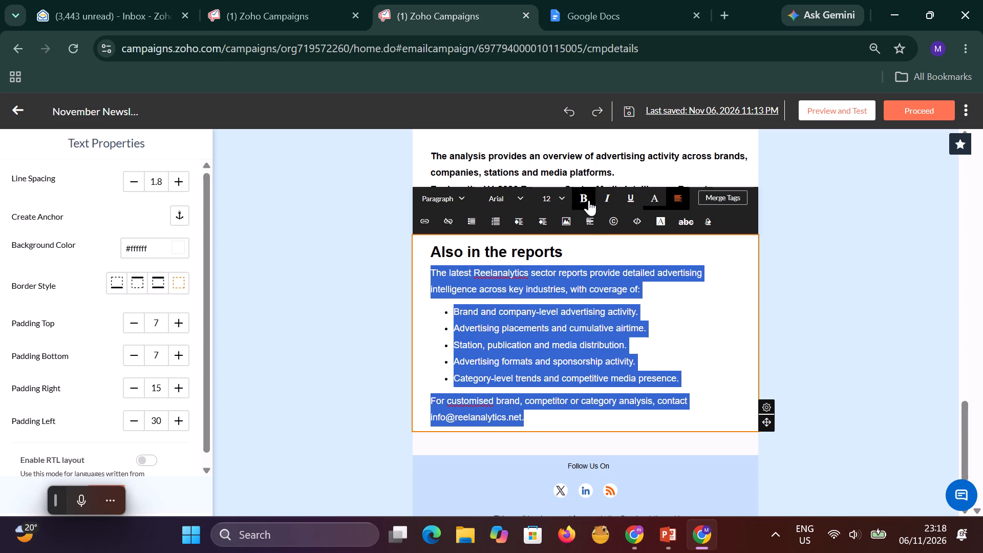
left_click(676, 321)
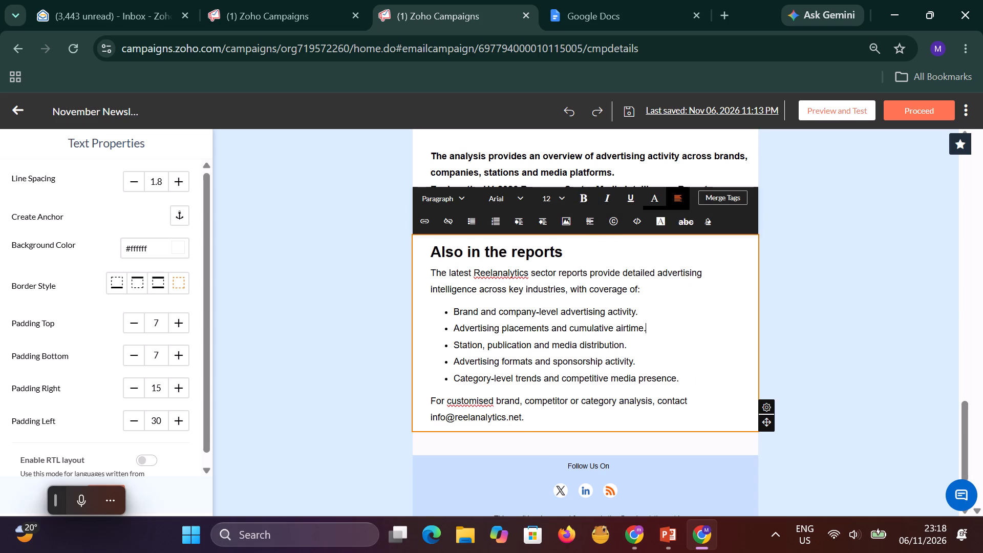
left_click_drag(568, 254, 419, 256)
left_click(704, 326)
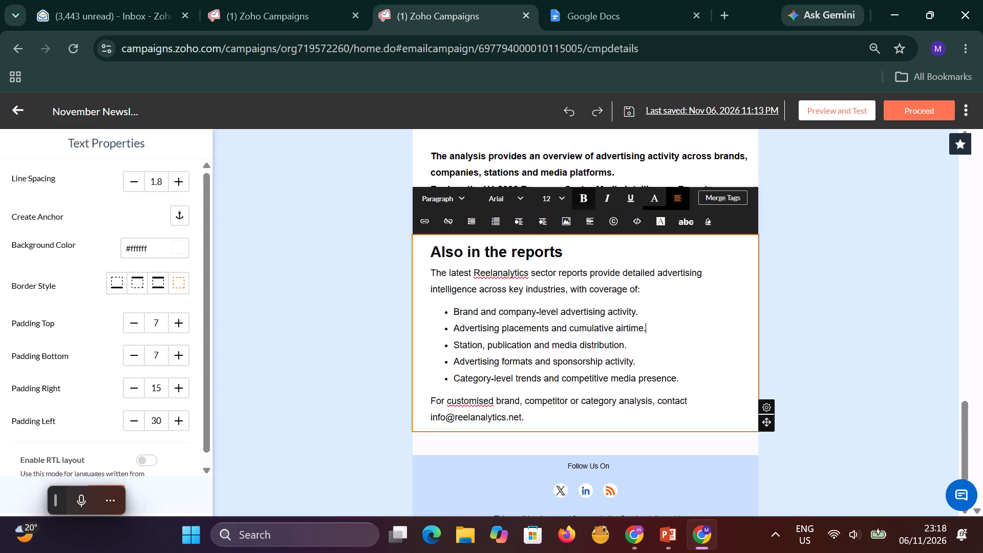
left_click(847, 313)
Remove bold from all the body text under "03. Beverage advertising: Understanding the airtime landscape".
scroll(700, 314, "up", 4)
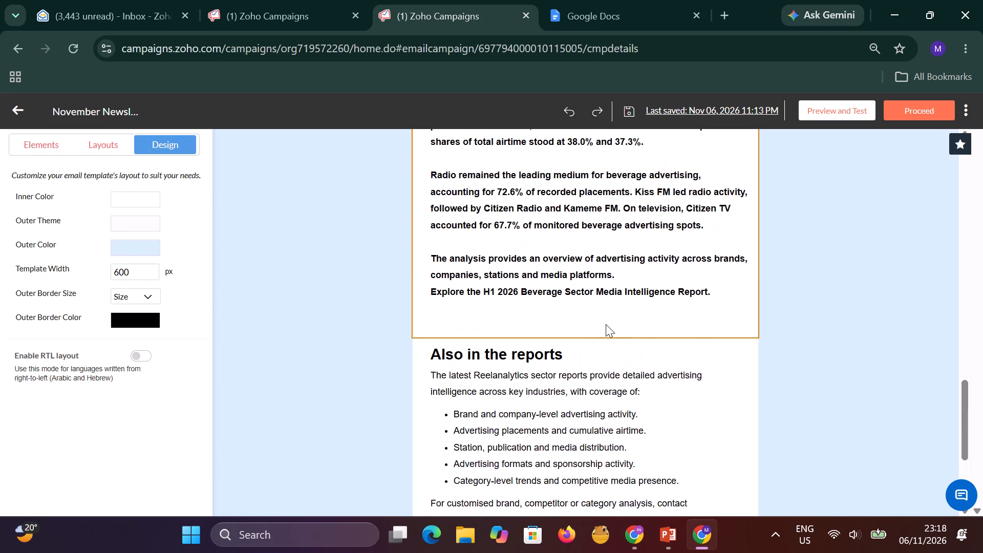
left_click(563, 324)
scroll(830, 396, "up", 5)
scroll(520, 395, "down", 3)
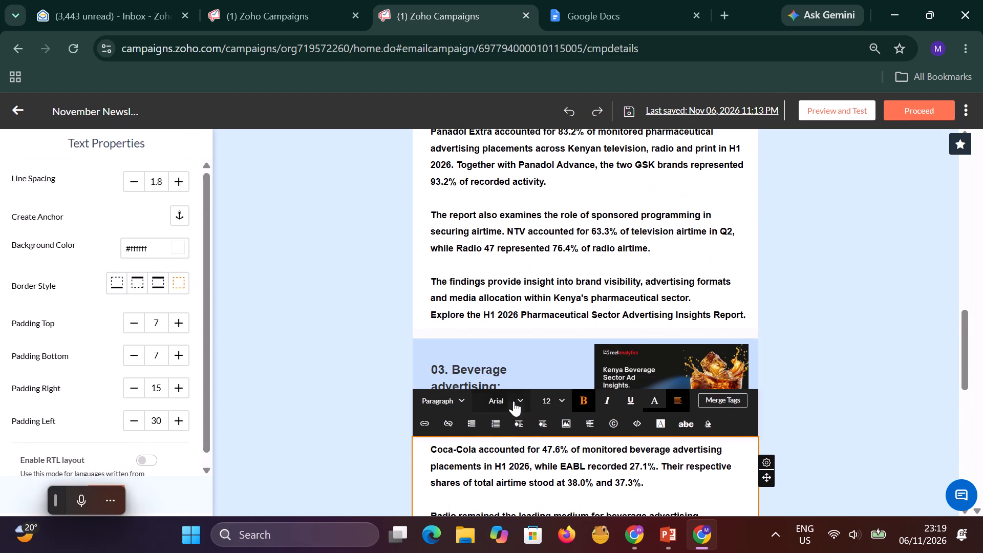
scroll(509, 447, "down", 2)
left_click(837, 378)
scroll(495, 418, "down", 1)
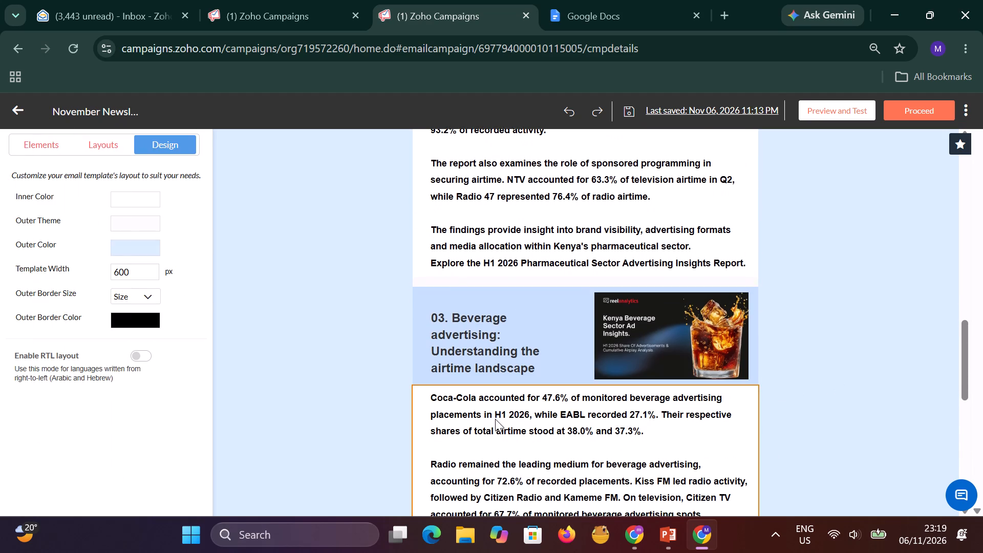
scroll(495, 419, "down", 9)
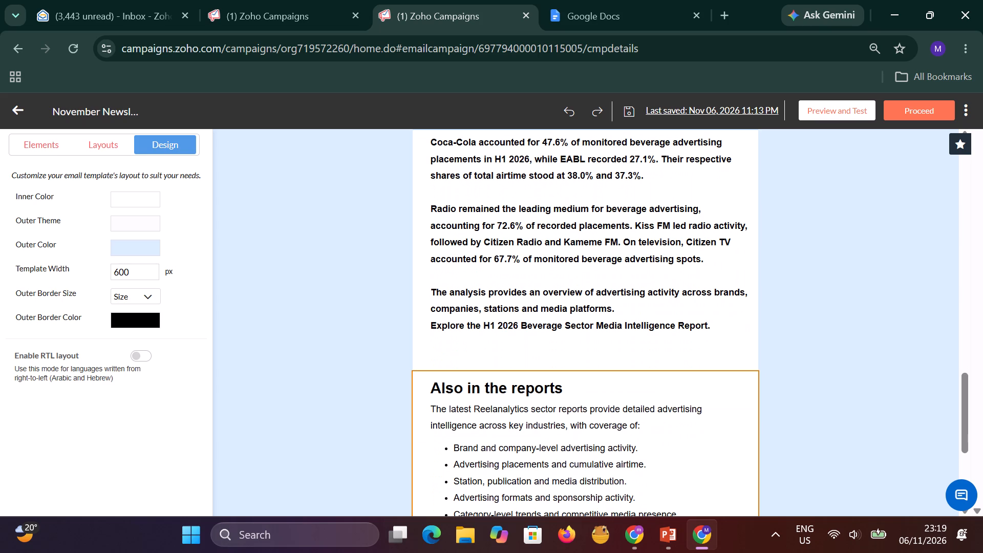
scroll(535, 376, "up", 2)
scroll(618, 231, "up", 3)
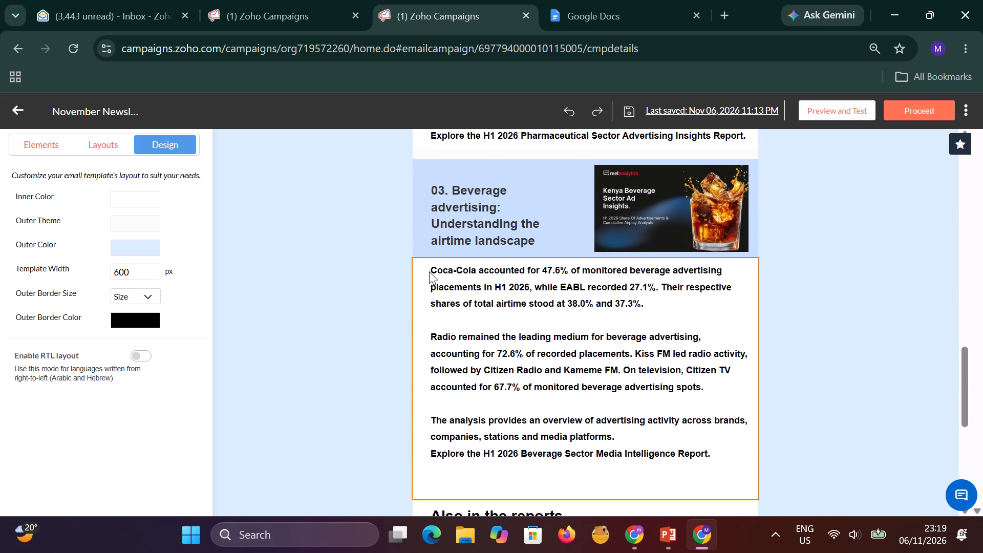
left_click(429, 271)
left_click_drag(431, 270, 480, 370)
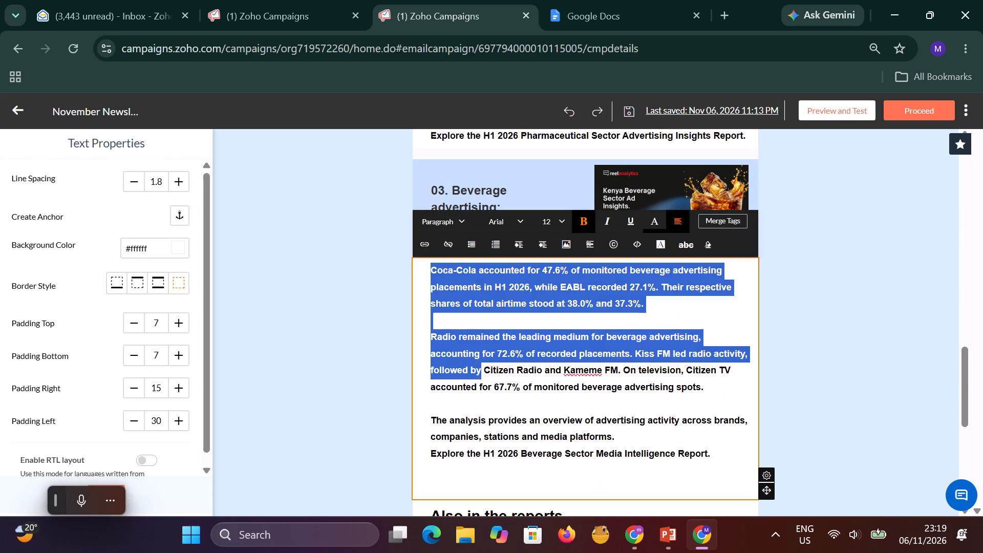
left_click_drag(480, 370, 712, 457)
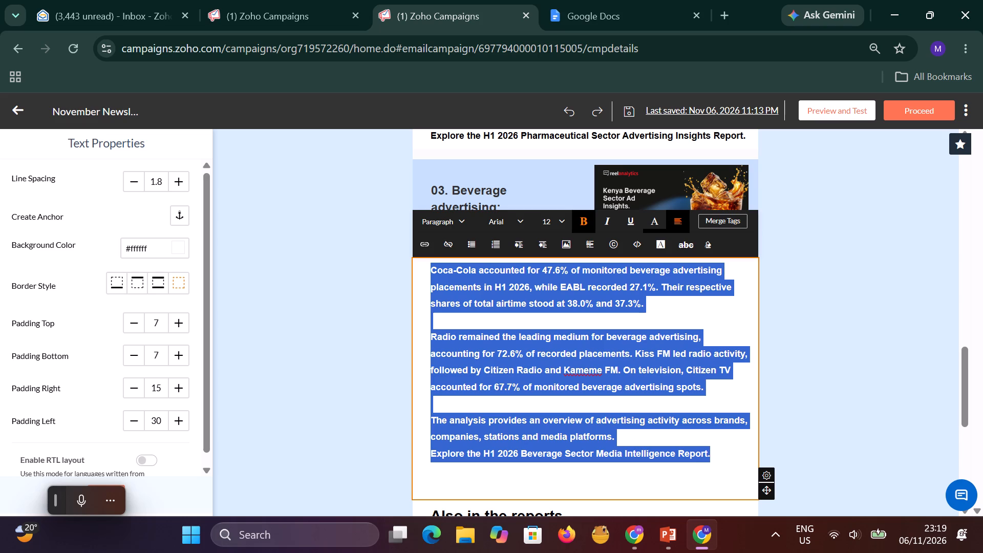
left_click(584, 224)
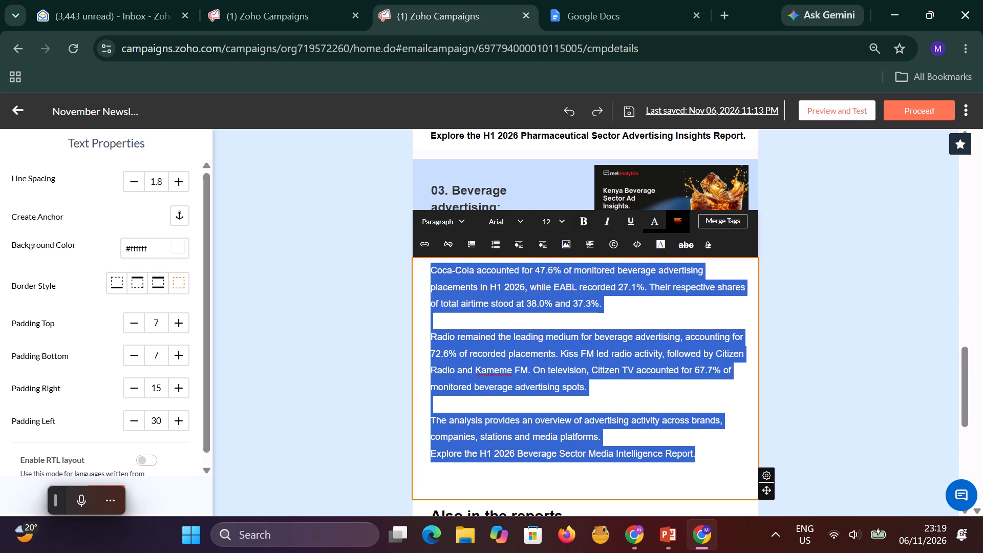
left_click(772, 310)
Remove bold from all the body text under "02. Pharmaceutical advertising: Panadol Extra leads the market".
scroll(636, 296, "up", 7)
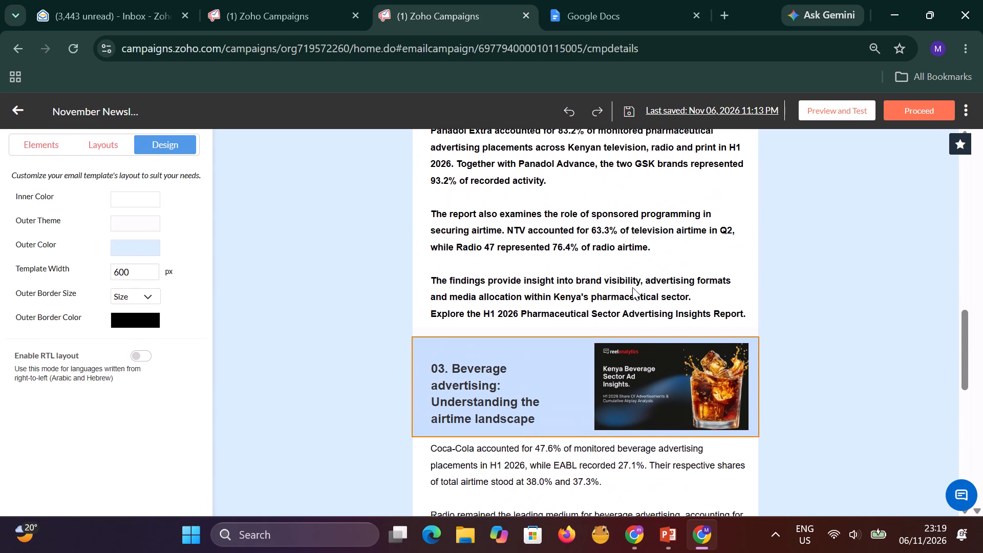
left_click_drag(753, 313, 718, 317)
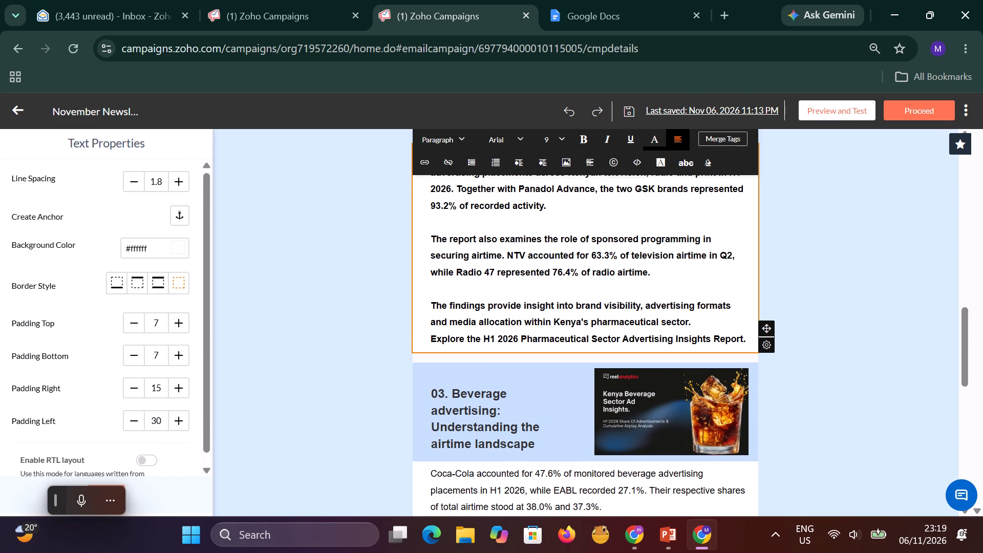
scroll(443, 224, "up", 3)
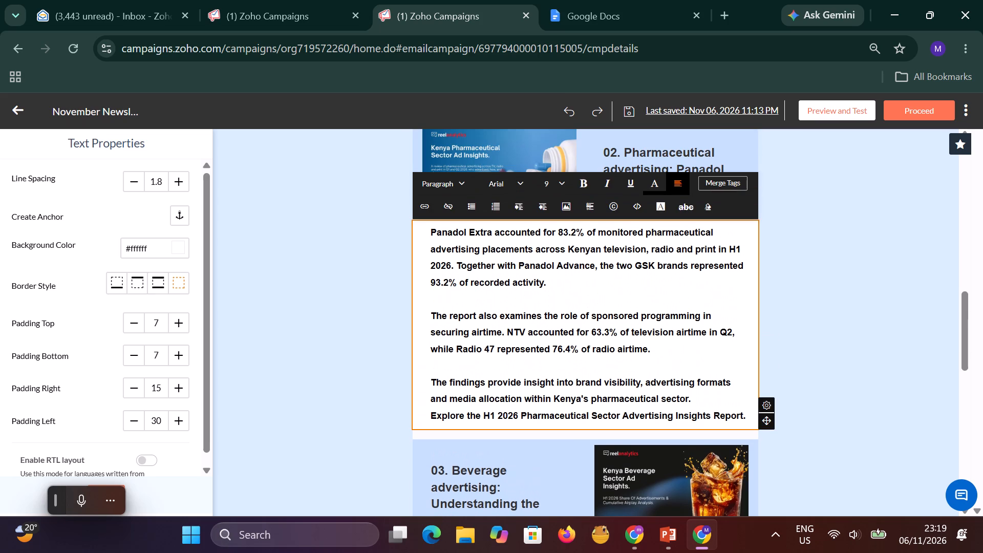
left_click_drag(430, 234, 737, 419)
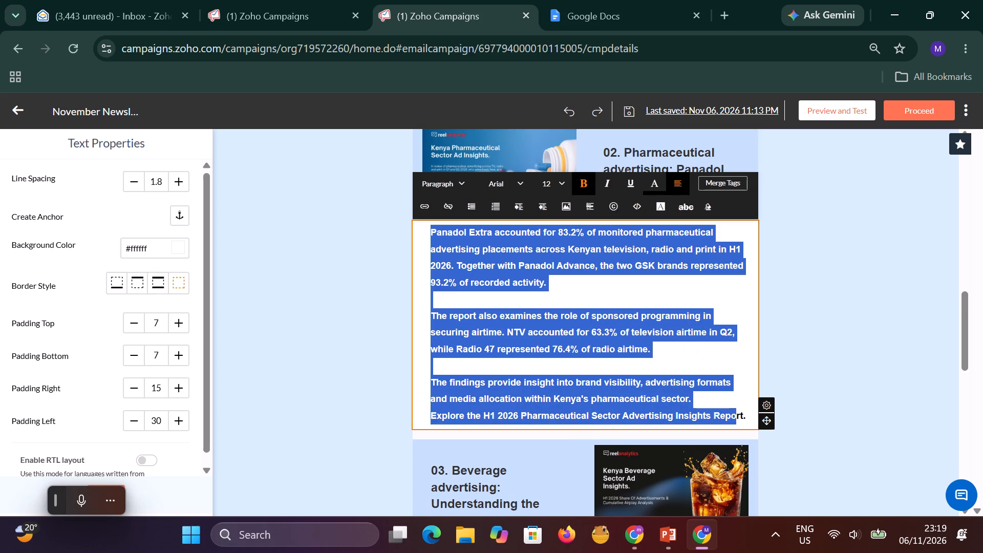
left_click_drag(737, 419, 754, 414)
left_click(584, 188)
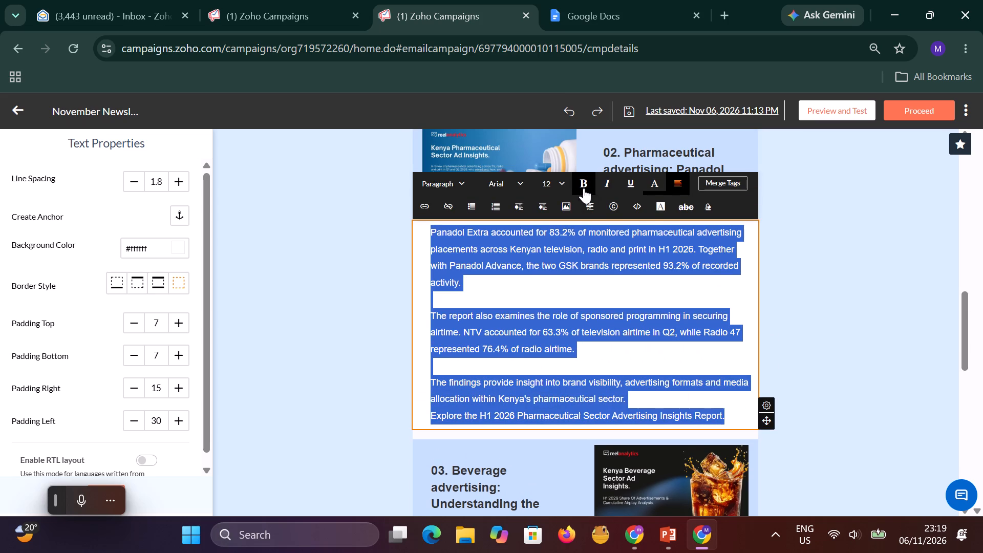
left_click(809, 295)
Remove bold from all the body text under "01. Synthetic data: Understanding its place in consumer research", including "Read the full feature".
scroll(631, 276, "up", 4)
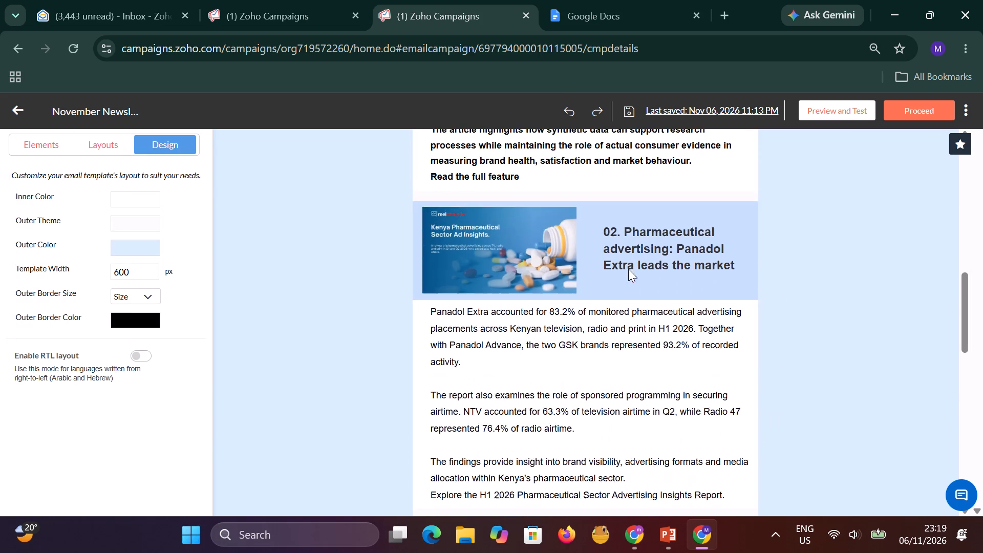
scroll(628, 268, "up", 5)
scroll(582, 262, "up", 3)
scroll(482, 253, "up", 1)
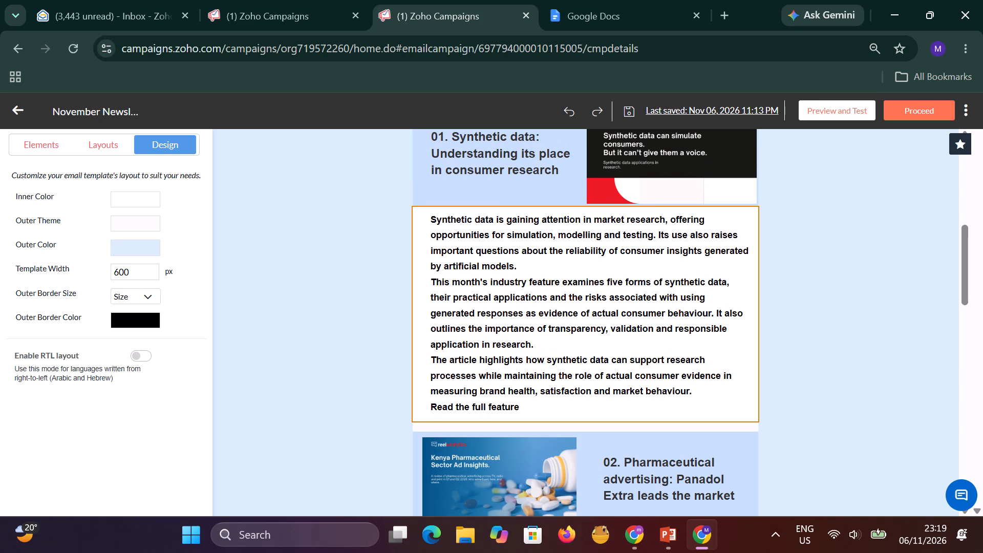
left_click_drag(432, 219, 527, 405)
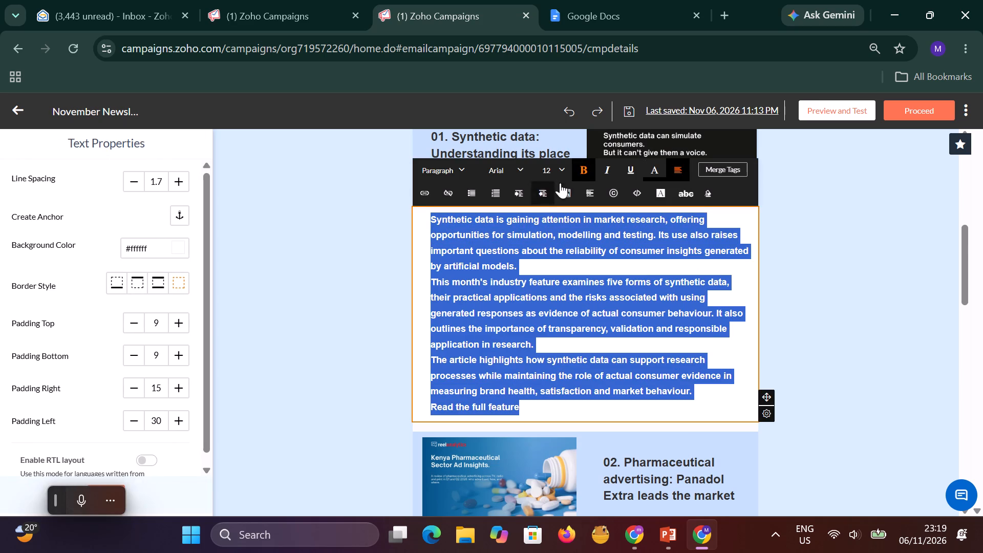
left_click(585, 168)
left_click(801, 292)
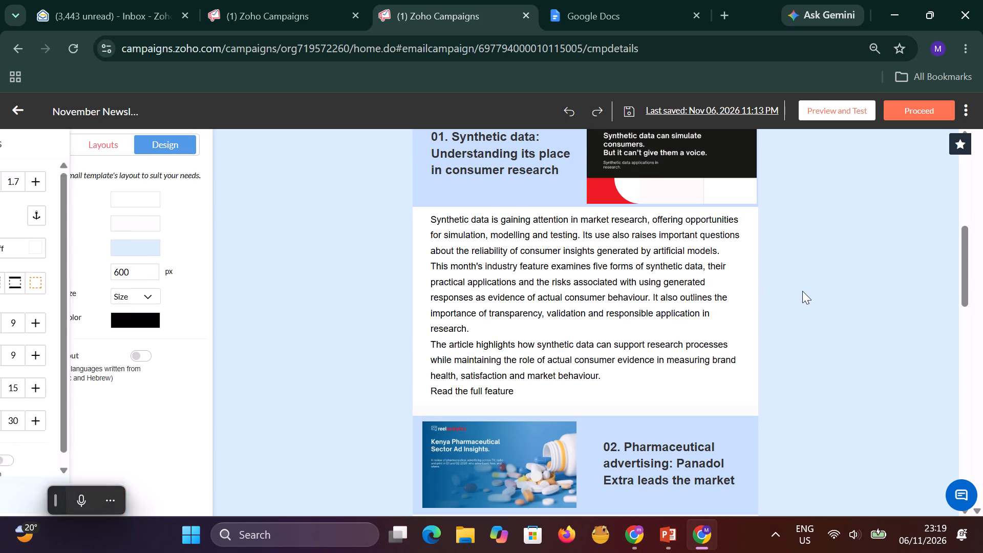
Review the text formatting of the newsletter from the Synthetic data section down to the footer and back.
scroll(805, 283, "down", 8)
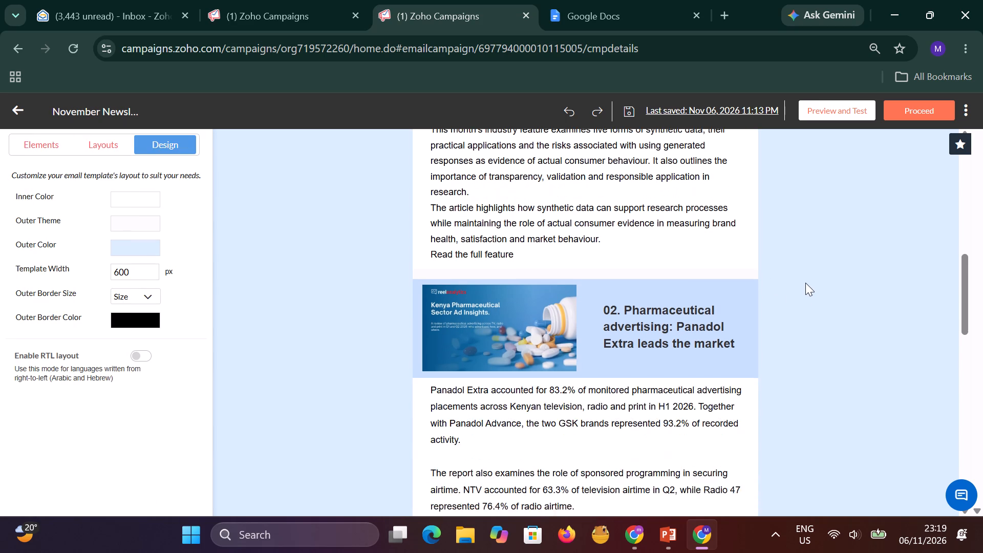
scroll(805, 283, "down", 15)
scroll(805, 285, "down", 11)
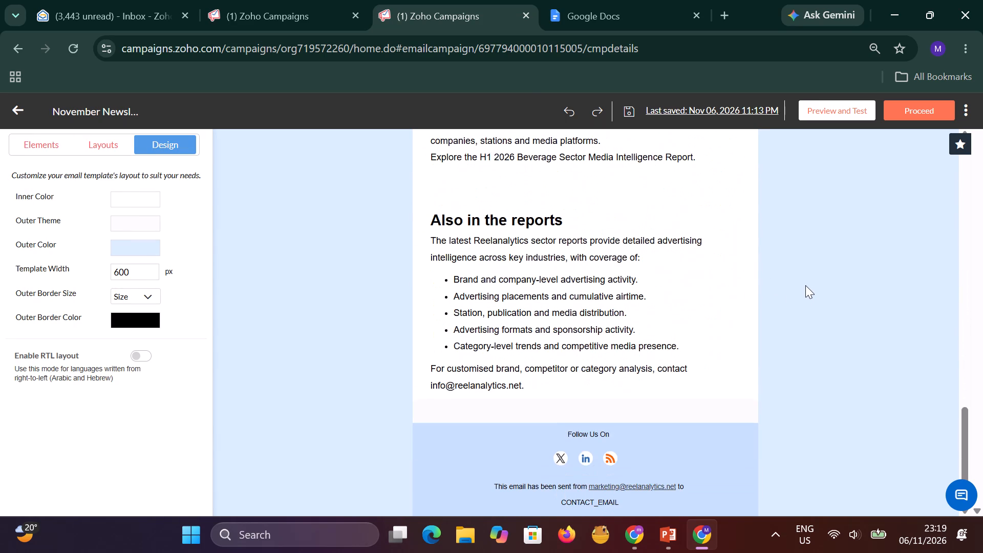
scroll(805, 285, "down", 11)
scroll(805, 285, "up", 7)
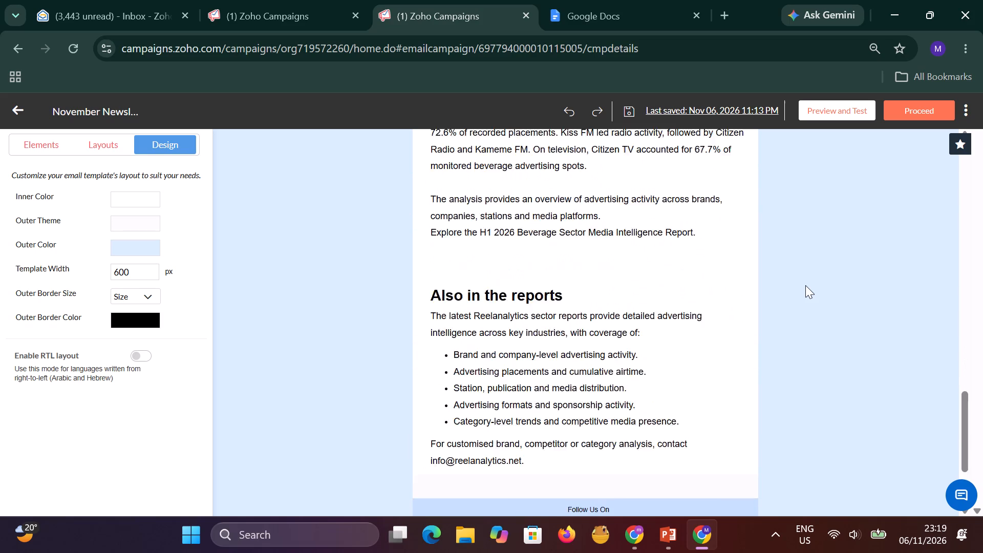
scroll(805, 285, "up", 14)
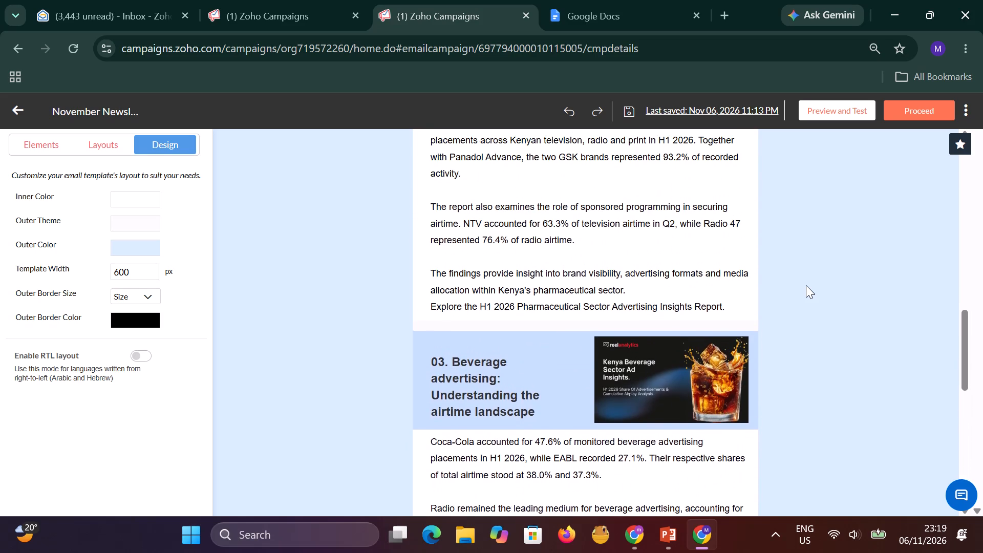
scroll(806, 285, "up", 19)
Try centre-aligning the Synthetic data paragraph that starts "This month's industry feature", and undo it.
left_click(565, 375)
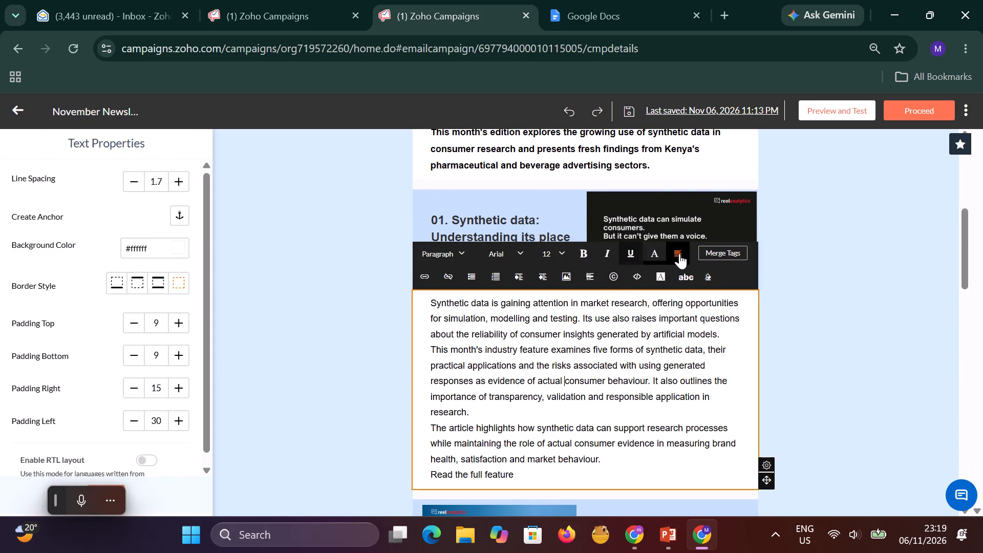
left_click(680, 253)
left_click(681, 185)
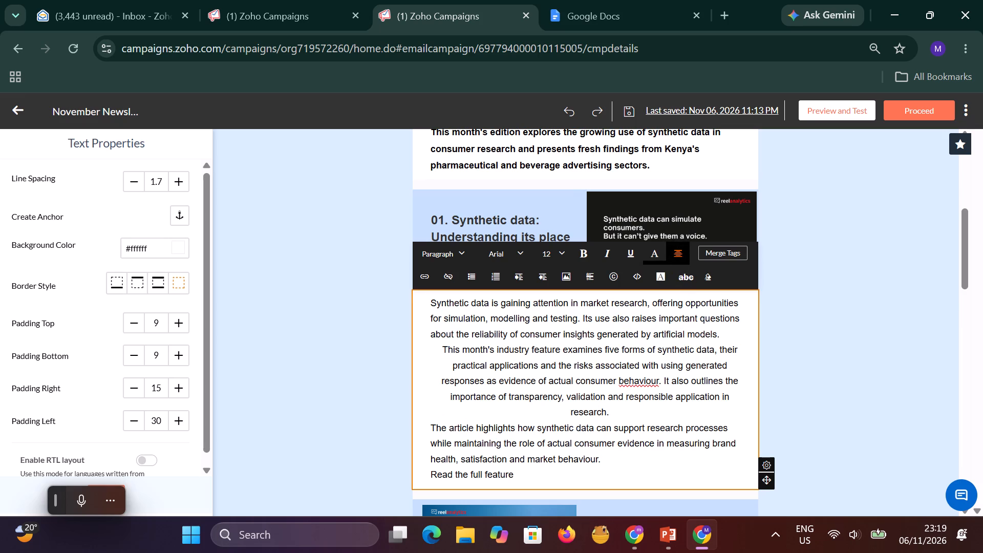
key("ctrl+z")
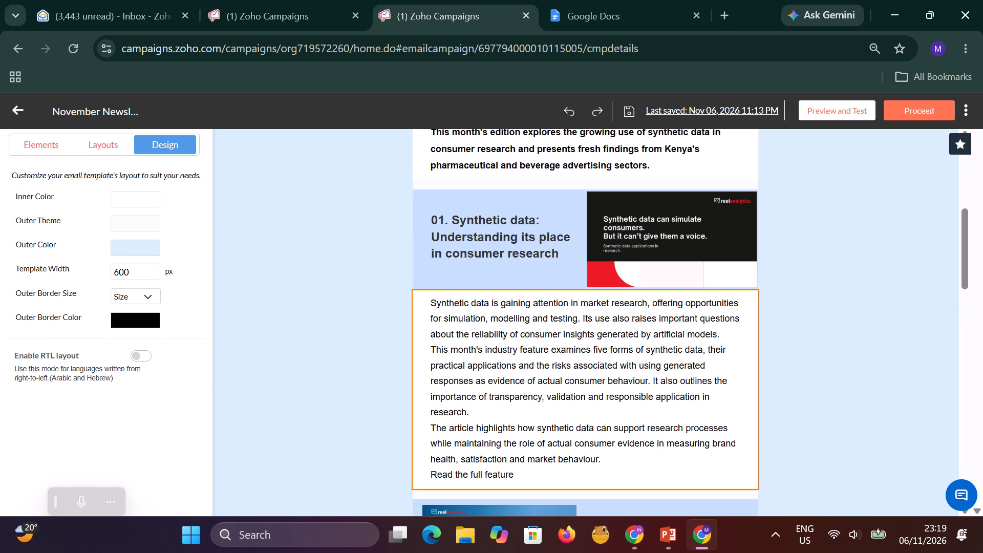
Centre-align the entire body text block under "01. Synthetic data", including "Read the full feature".
left_click_drag(432, 304, 530, 469)
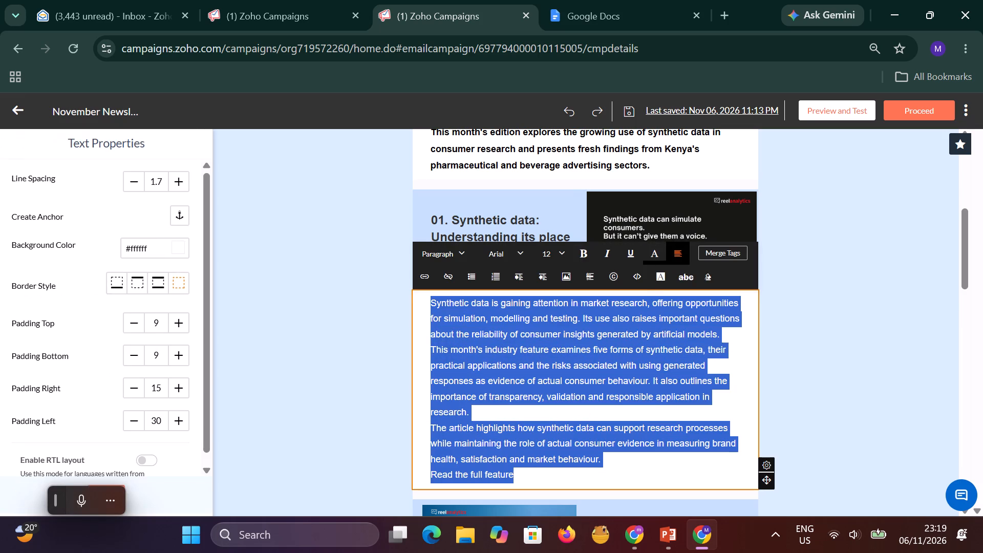
left_click(675, 252)
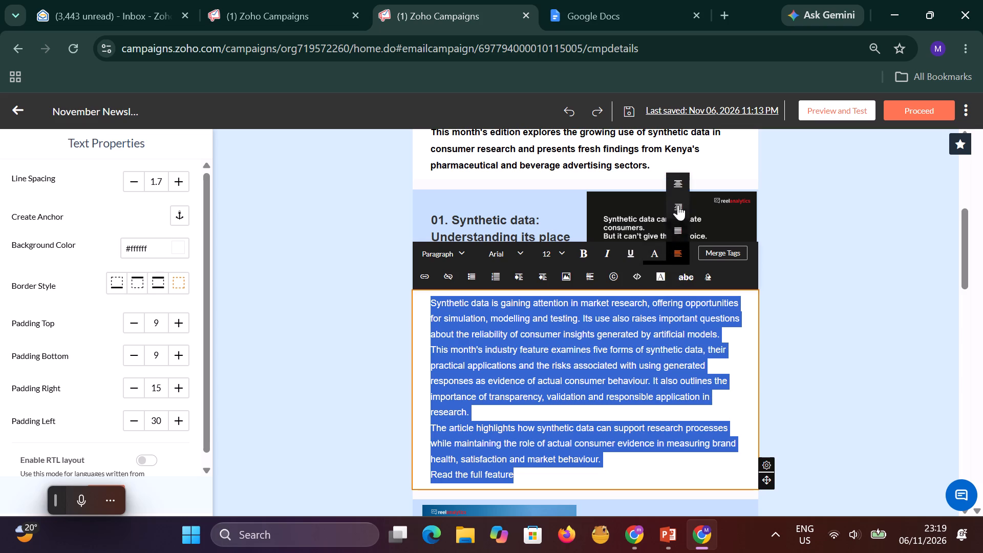
left_click(678, 177)
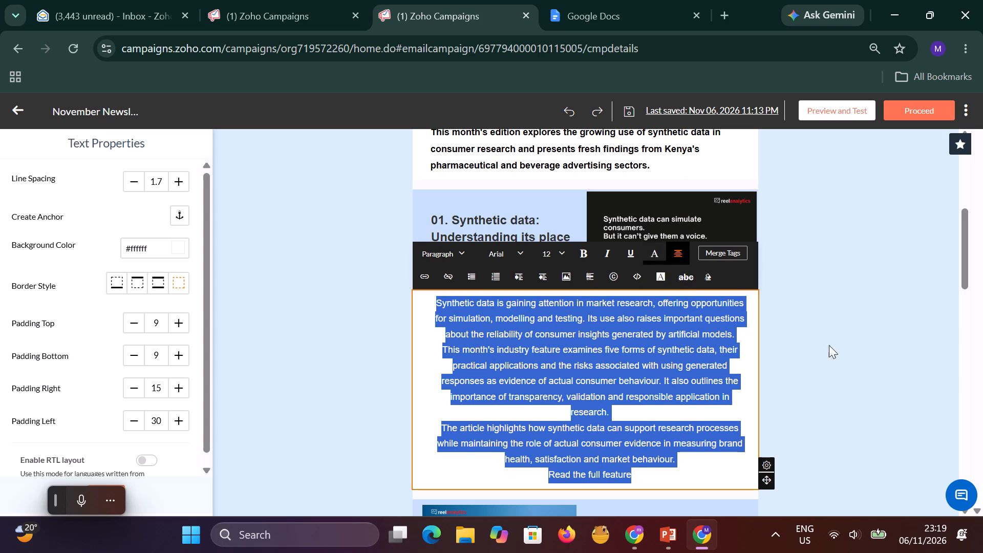
left_click(841, 310)
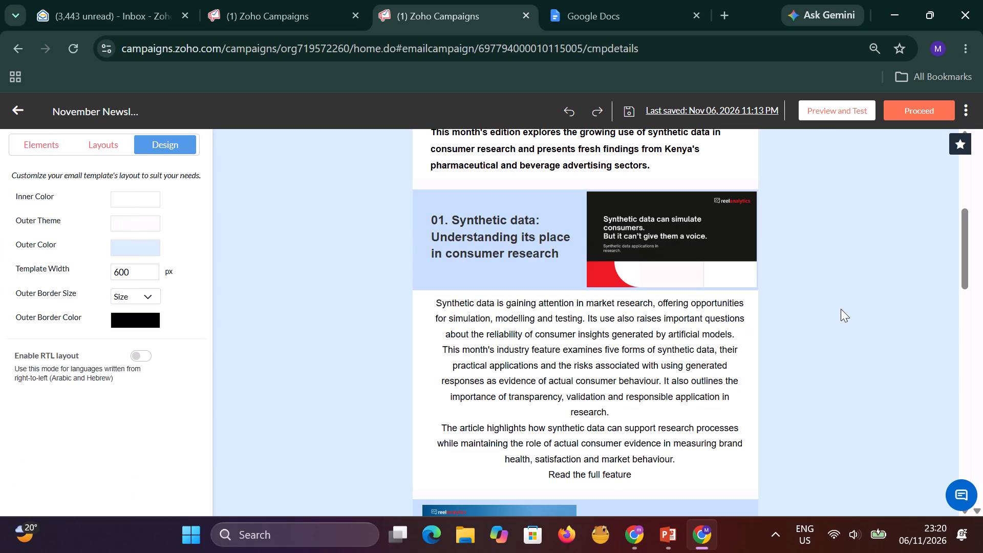
Remove bold from the introductory paragraph under "November's industry insights".
scroll(701, 351, "up", 3)
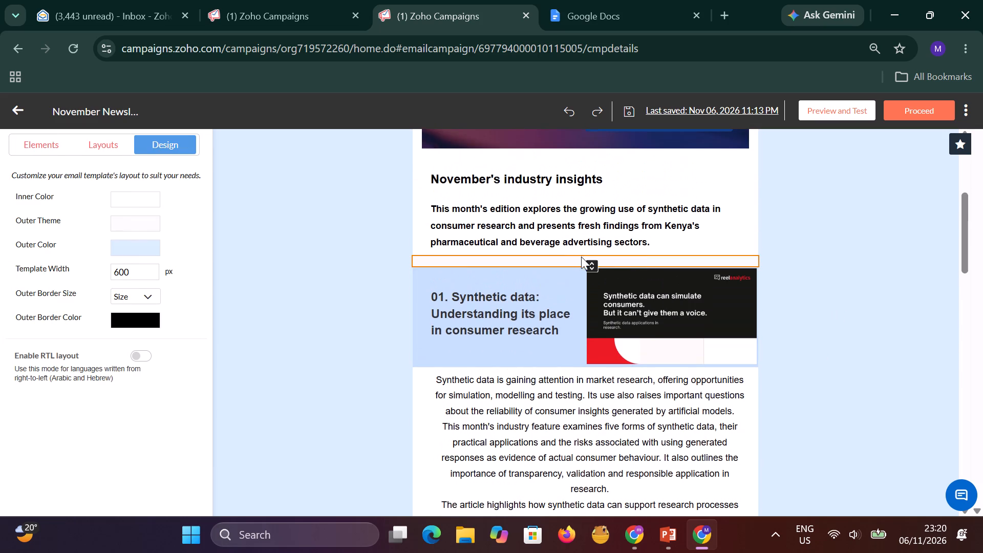
left_click(546, 229)
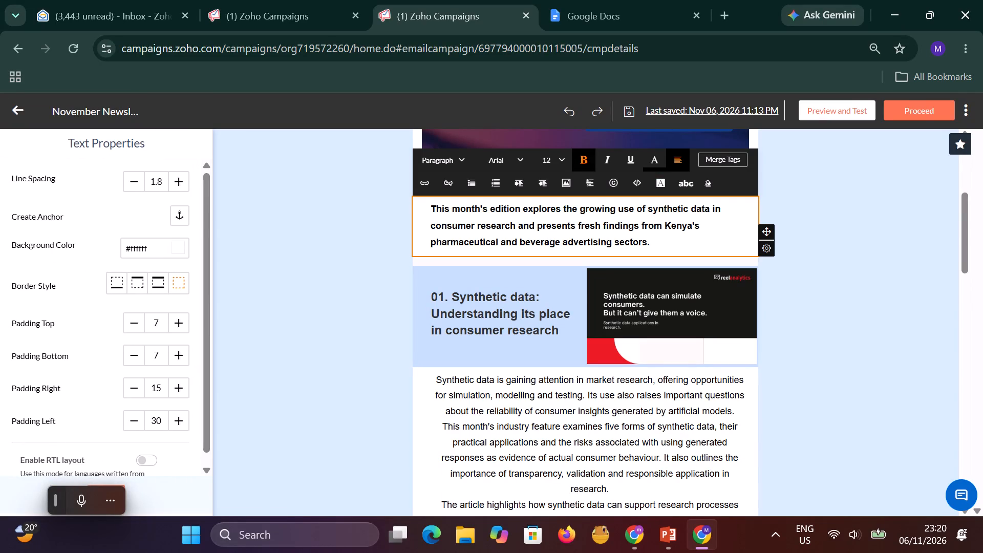
left_click_drag(650, 241, 417, 207)
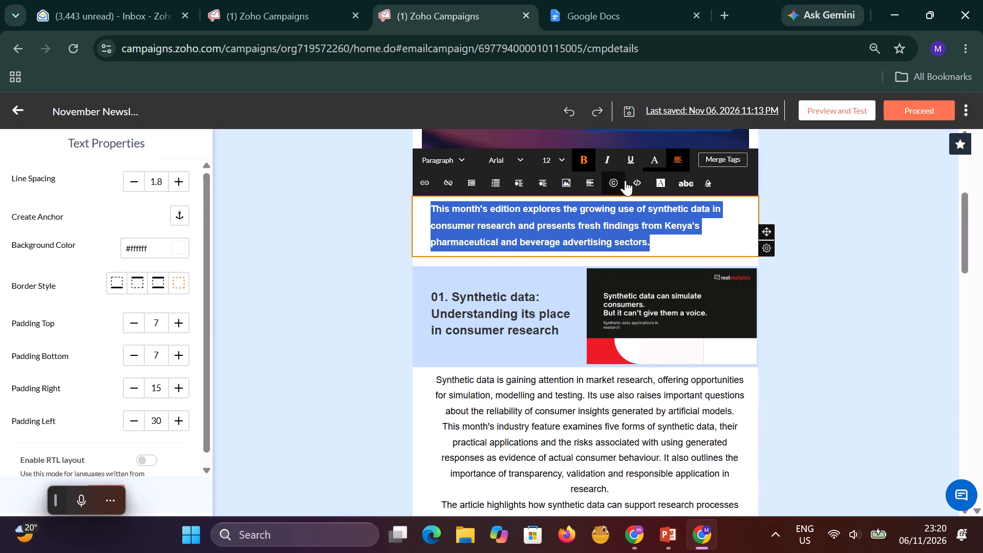
left_click(586, 162)
left_click(833, 245)
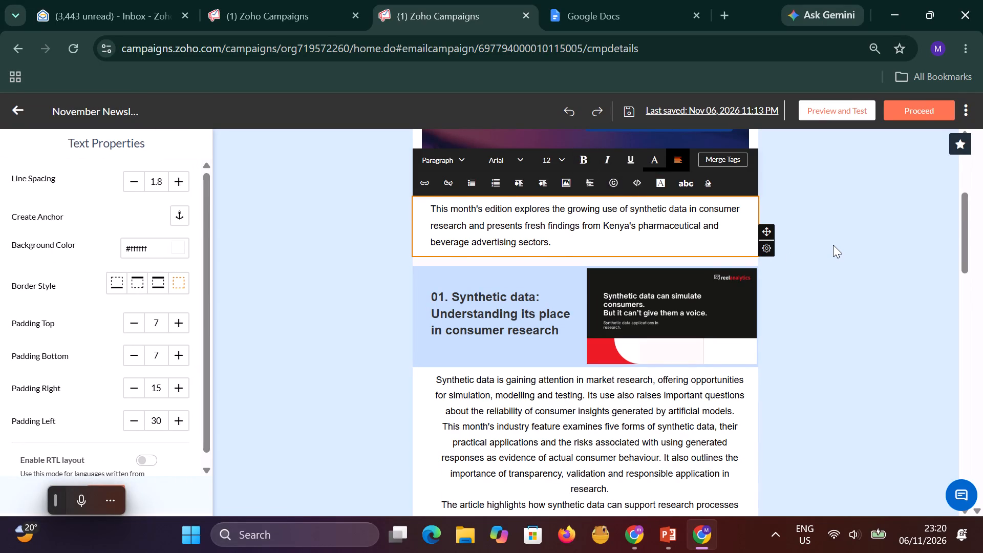
Undo the bold removal in the introductory paragraph and the centre alignment of the body text under "01. Synthetic data".
scroll(833, 244, "down", 8)
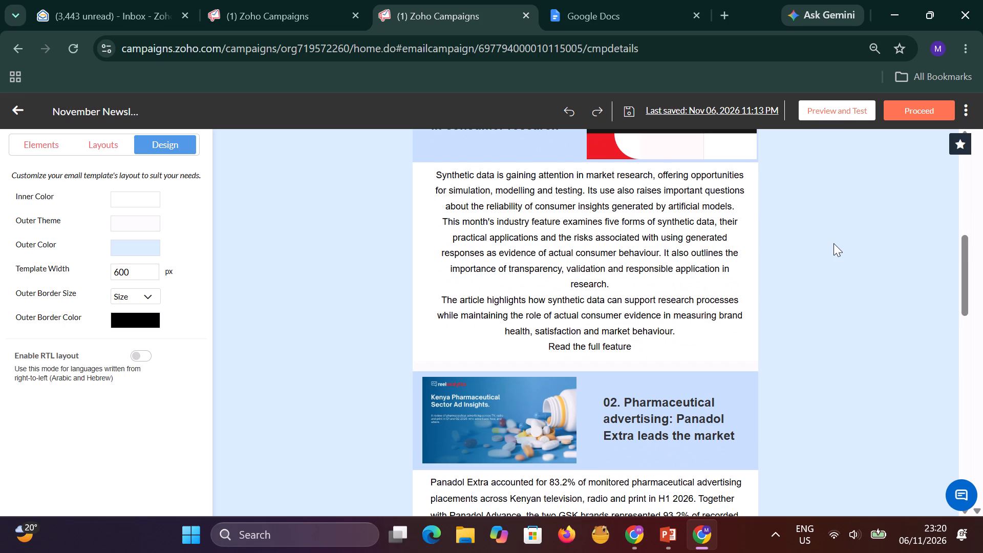
scroll(831, 247, "down", 11)
scroll(832, 245, "up", 3)
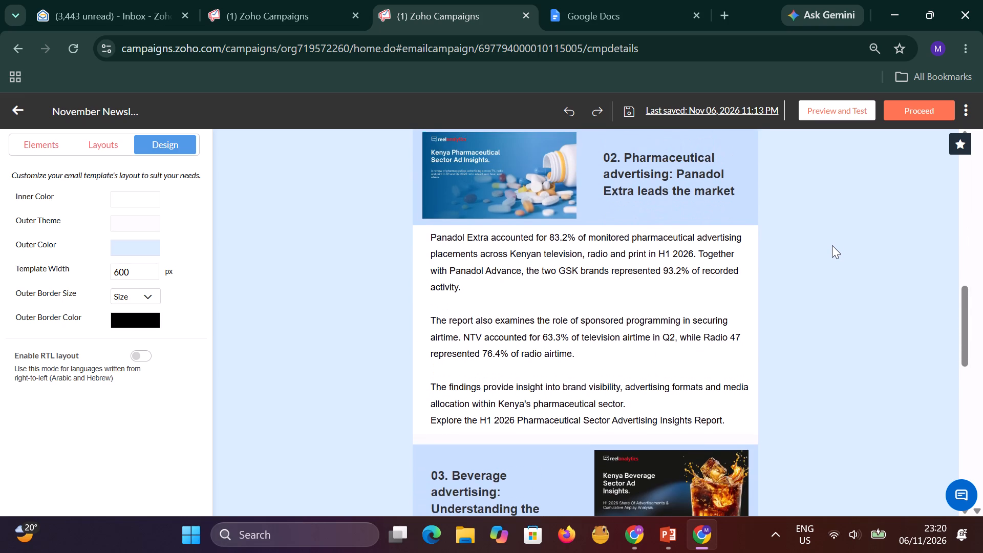
scroll(832, 245, "up", 7)
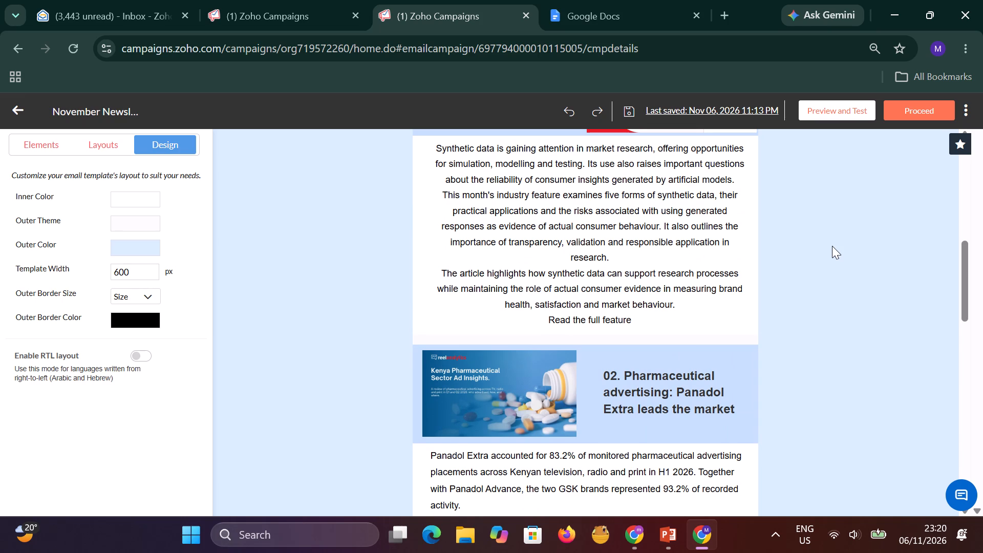
key("ctrl+z")
key("ctrl+z")
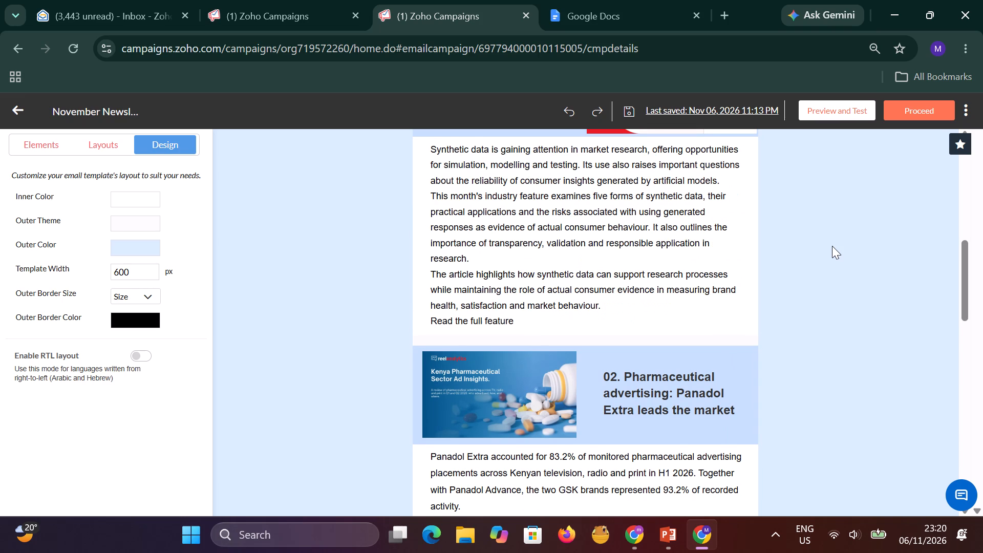
left_click(829, 210)
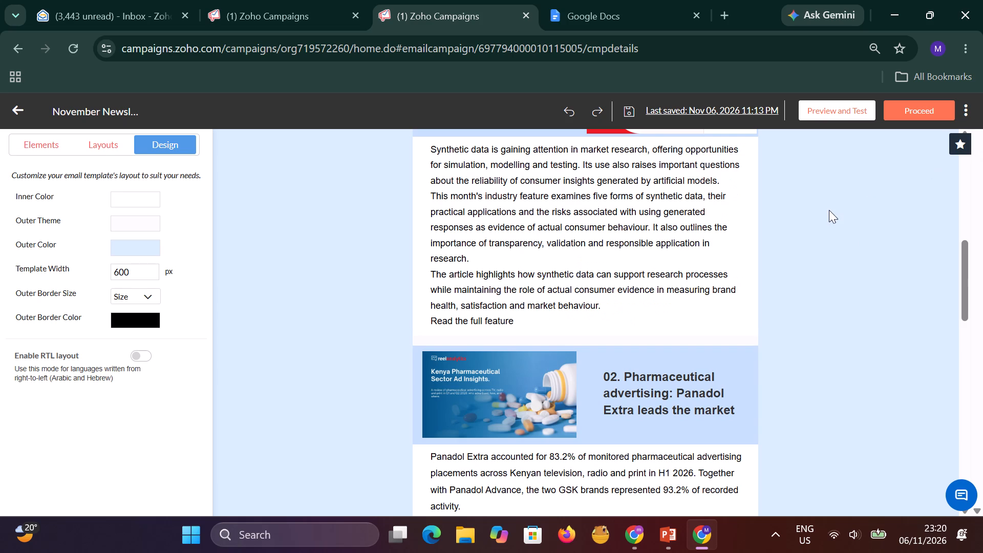
Review the newsletter's text alignment at a reduced zoom, from the beverage advertising section back up to the header.
scroll(829, 210, "down", 16)
scroll(809, 337, "down", 1)
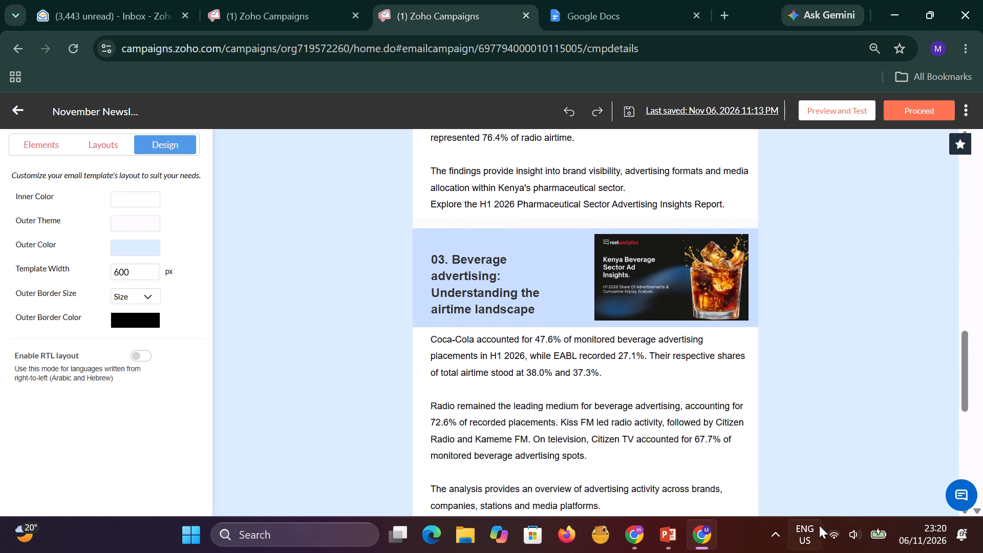
scroll(831, 492, "down", 3, "ctrl")
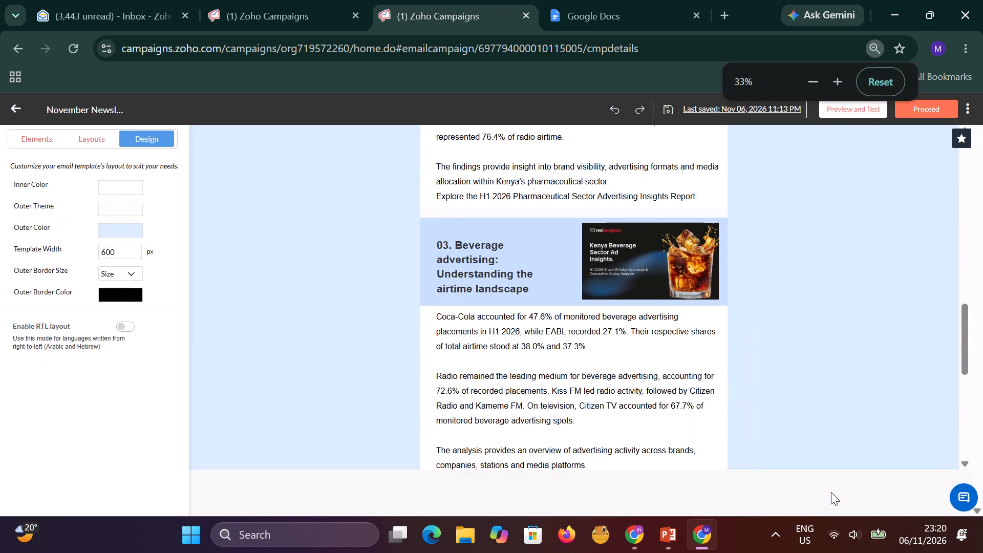
scroll(831, 491, "up", 1, "ctrl")
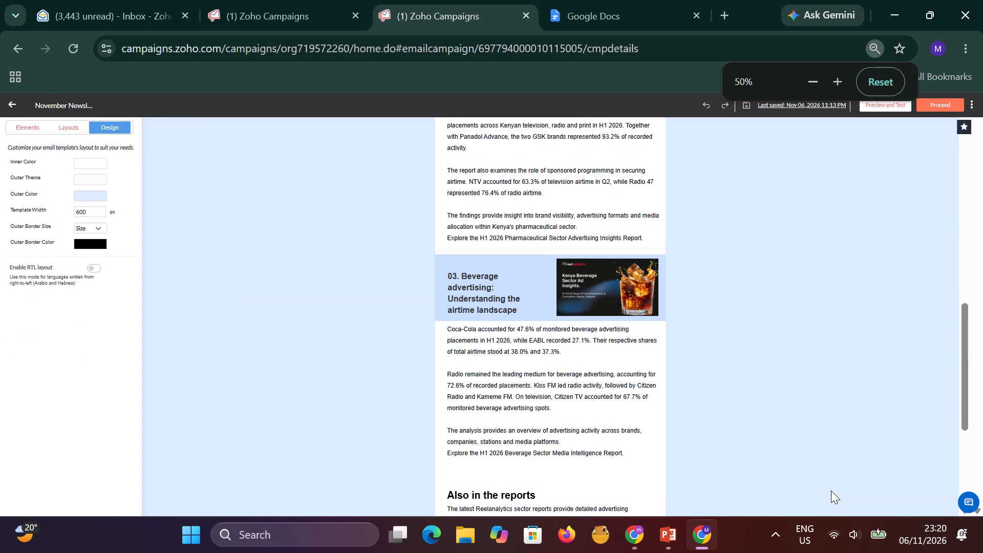
left_click(831, 478)
scroll(823, 460, "up", 12)
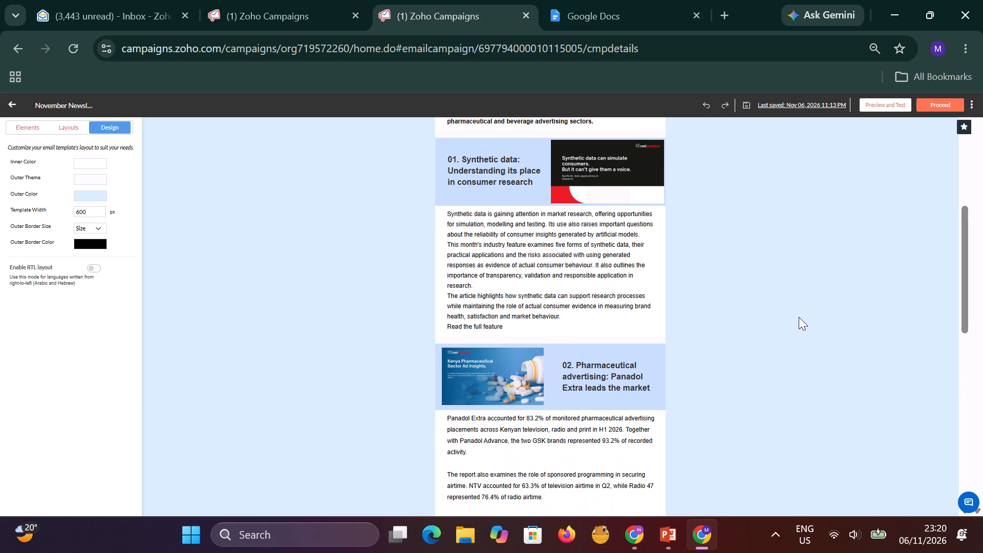
scroll(799, 312, "up", 8)
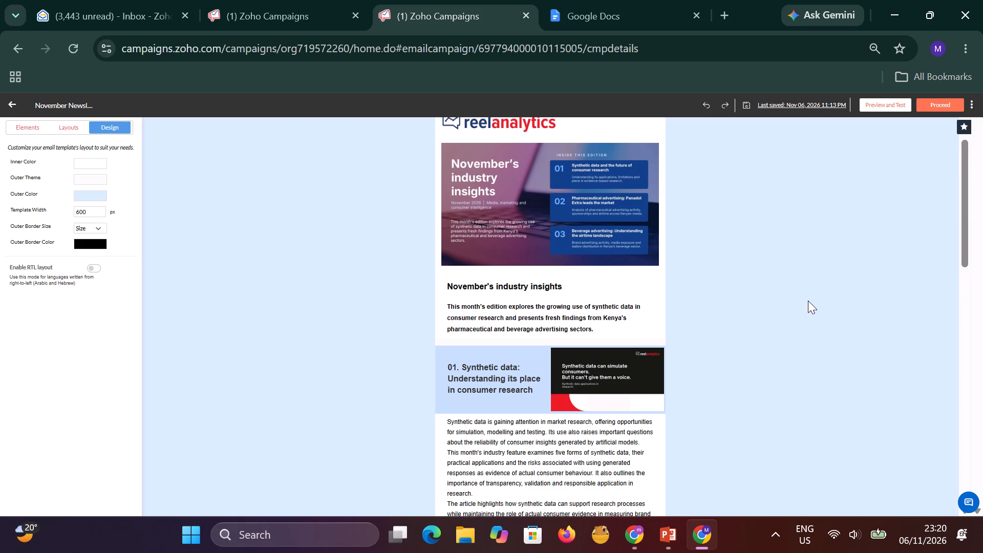
scroll(808, 300, "down", 1)
scroll(808, 300, "up", 3)
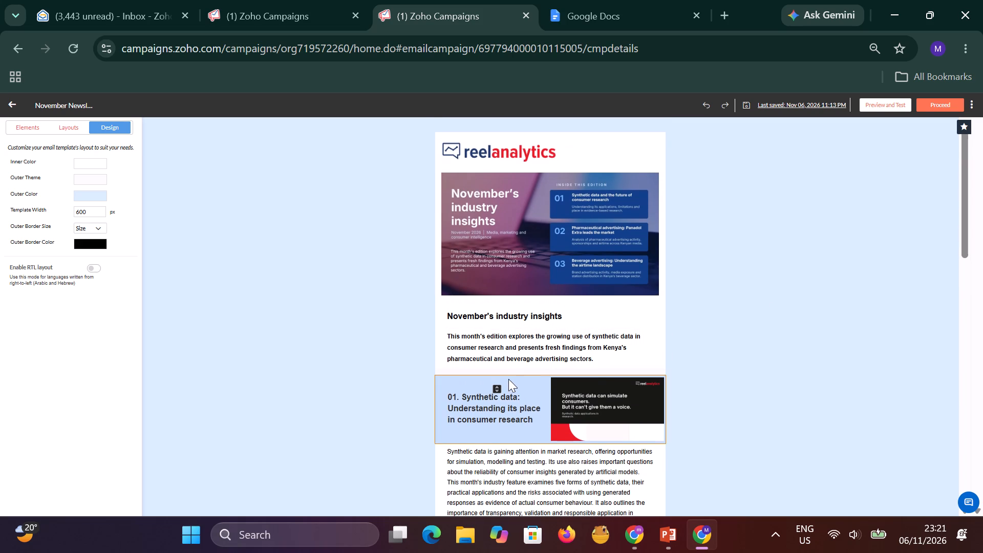
Remove bold from the whole introductory paragraph under "November's industry insights".
left_click(523, 355)
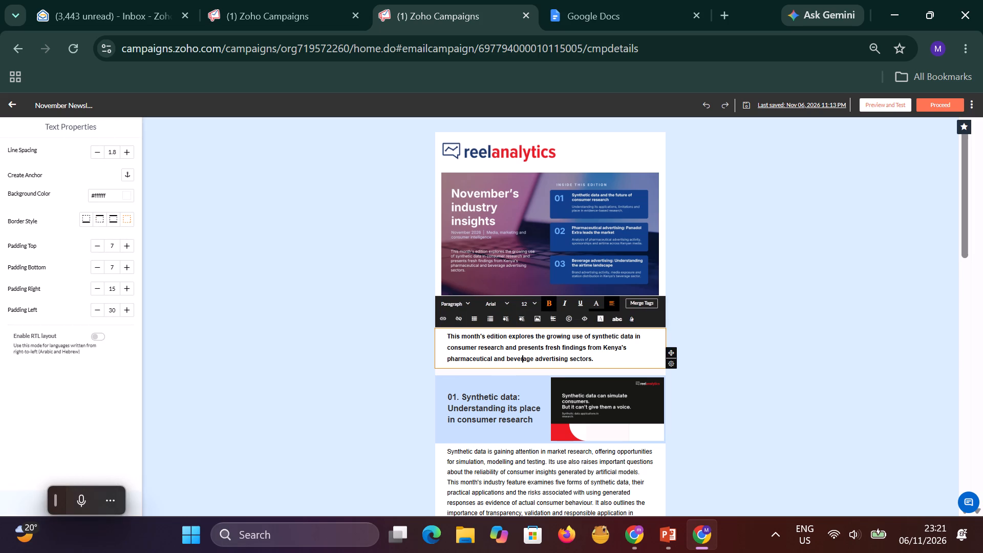
left_click_drag(601, 360, 443, 341)
left_click(551, 304)
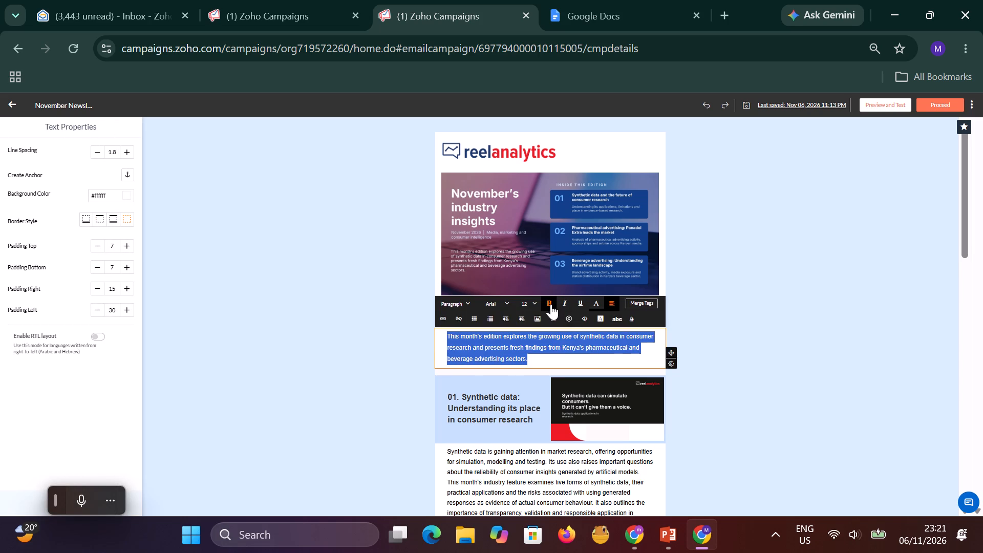
left_click(748, 345)
Review the whole newsletter layout from the introduction down to the footer and back to the header logo.
scroll(779, 326, "down", 3)
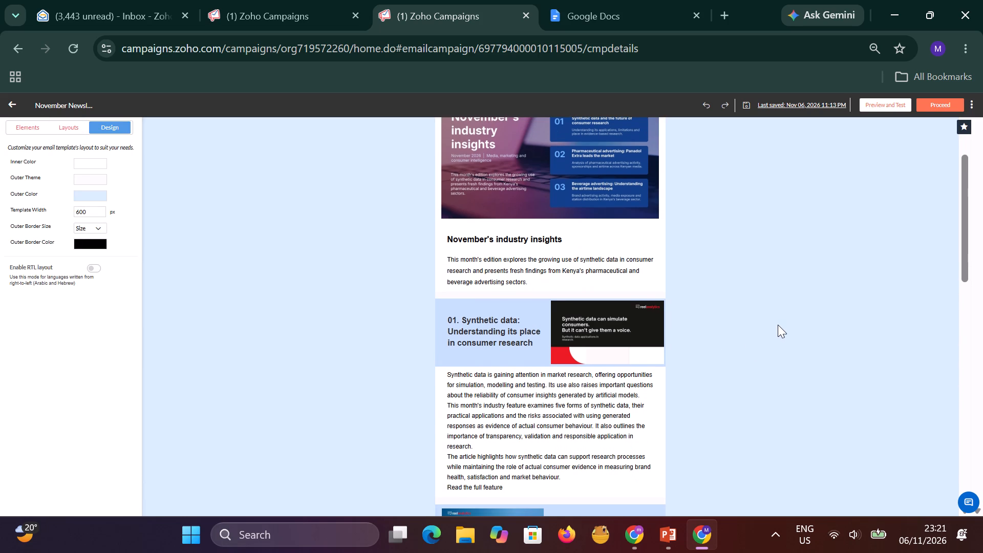
scroll(778, 327, "down", 16)
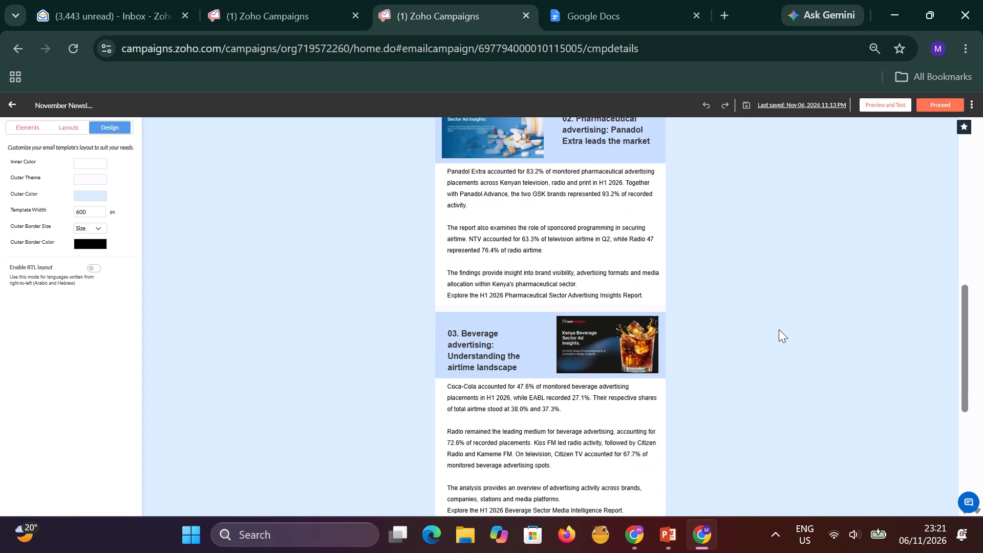
scroll(779, 329, "down", 4)
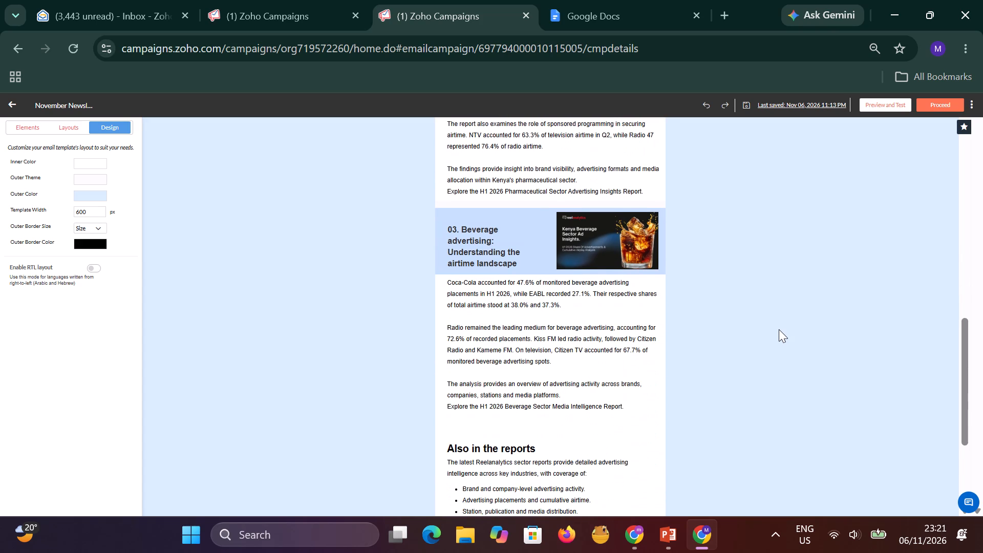
scroll(779, 329, "down", 6)
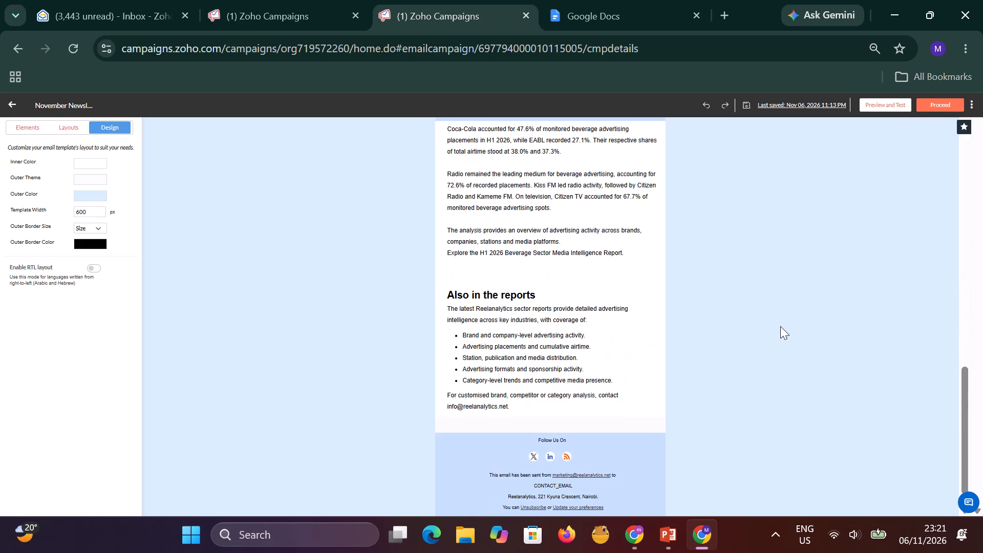
scroll(779, 323, "up", 3)
scroll(779, 323, "down", 1)
scroll(779, 323, "up", 9)
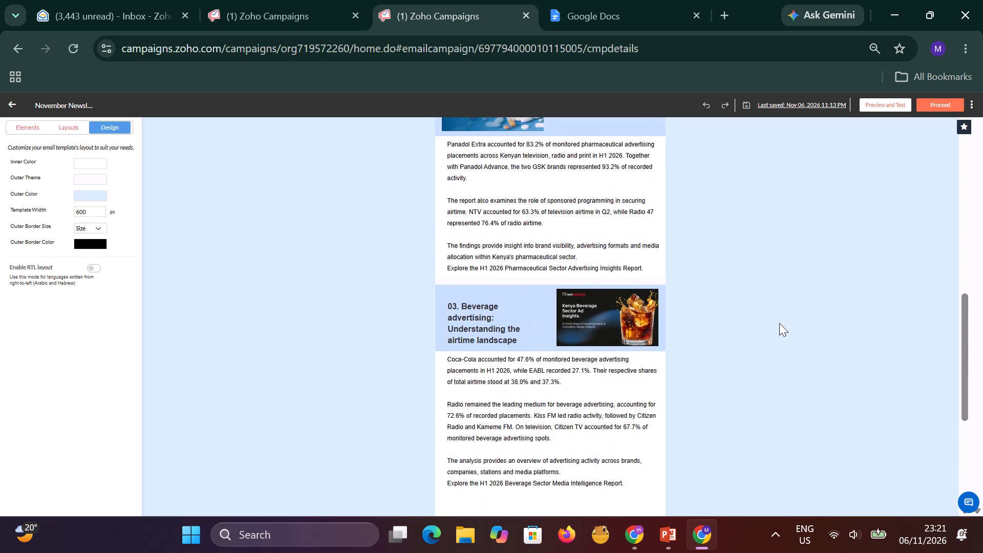
scroll(779, 323, "up", 15)
scroll(779, 324, "up", 7)
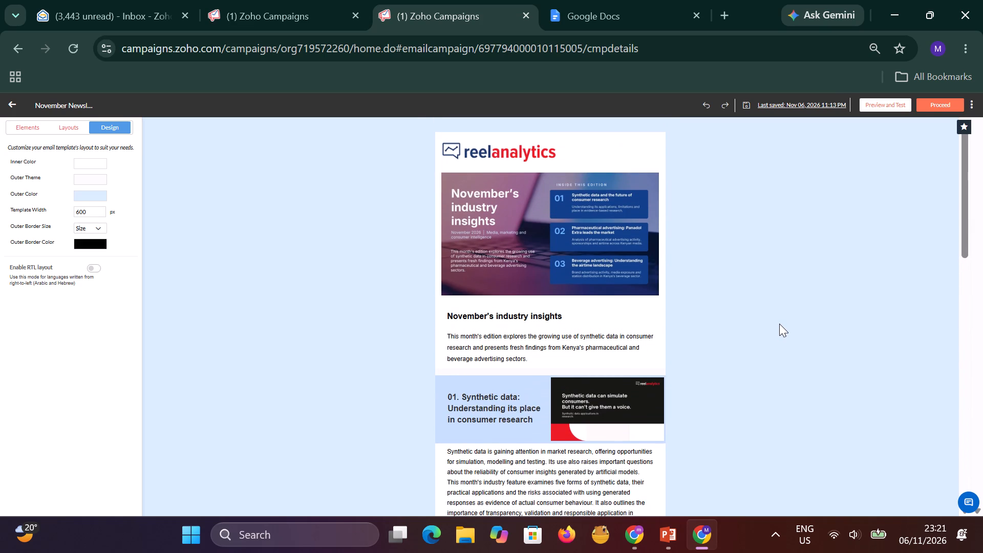
Set the image size of the Reelanalytics header logo to Small.
left_click(519, 156)
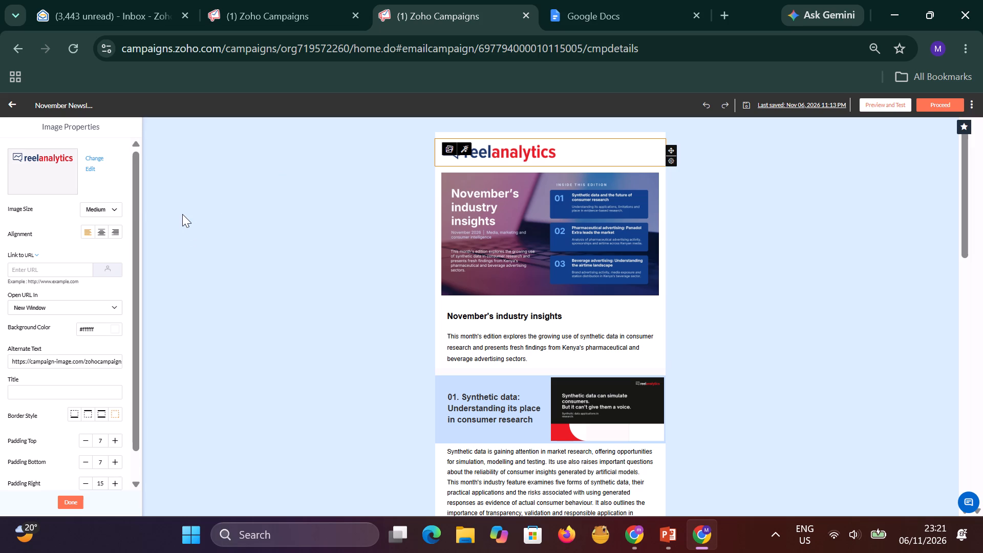
left_click(114, 212)
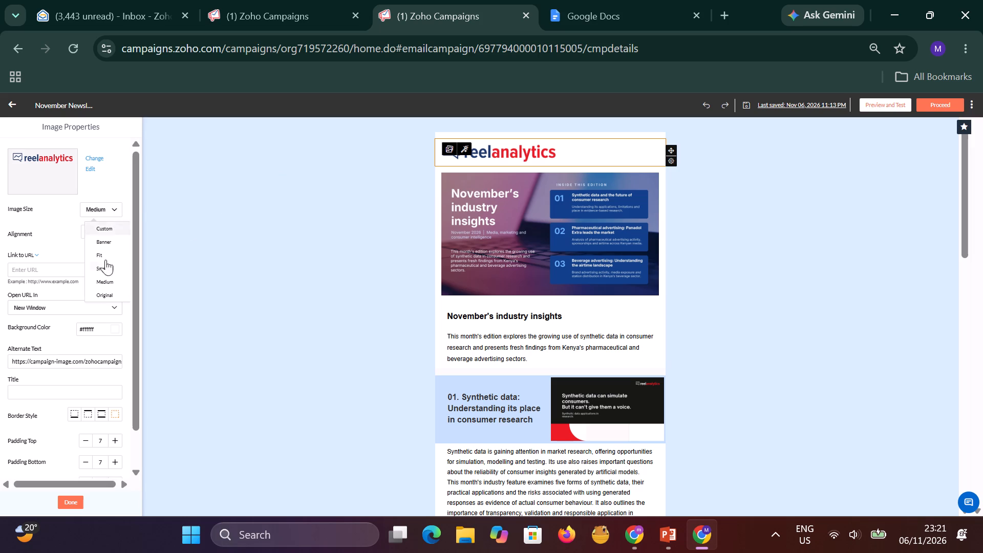
left_click(103, 267)
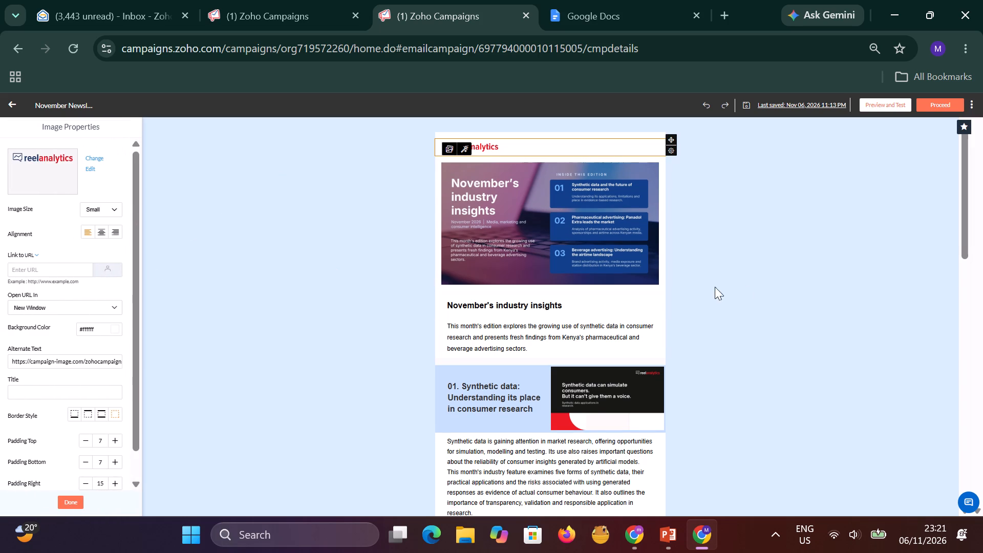
left_click(773, 278)
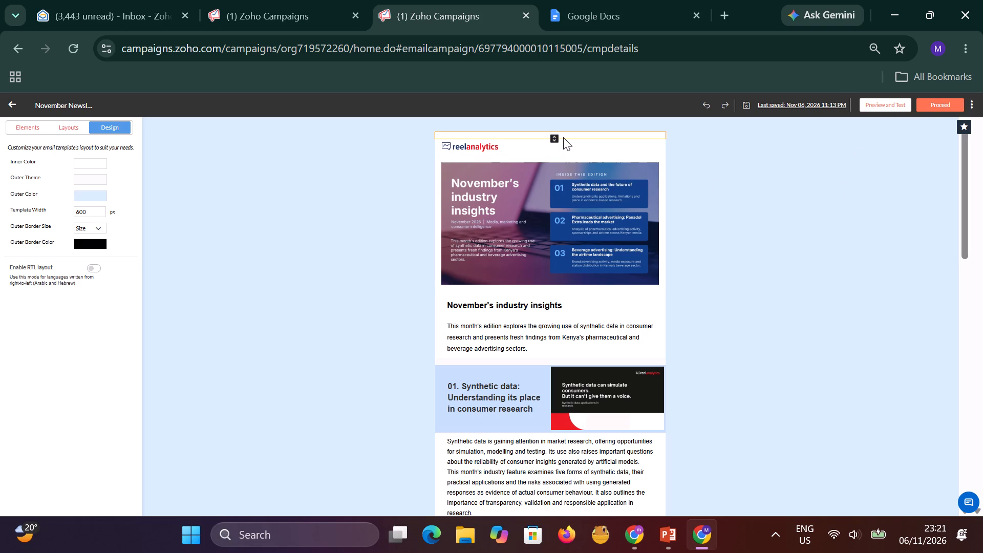
left_click(745, 179)
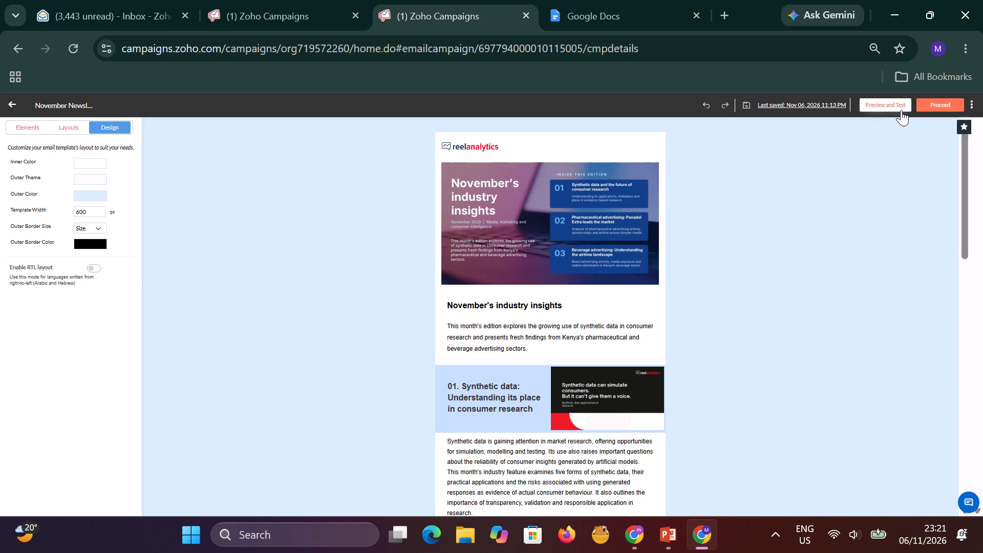
Open the campaign's preview and test view and check the HTML rendering from the header down to "Also in the reports".
left_click(893, 109)
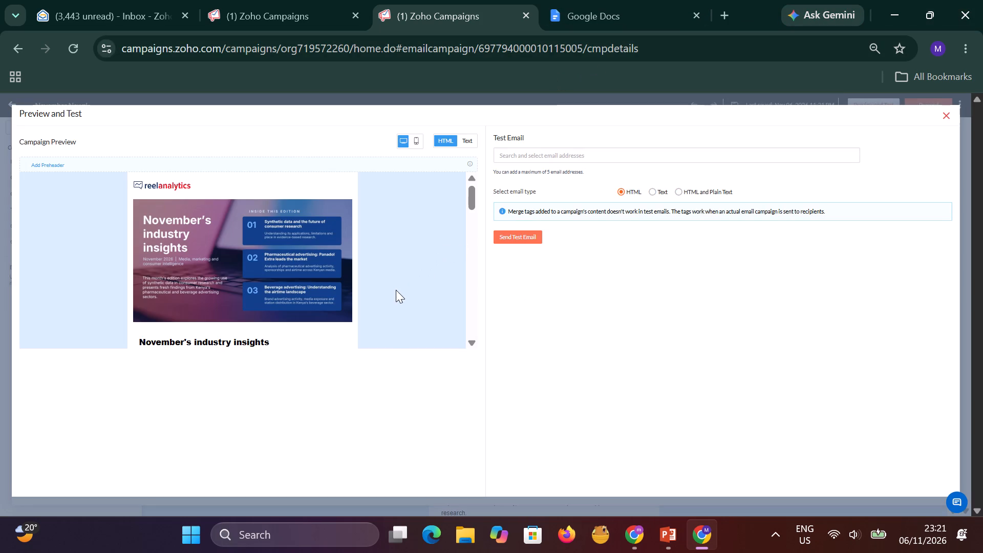
scroll(288, 283, "down", 8)
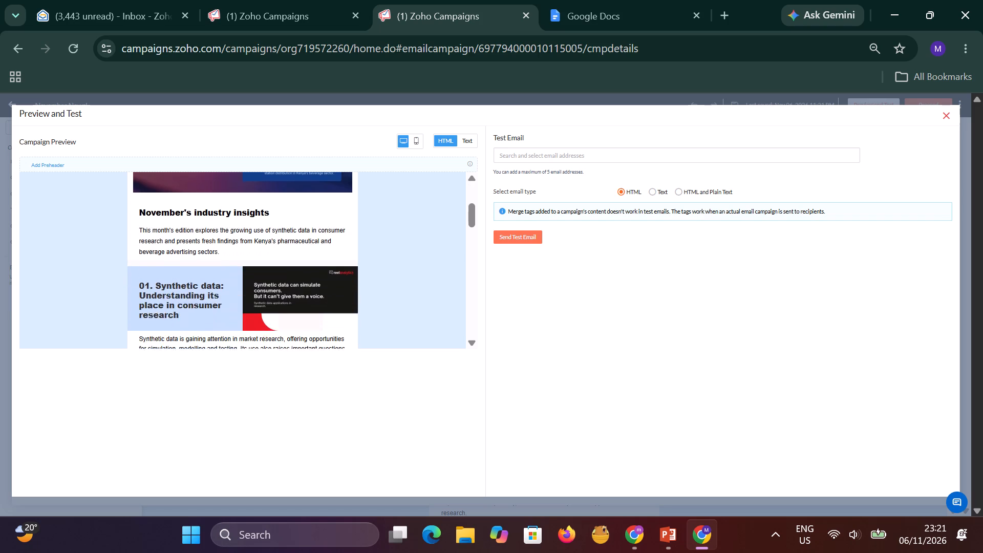
scroll(288, 283, "down", 17)
scroll(288, 283, "down", 6)
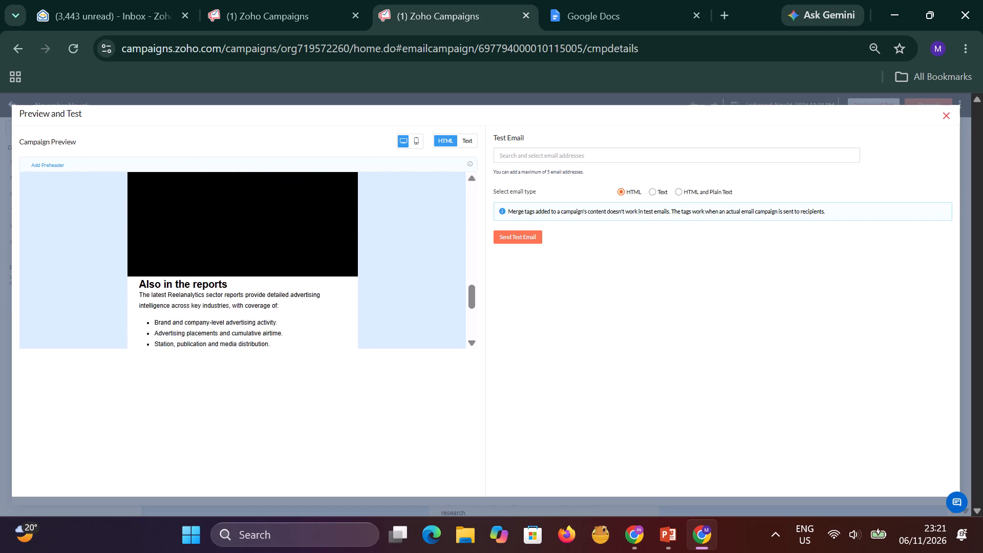
Examine how the body text block under "03. Beverage advertising" renders in the campaign preview, and close the preview.
scroll(289, 279, "up", 9)
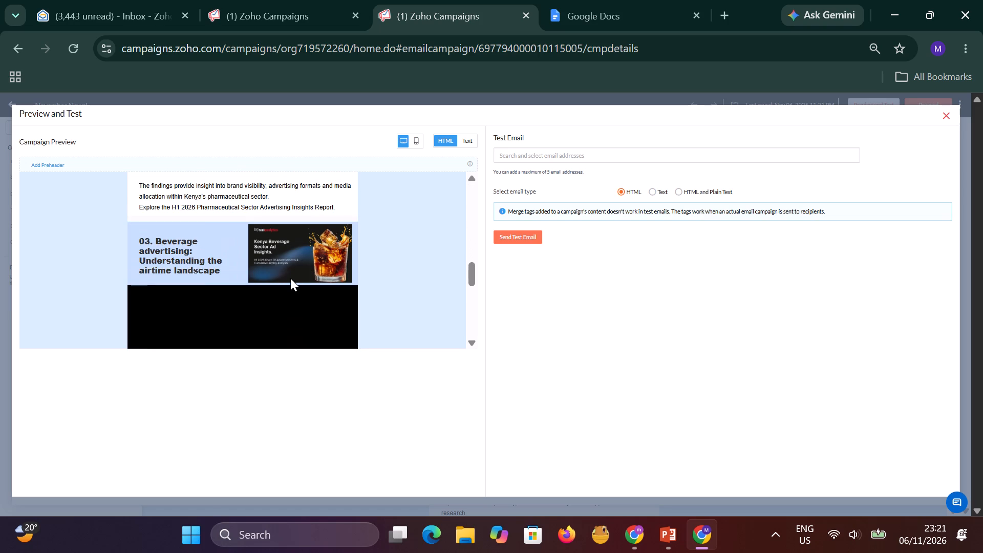
scroll(290, 278, "down", 2)
left_click(290, 278)
scroll(291, 278, "down", 2)
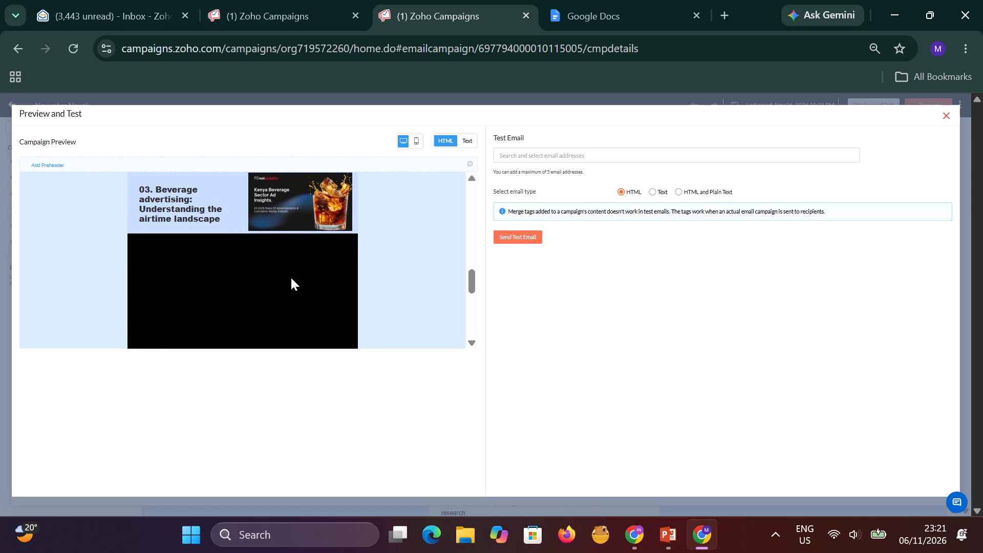
scroll(291, 278, "down", 7)
scroll(303, 271, "up", 8)
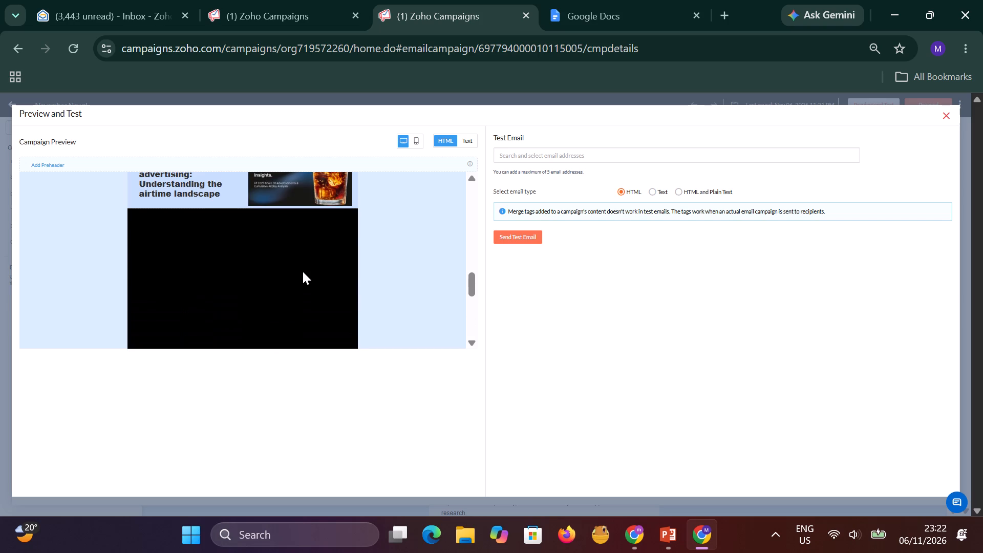
left_click(303, 271)
scroll(303, 271, "up", 4)
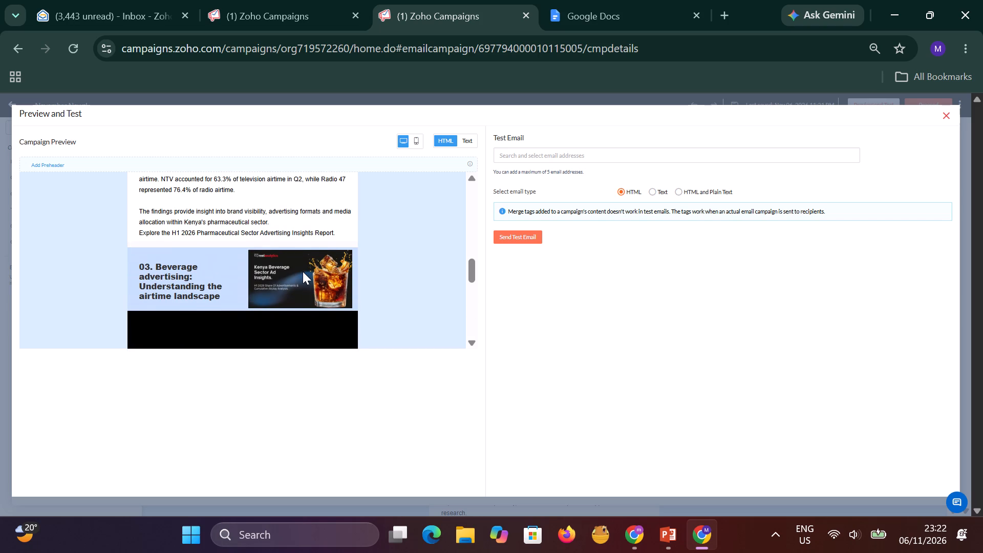
scroll(303, 271, "down", 3)
scroll(355, 311, "up", 1)
scroll(593, 496, "down", 2)
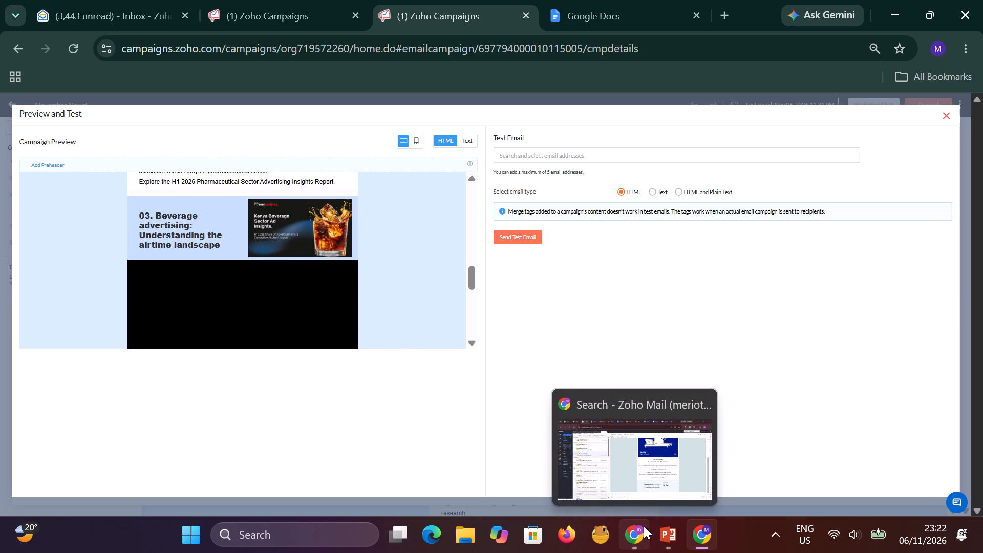
left_click(948, 118)
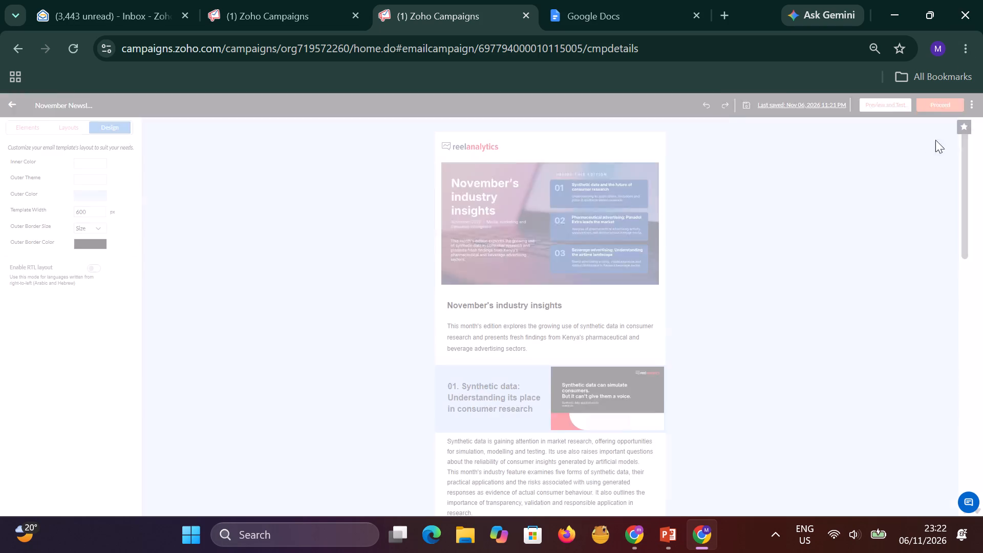
Examine the section 03 beverage header, its body text block and the "Also in the reports" block in the newsletter editor.
scroll(563, 333, "down", 17)
scroll(545, 357, "down", 5)
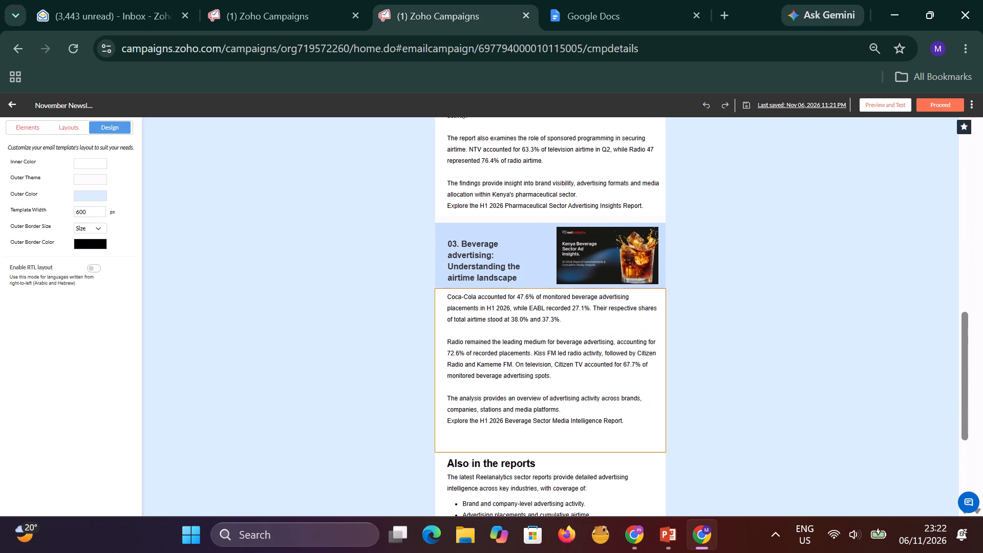
left_click(545, 354)
scroll(584, 416, "down", 5)
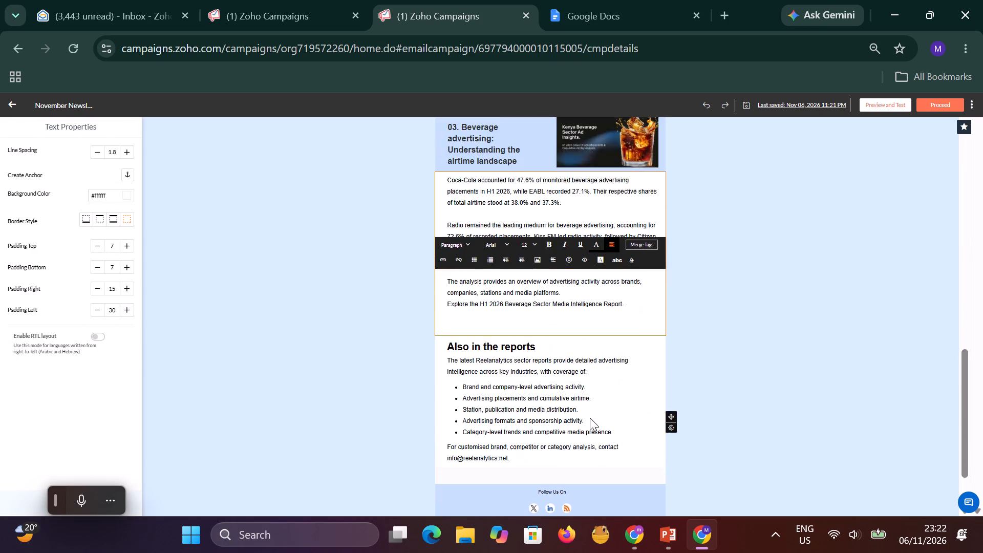
left_click(628, 373)
left_click(614, 235)
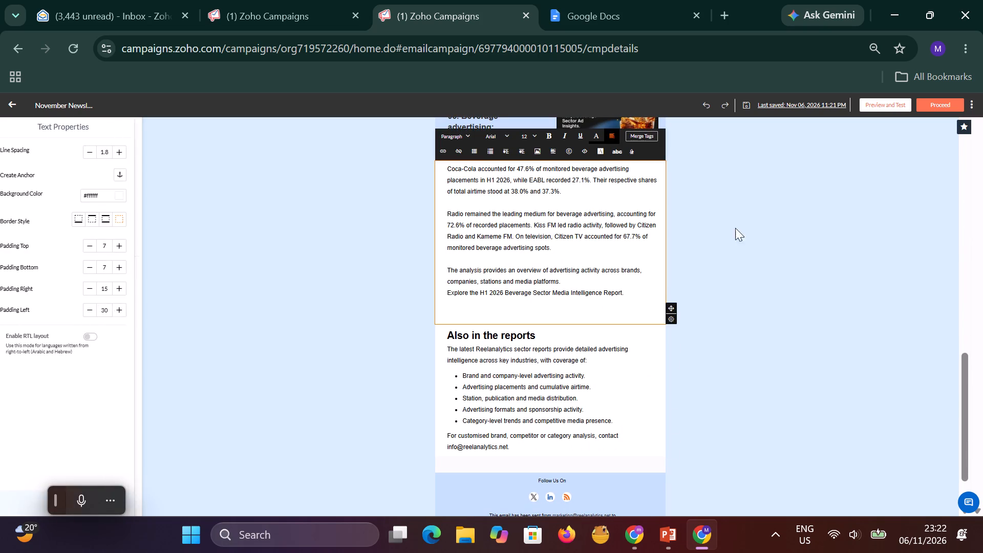
left_click(756, 228)
scroll(638, 258, "up", 4)
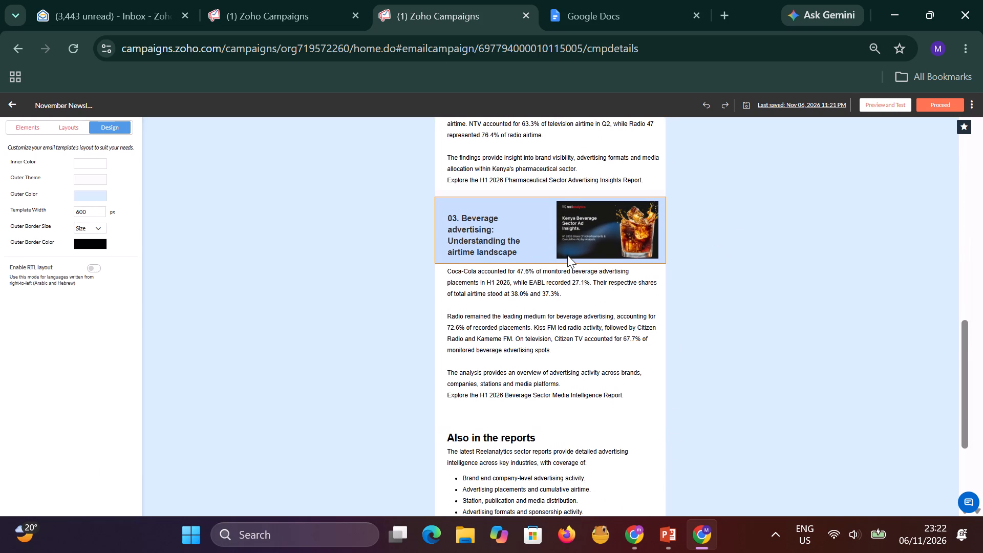
left_click(567, 254)
left_click(629, 320)
left_click(755, 314)
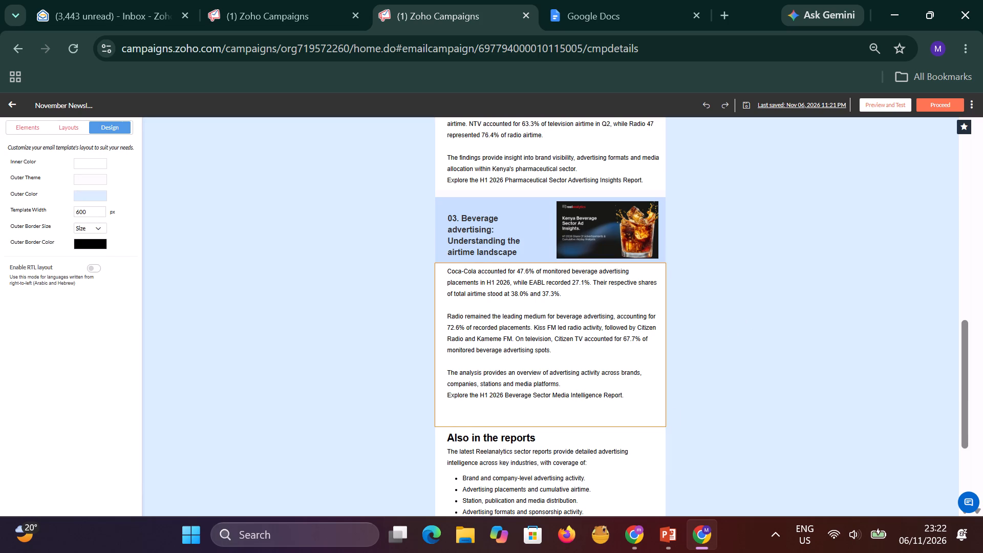
Open the campaign's preview and test view, check the HTML rendering of the 02 and 03 sections, and close the preview.
left_click(898, 105)
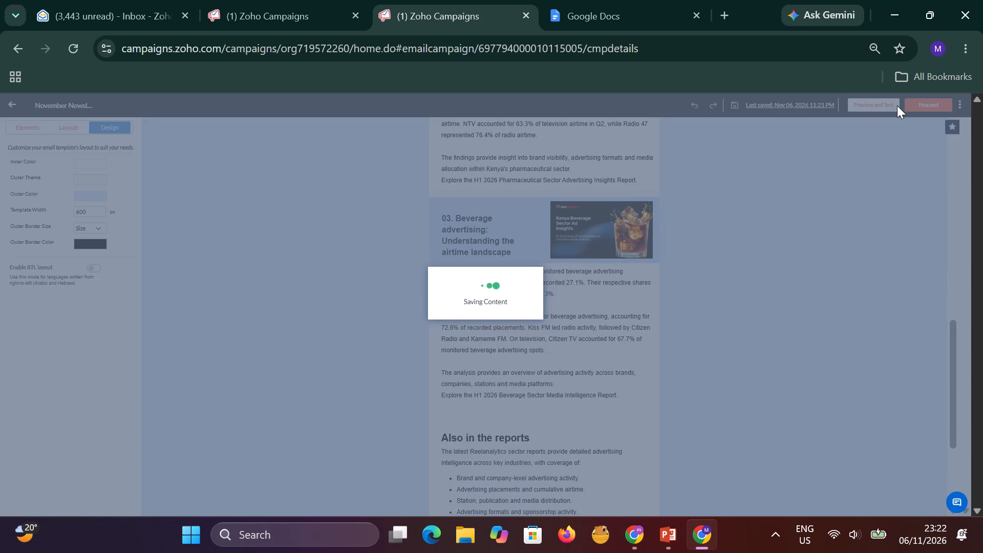
scroll(273, 203, "down", 8)
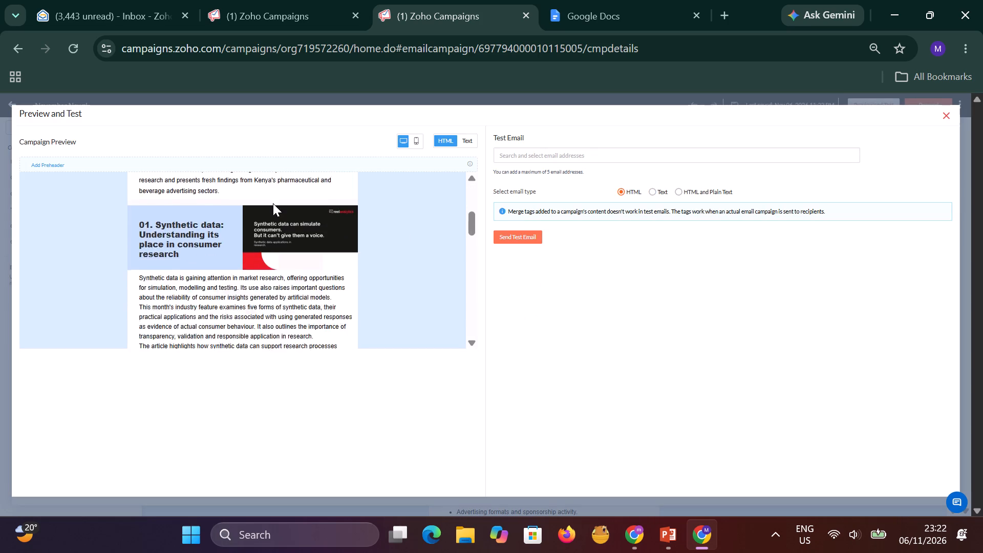
scroll(273, 203, "down", 17)
scroll(281, 223, "down", 6)
scroll(281, 223, "up", 4)
left_click(282, 222)
scroll(282, 222, "up", 6)
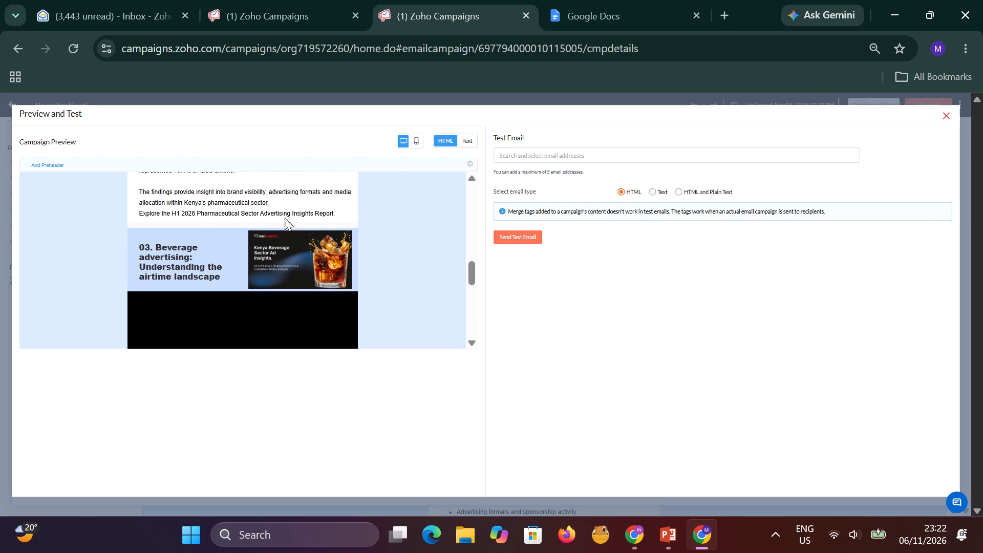
scroll(286, 215, "up", 5)
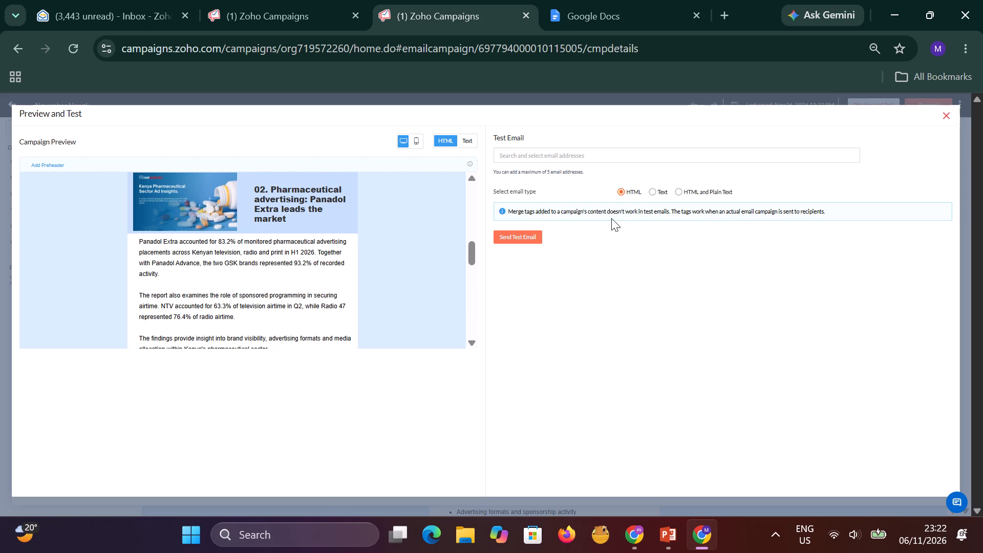
left_click(946, 114)
Copy the entire body text under "03. Beverage advertising", from "Coca-Cola accounted for" to "Media Intelligence Report.".
scroll(467, 266, "up", 1)
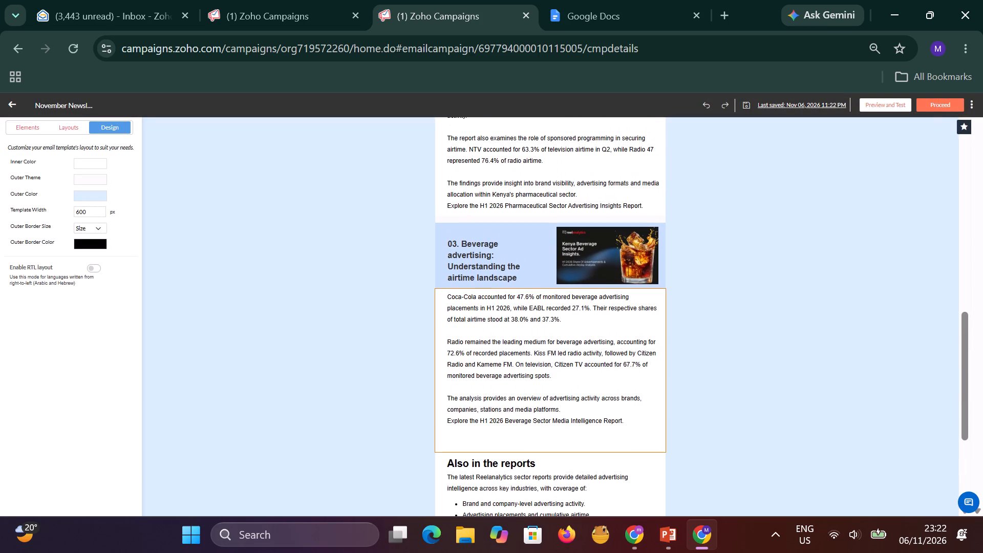
left_click_drag(447, 299, 612, 427)
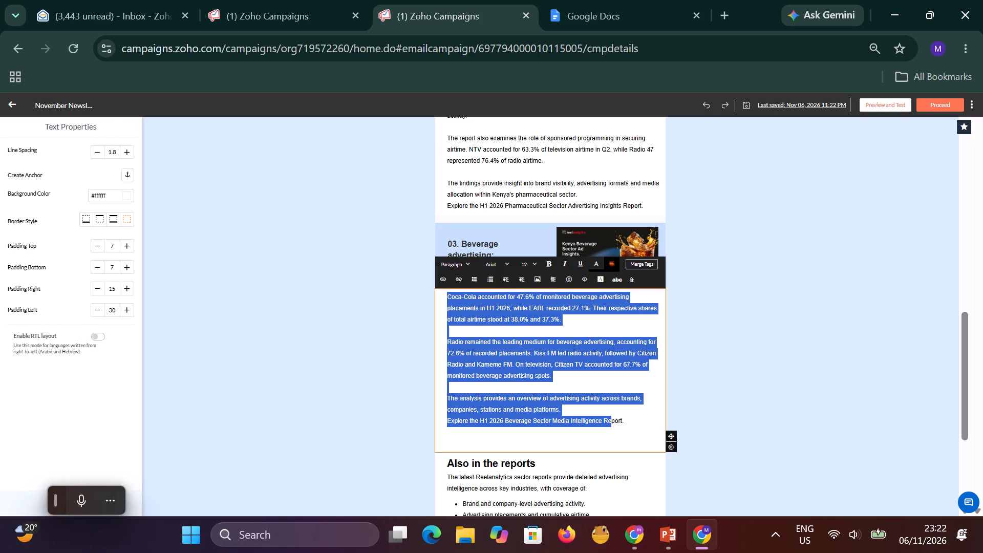
right_click(604, 397)
left_click(615, 422)
left_click_drag(629, 420, 593, 420)
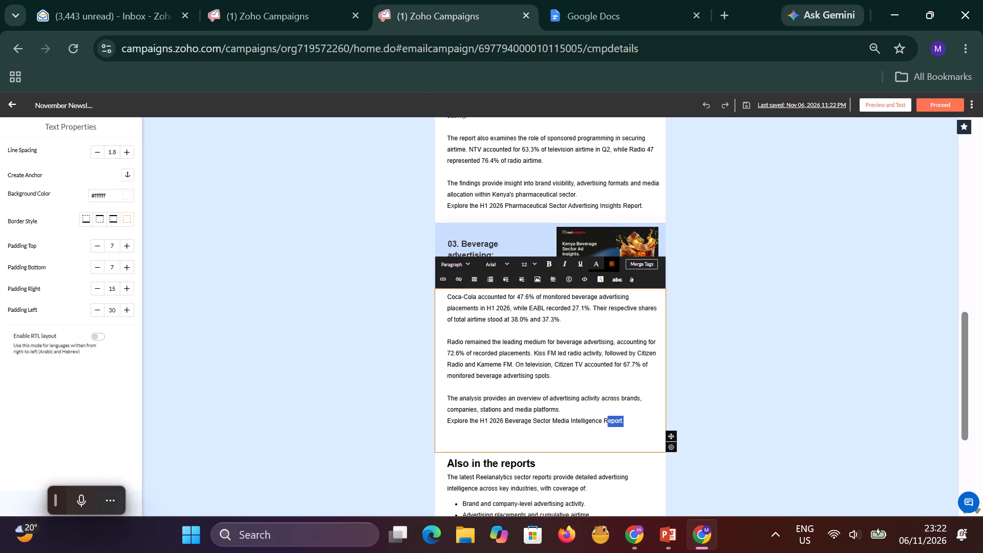
left_click_drag(593, 420, 443, 301)
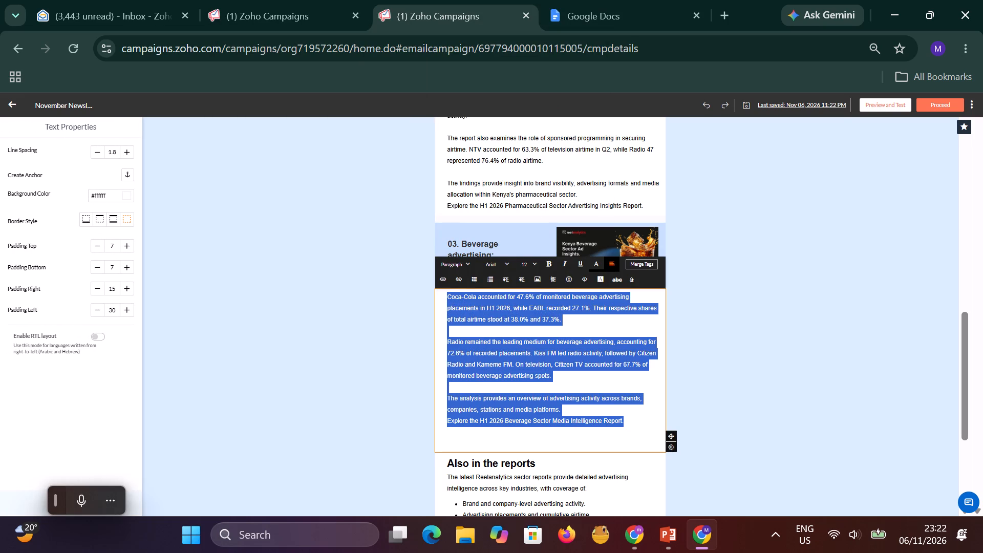
right_click(459, 300)
left_click(504, 228)
Duplicate the body text block under "02. Pharmaceutical advertising".
scroll(601, 194, "up", 3)
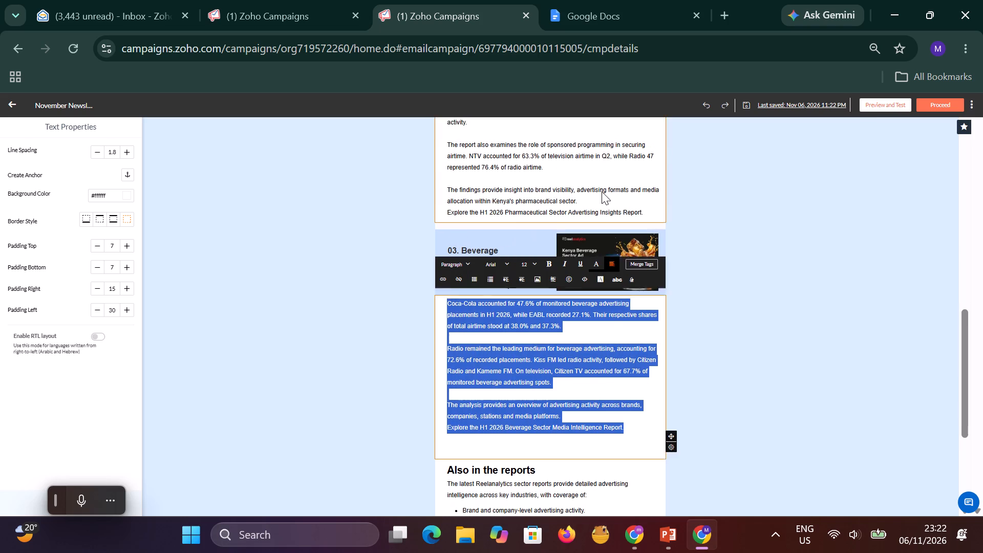
scroll(603, 190, "up", 2)
left_click(650, 236)
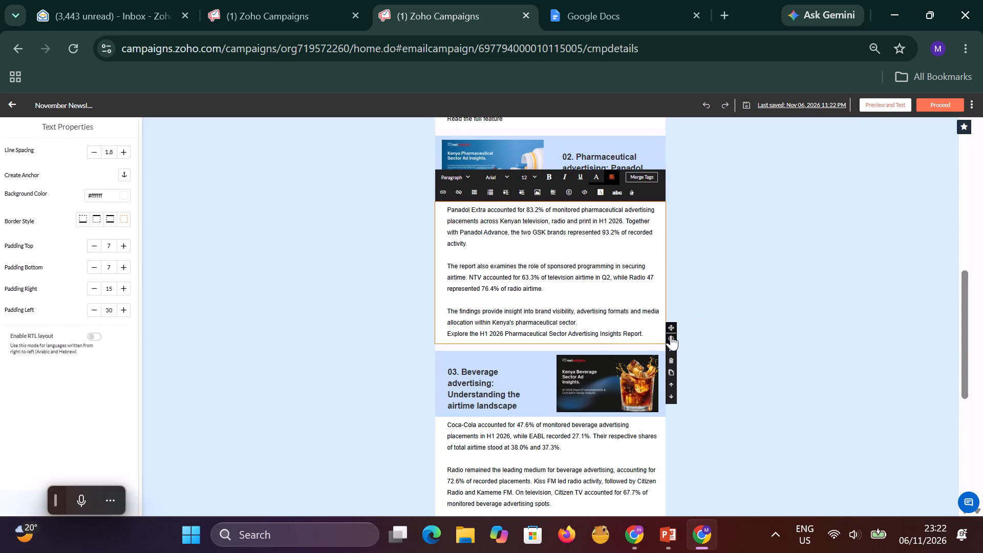
left_click(671, 373)
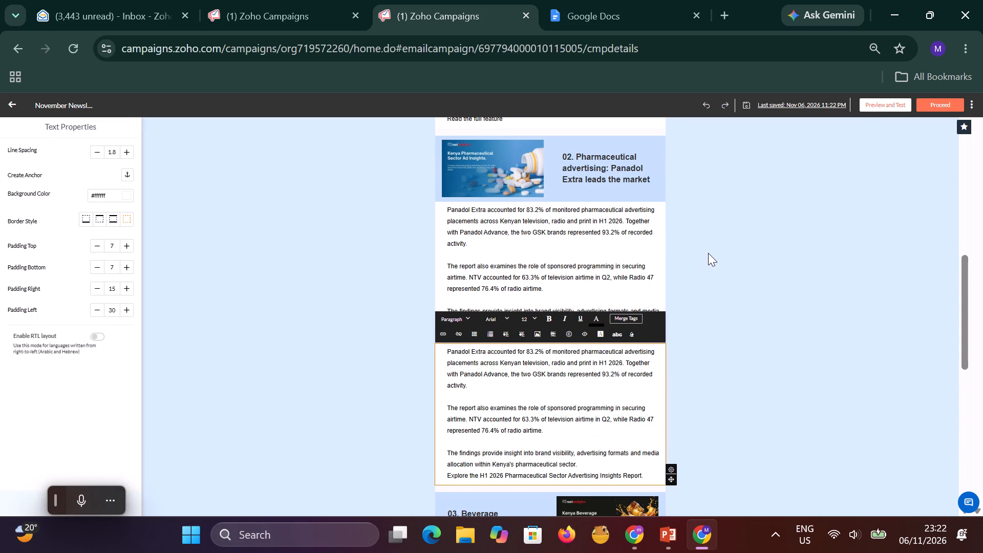
Replace all the text in the duplicated pharmaceutical block with the copied beverage advertising text.
scroll(708, 253, "down", 7)
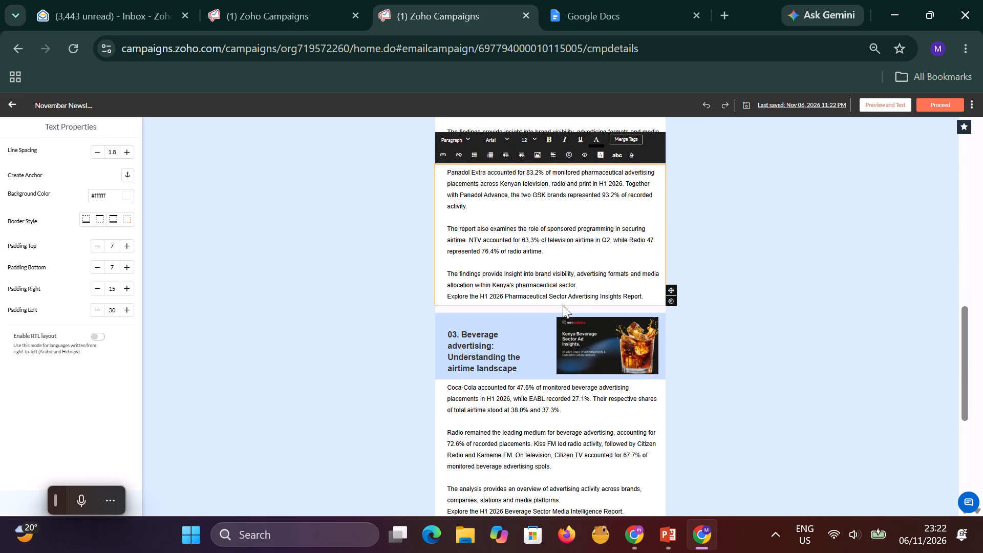
left_click_drag(647, 294, 451, 182)
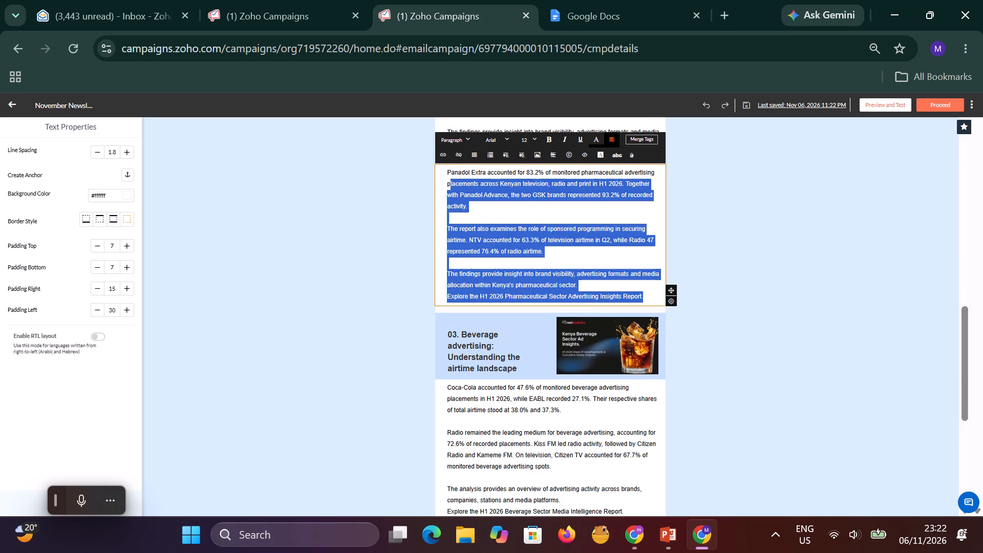
left_click_drag(451, 182, 445, 175)
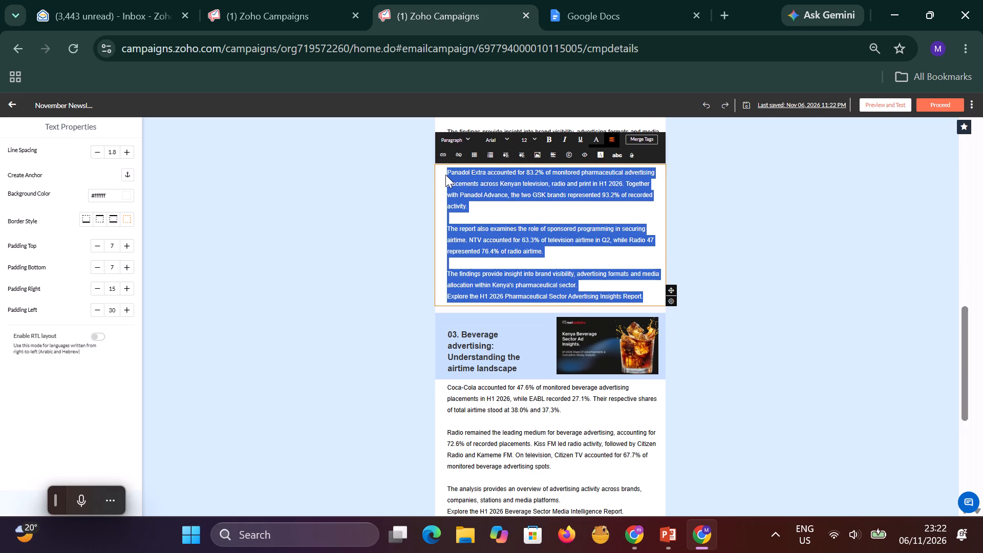
key("ctrl+v")
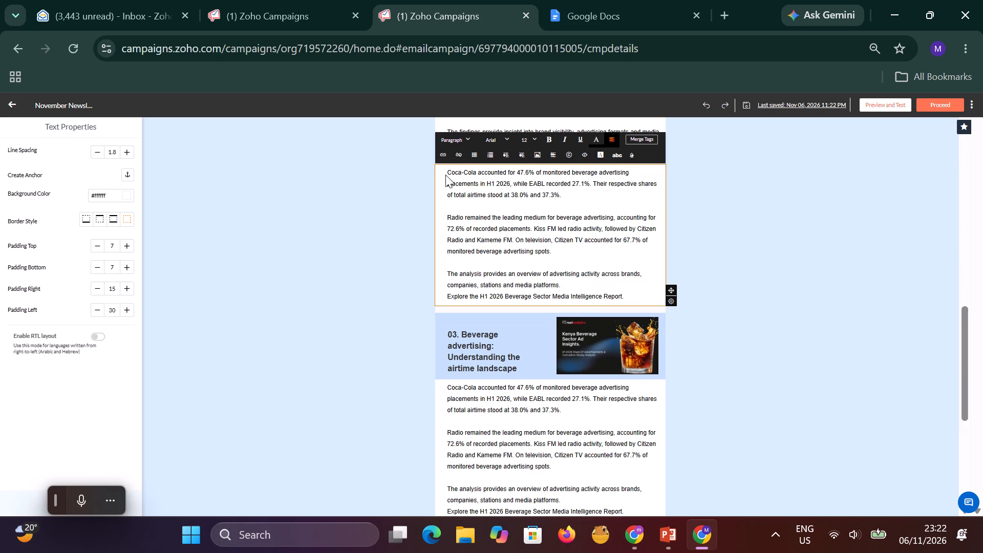
left_click(711, 213)
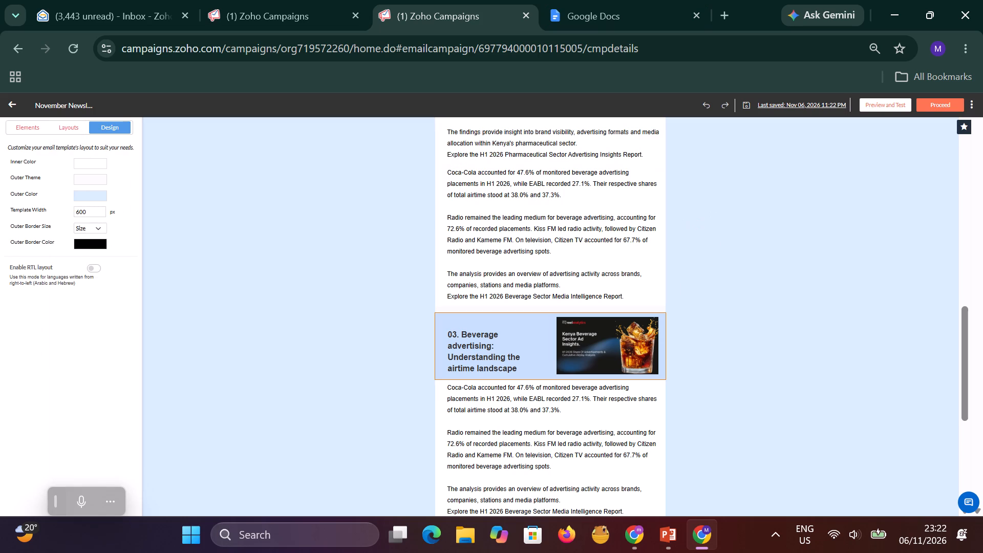
Delete the original body text block under the "03. Beverage advertising" header.
left_click(642, 417)
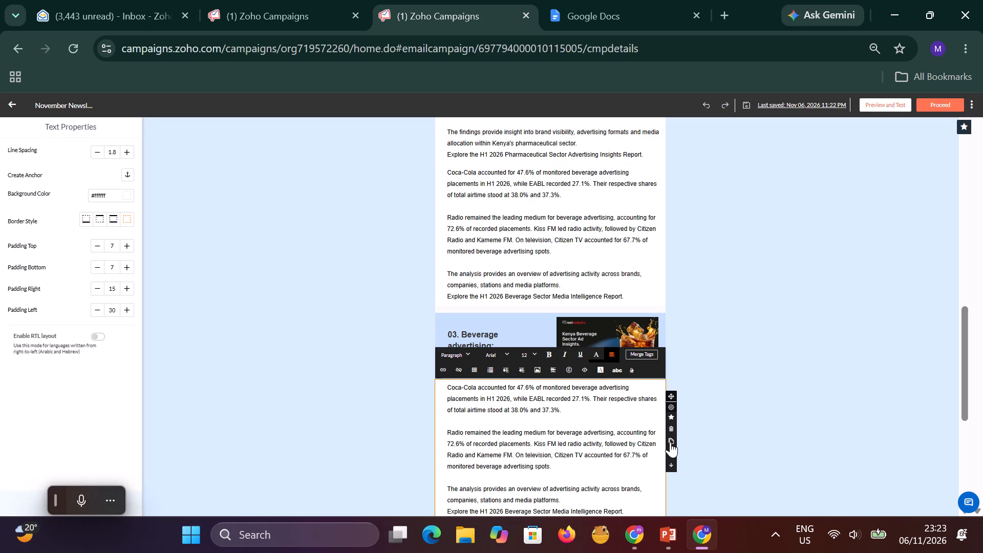
left_click(672, 429)
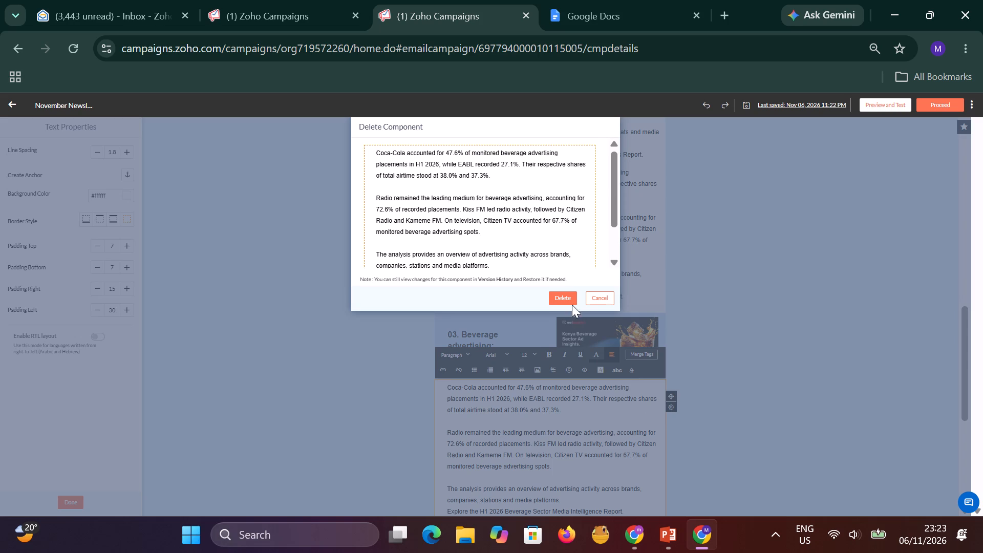
left_click(566, 300)
Move the new beverage text block to between the "03. Beverage advertising" header and "Also in the reports".
left_click(642, 241)
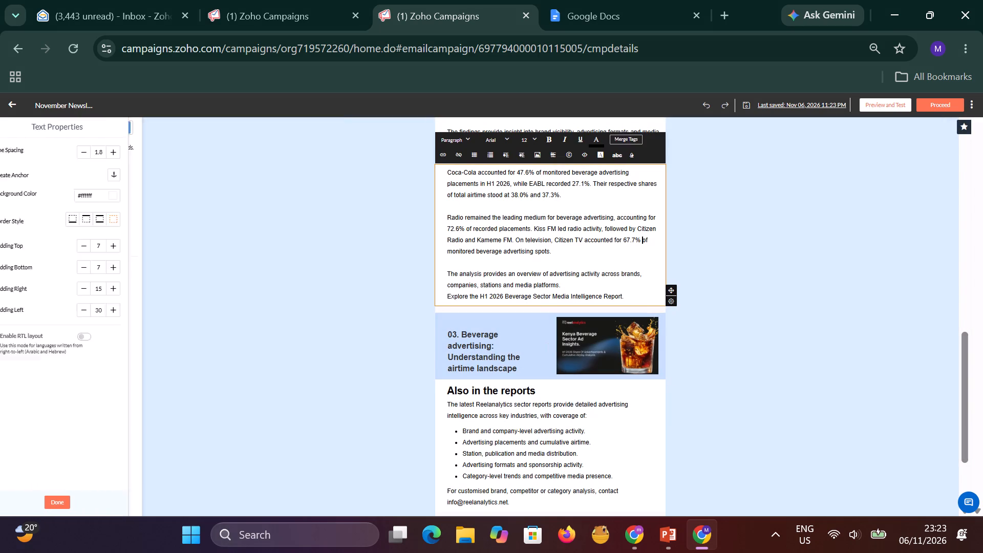
left_click_drag(674, 292, 680, 354)
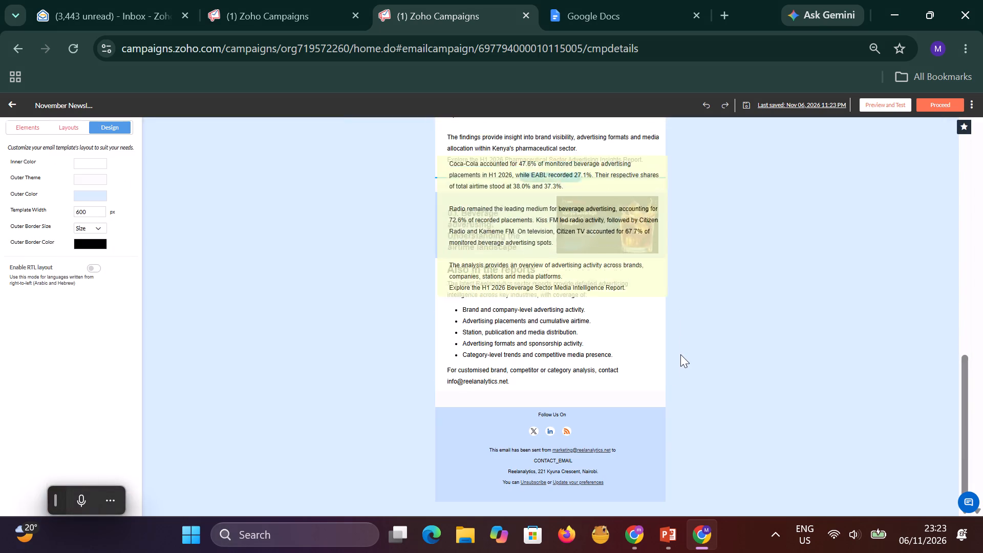
left_click_drag(680, 354, 654, 525)
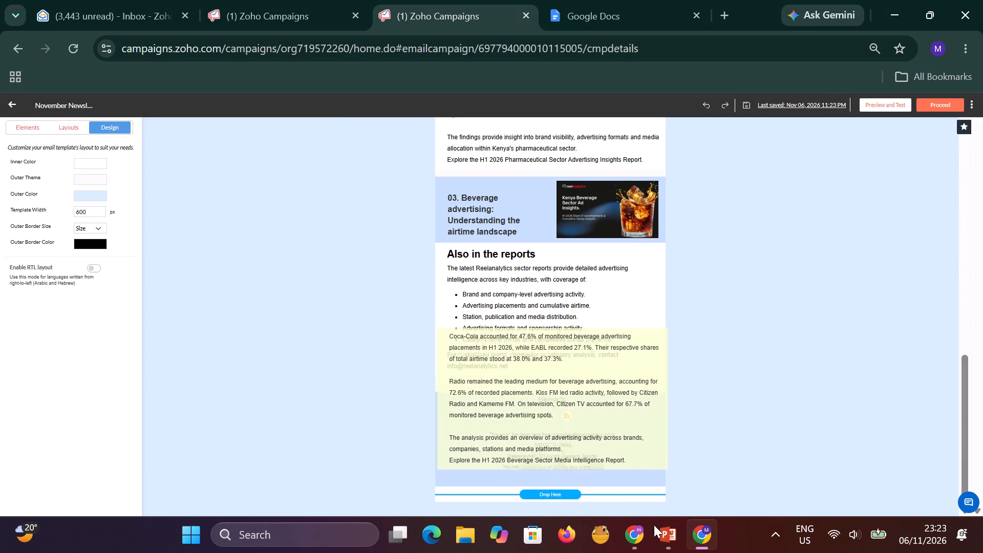
left_click_drag(654, 525, 624, 344)
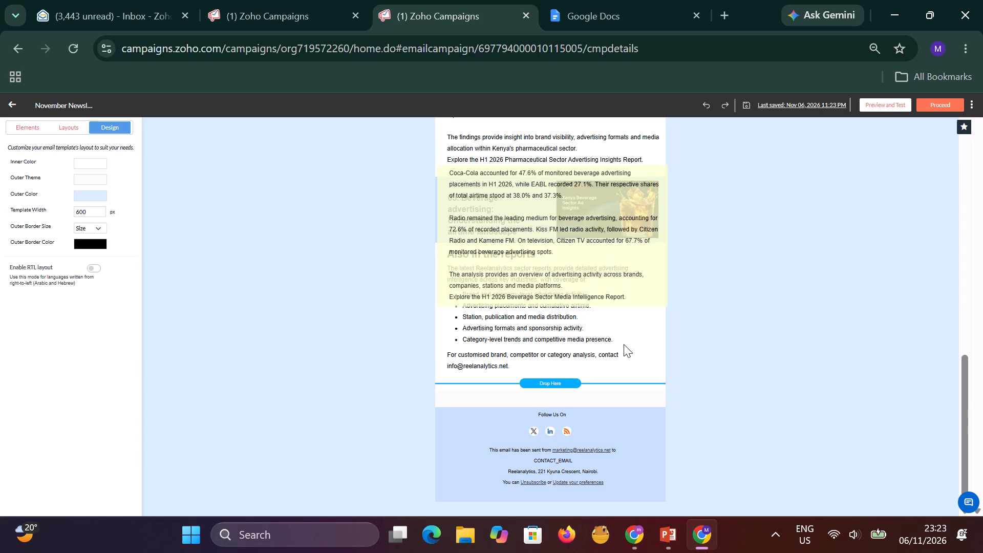
left_click_drag(624, 344, 623, 271)
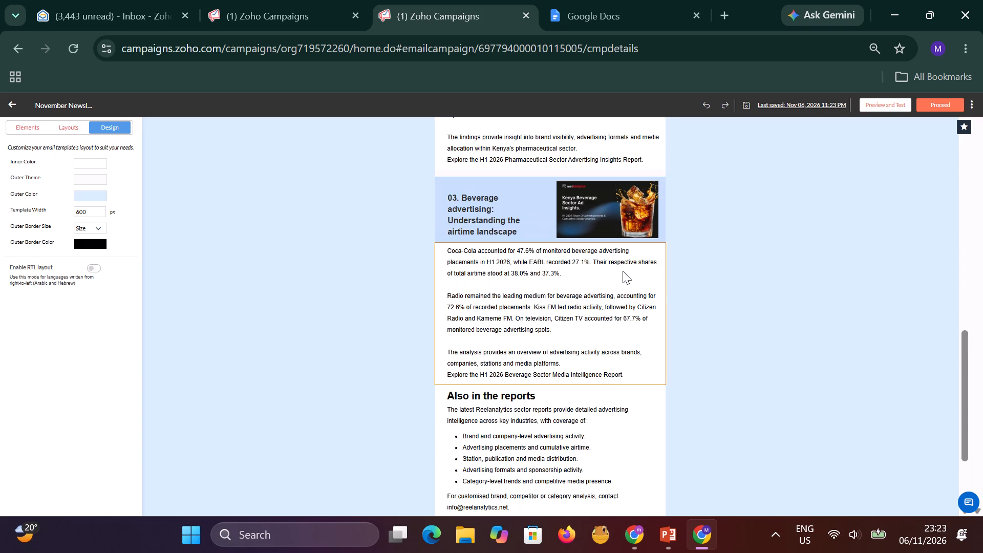
left_click(678, 281)
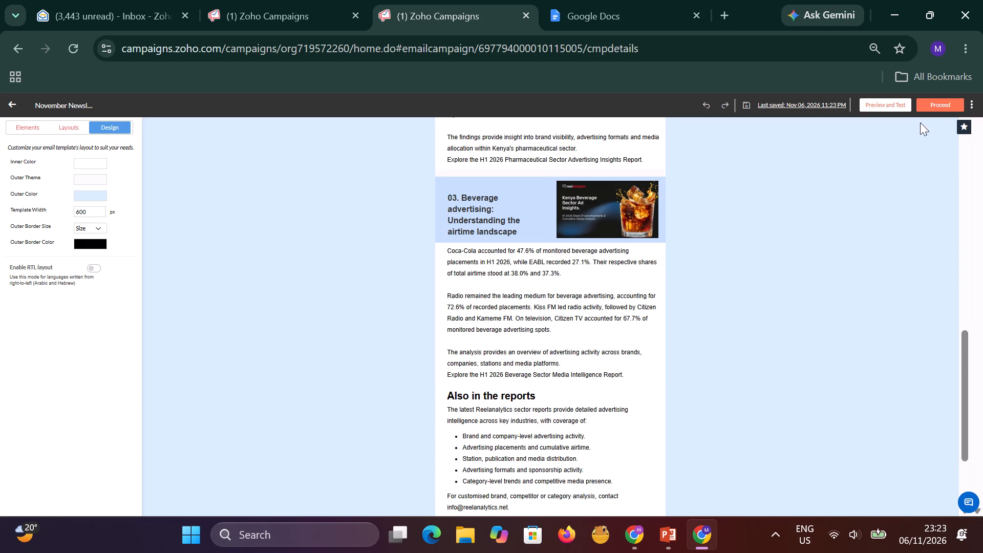
Preview the campaign and check the text spacing and formatting of all the newsletter sections.
left_click(887, 105)
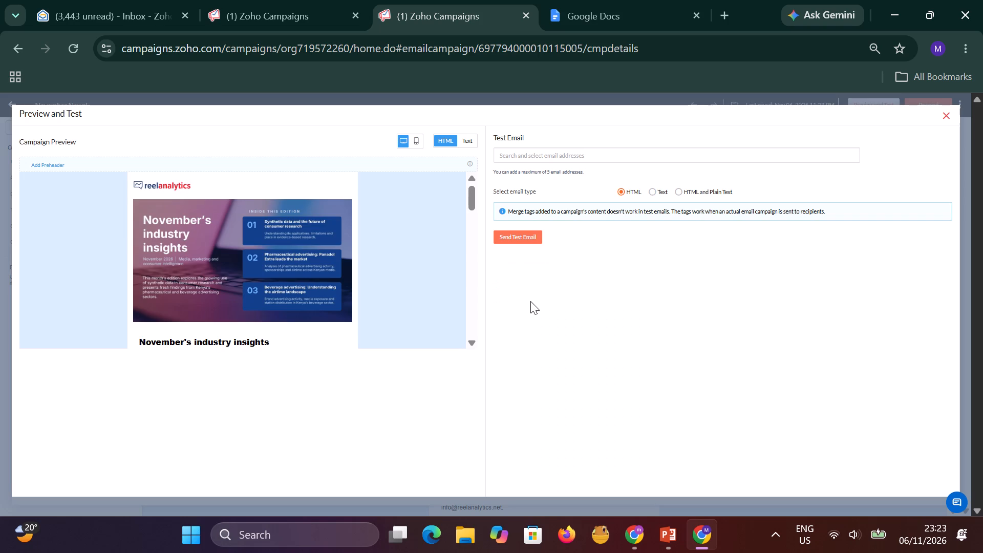
scroll(176, 270, "down", 17)
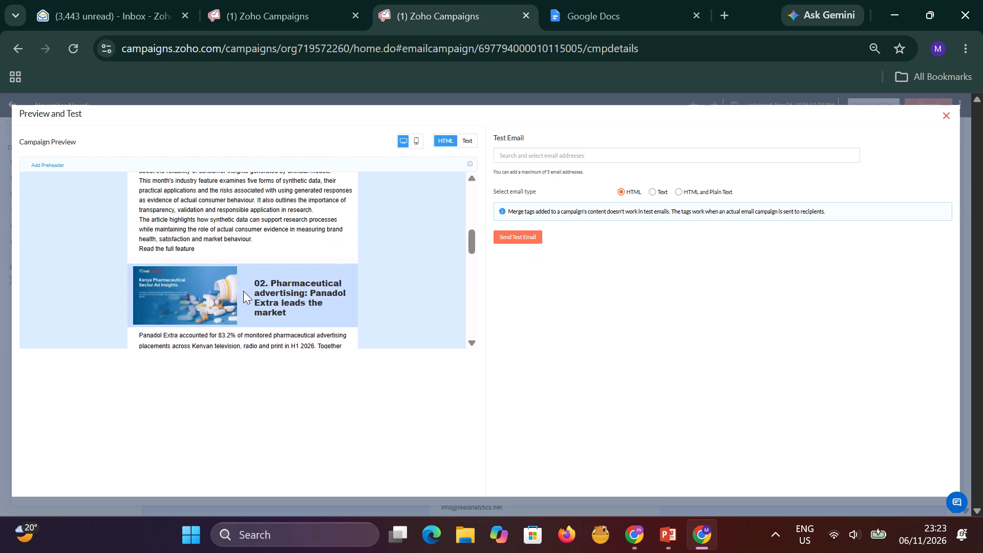
scroll(243, 291, "down", 18)
scroll(243, 286, "up", 6)
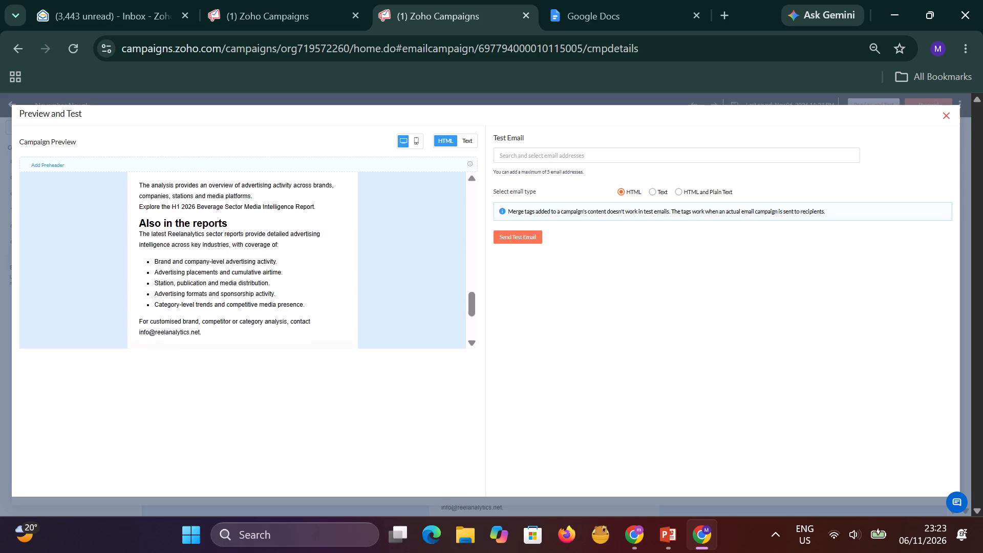
scroll(245, 273, "up", 20)
scroll(245, 273, "up", 4)
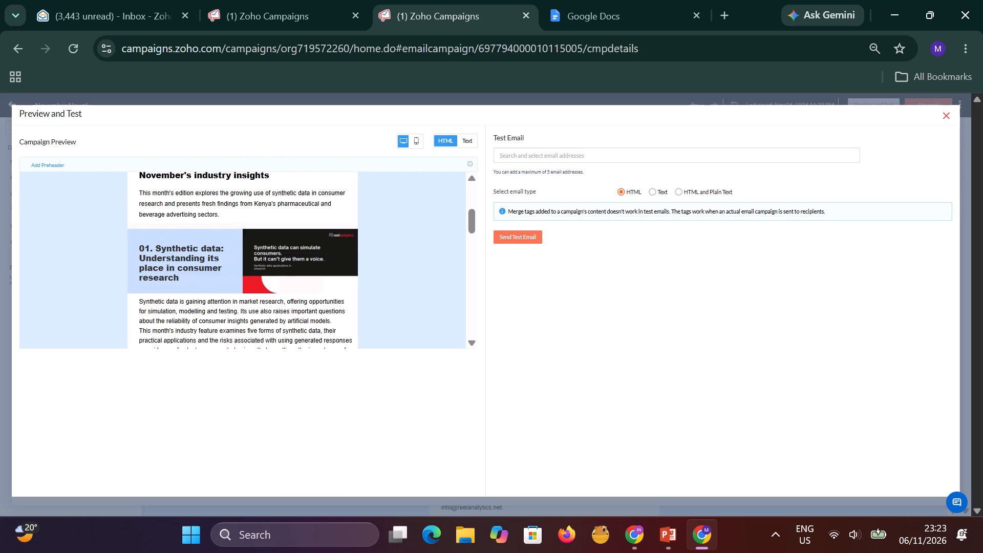
scroll(246, 265, "down", 5)
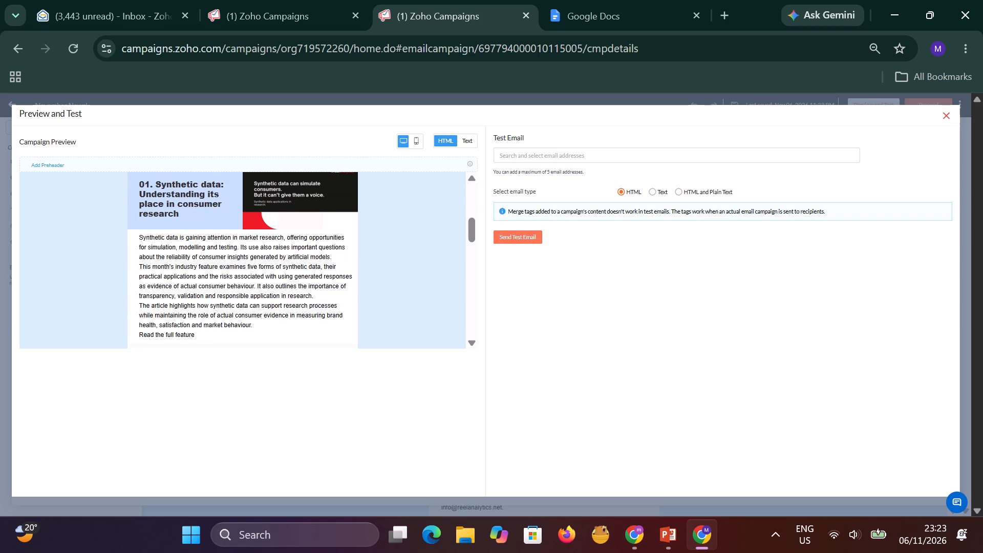
scroll(247, 263, "down", 17)
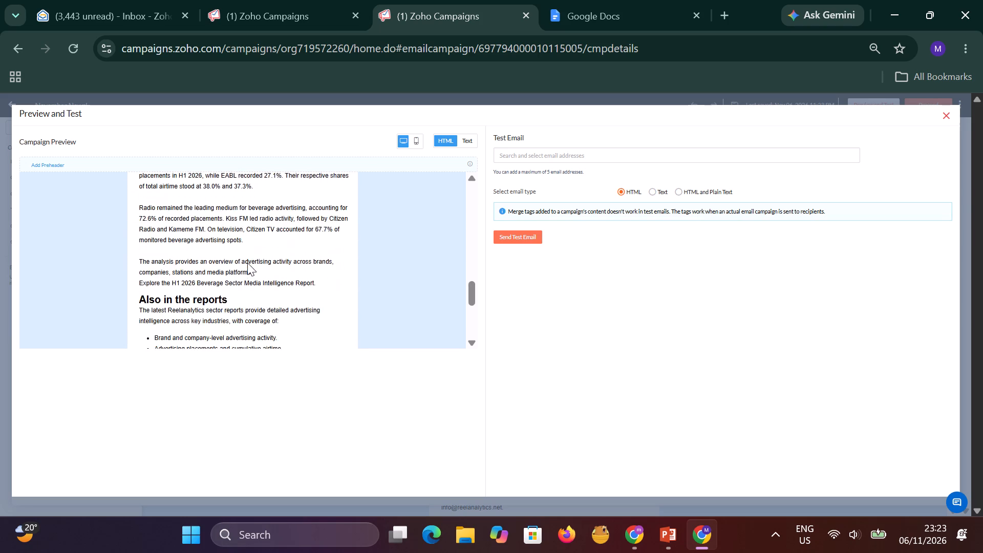
scroll(247, 263, "down", 6)
scroll(447, 240, "up", 1)
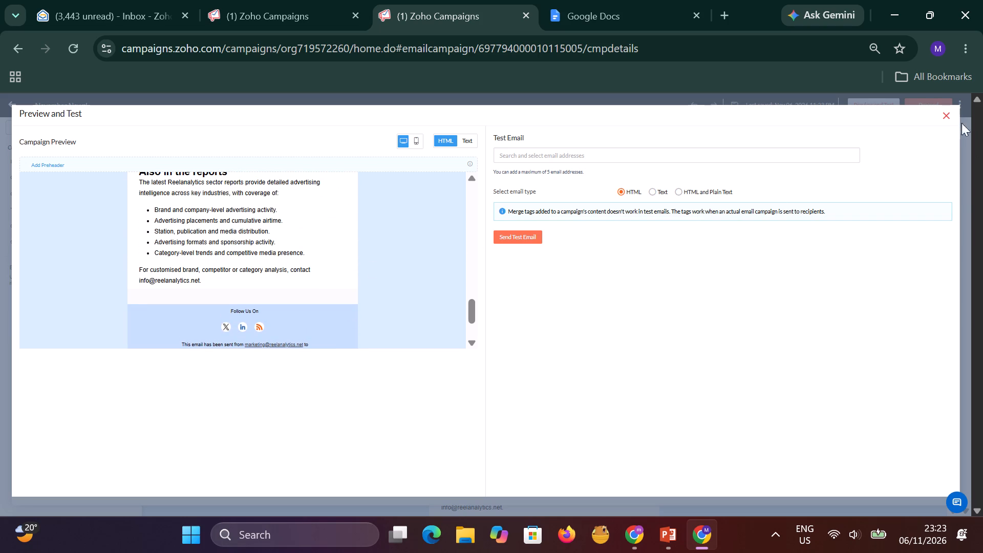
left_click(949, 113)
Insert blank lines between the three paragraphs of the body text under "01. Synthetic data".
scroll(528, 365, "down", 4)
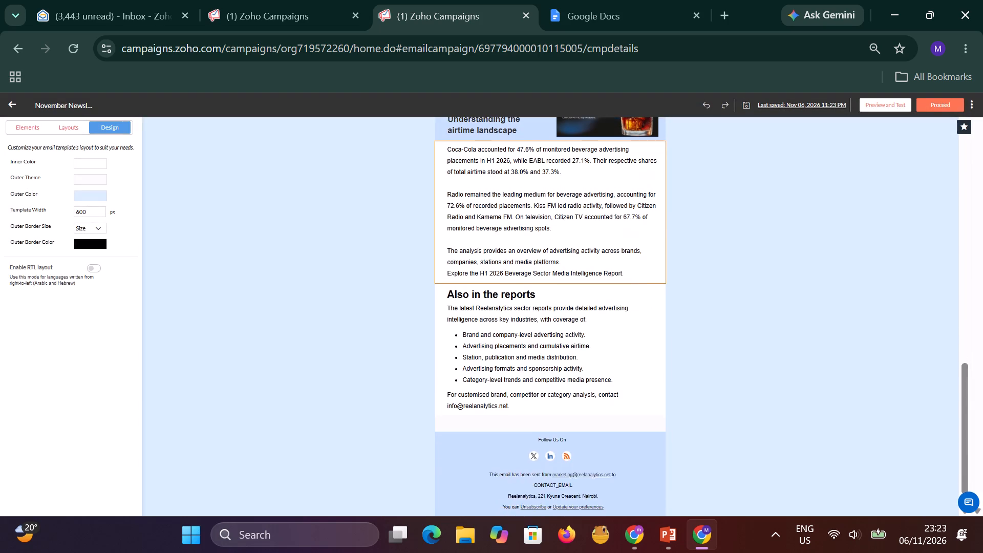
scroll(528, 365, "up", 13)
scroll(525, 334, "up", 9)
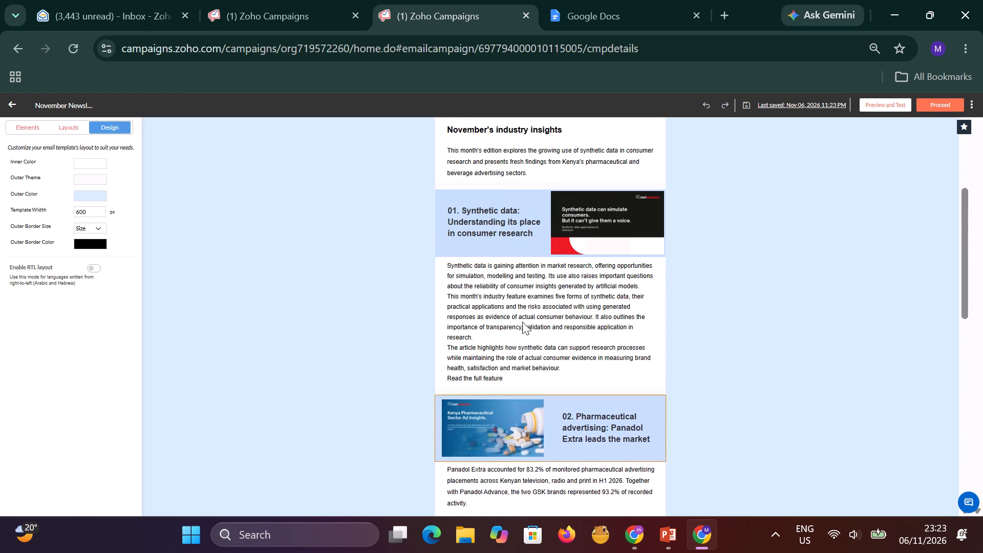
left_click(485, 361)
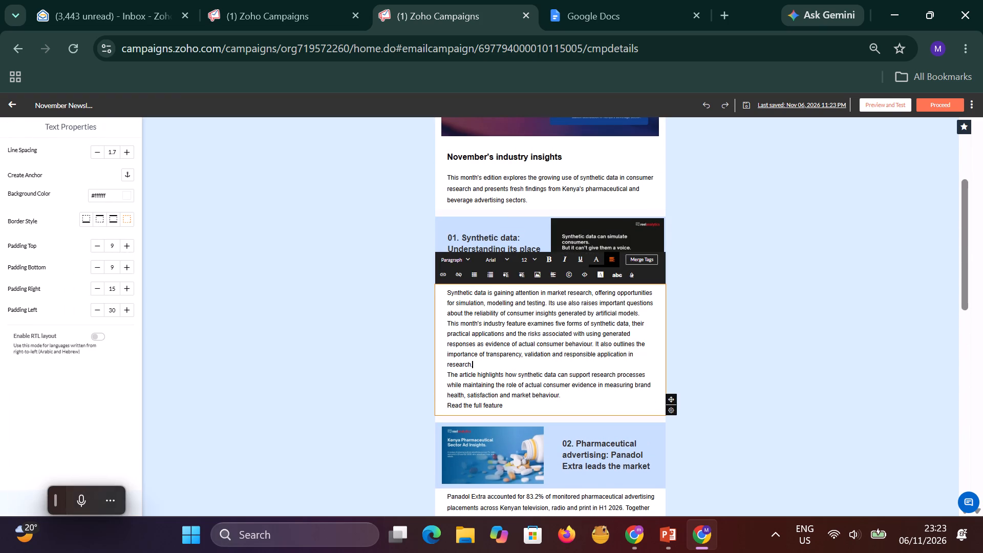
key("Return")
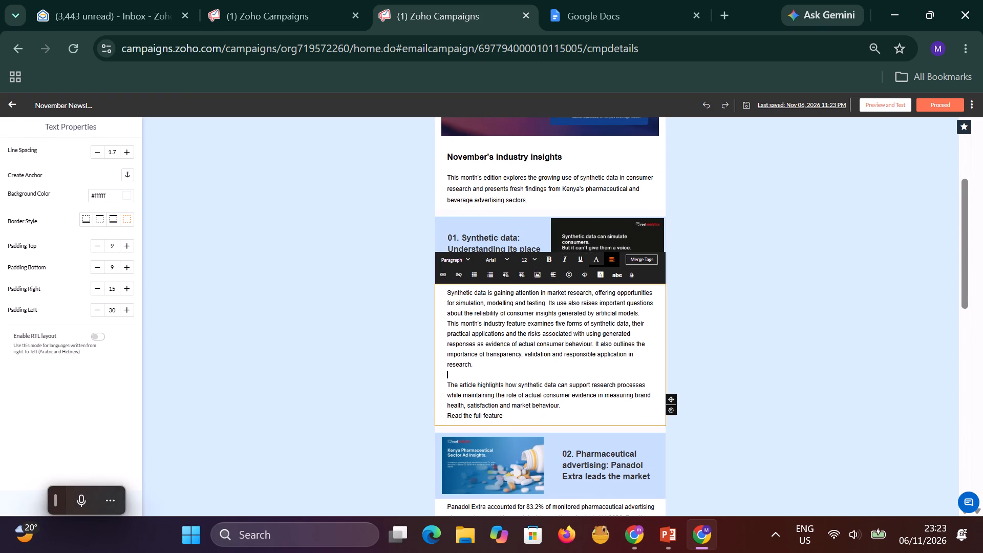
left_click(646, 309)
left_click(643, 312)
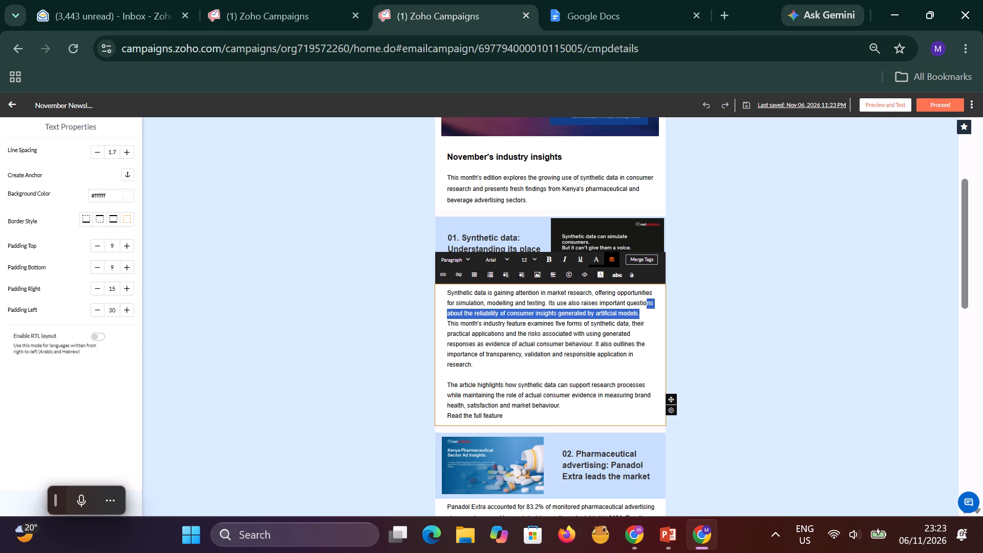
key("Return")
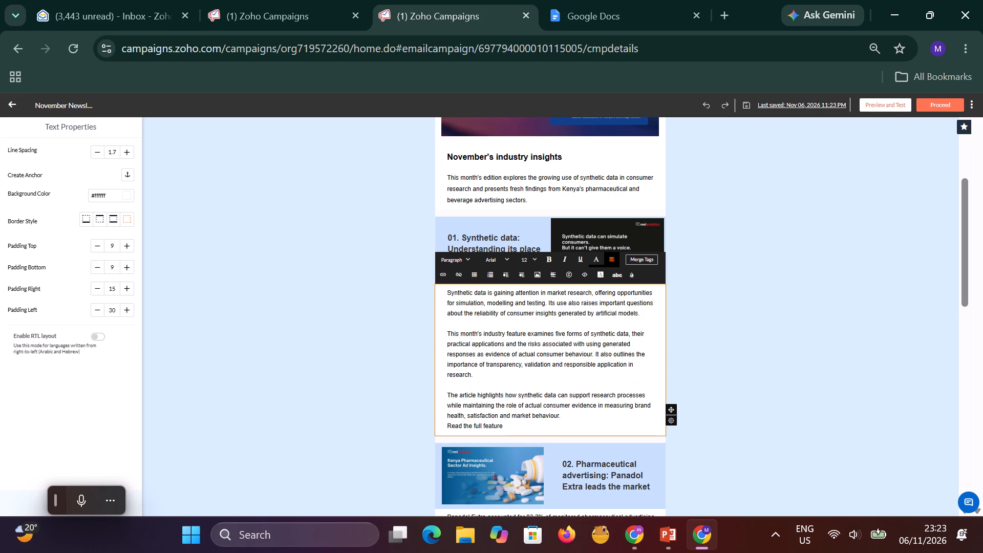
left_click(709, 341)
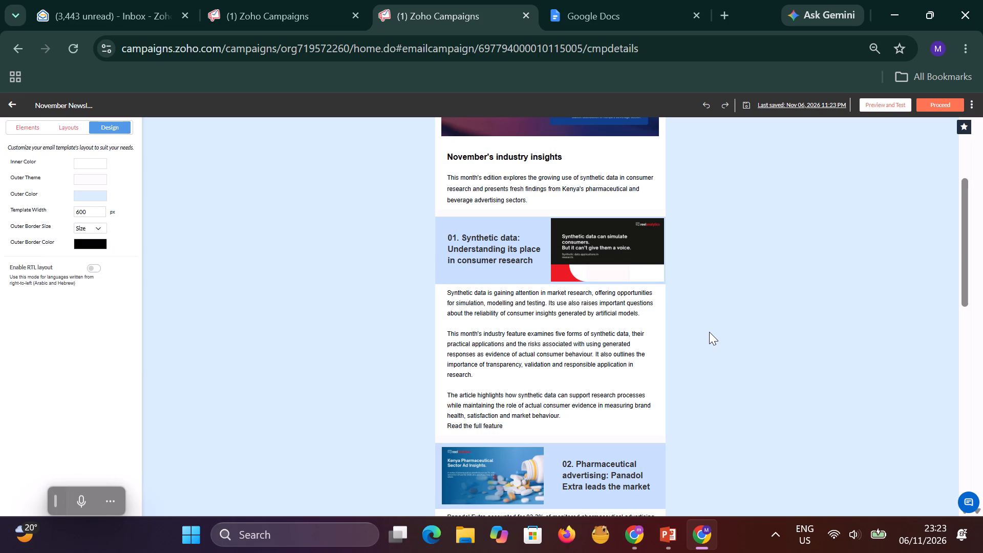
Preview the campaign again and check the whole newsletter from the header image down to the footer.
scroll(709, 332, "up", 7)
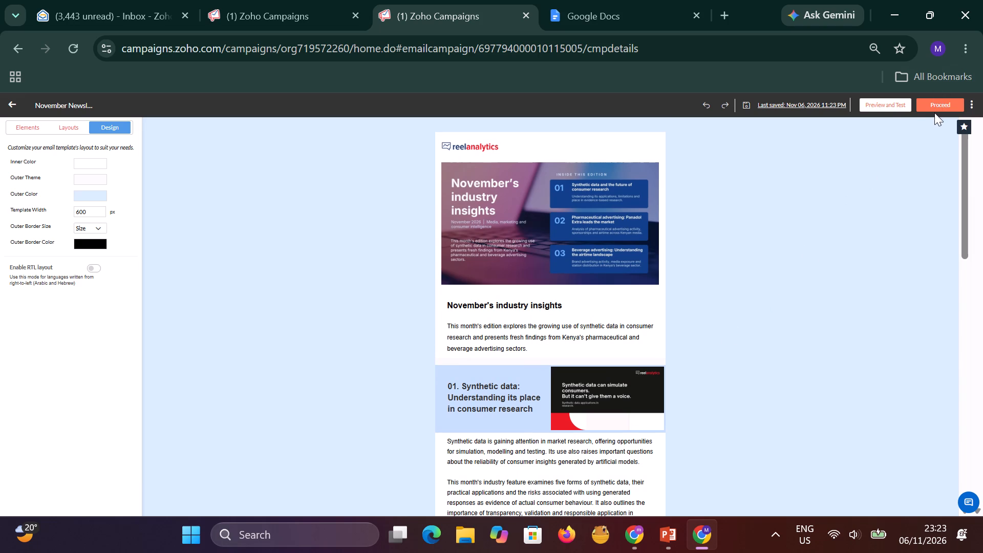
left_click(890, 107)
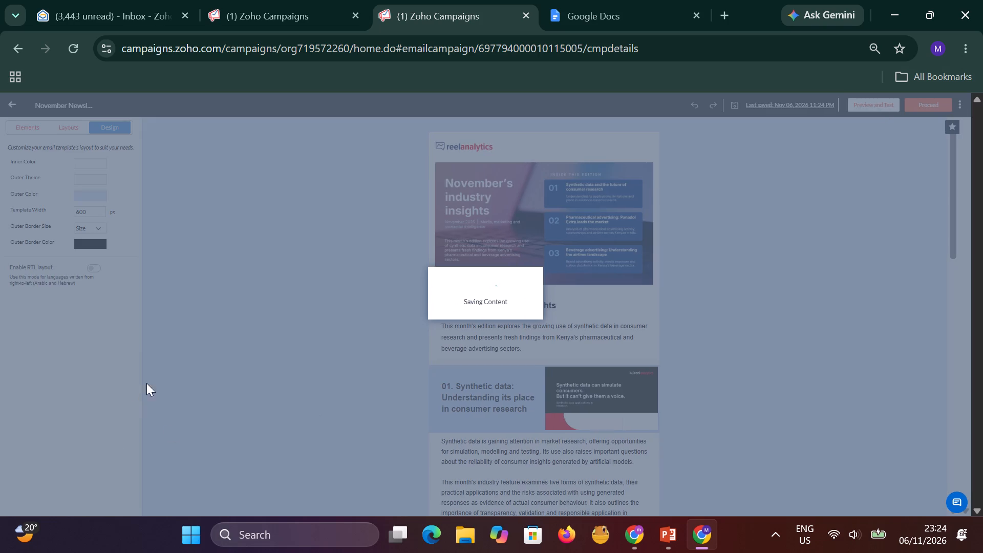
scroll(257, 257, "down", 3)
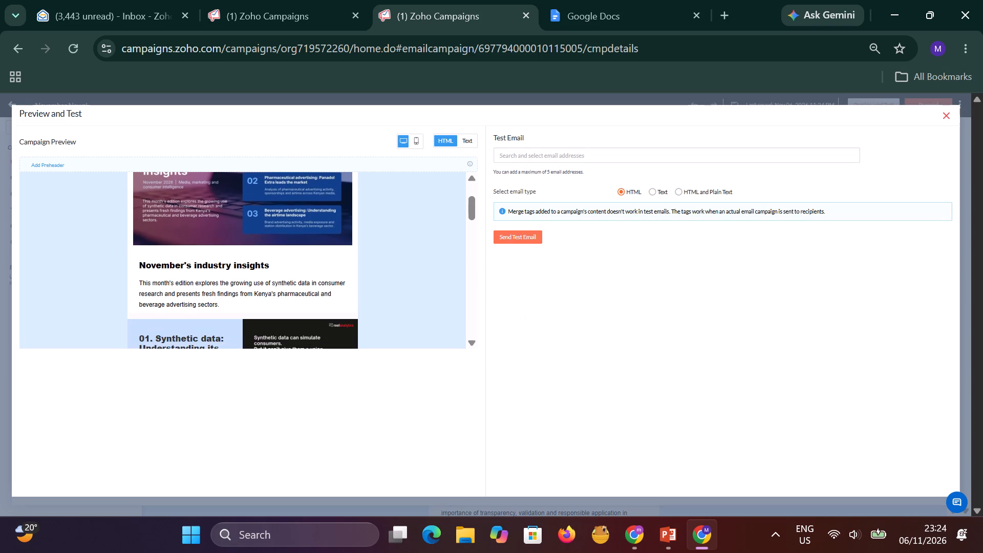
scroll(258, 265, "down", 11)
scroll(258, 265, "down", 20)
scroll(258, 265, "down", 1)
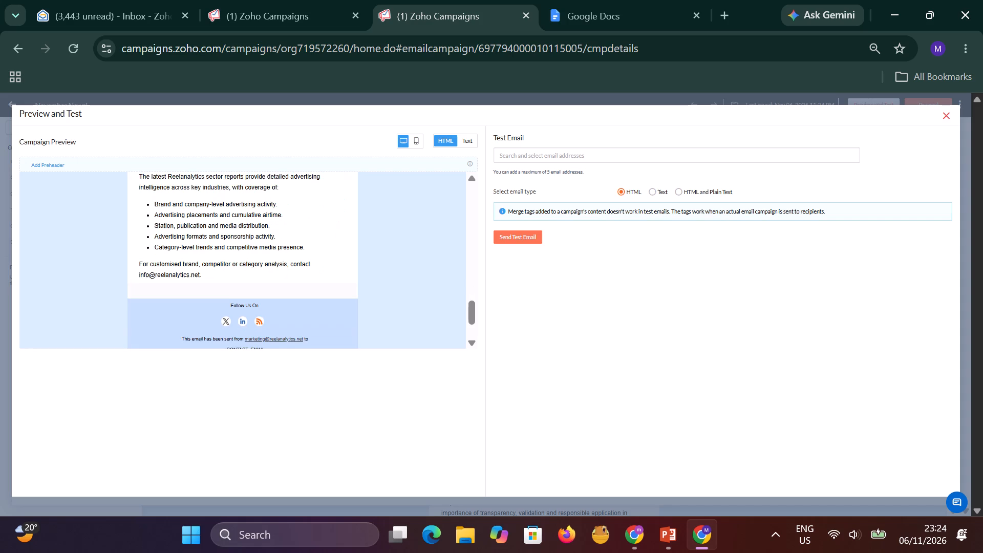
scroll(258, 264, "down", 10)
scroll(258, 264, "up", 20)
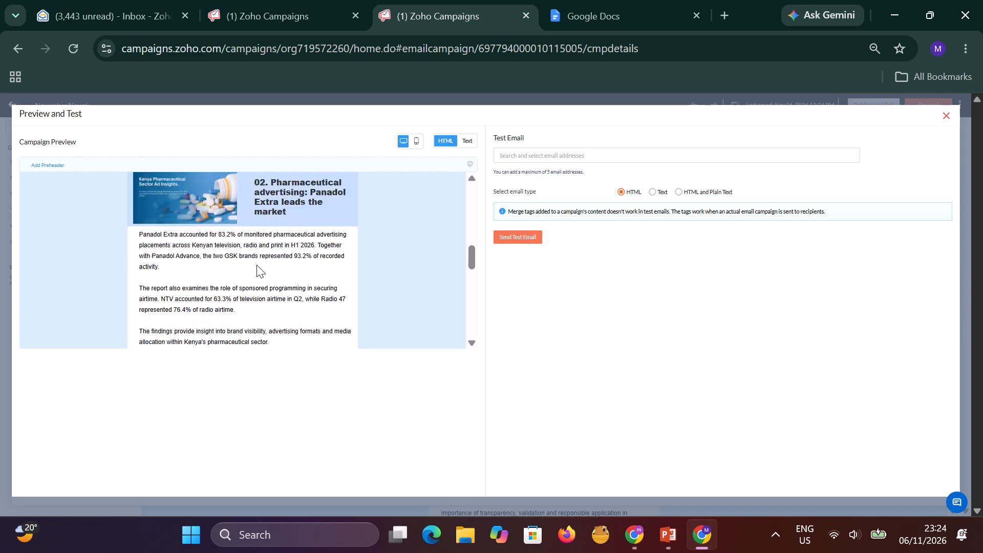
scroll(257, 265, "up", 20)
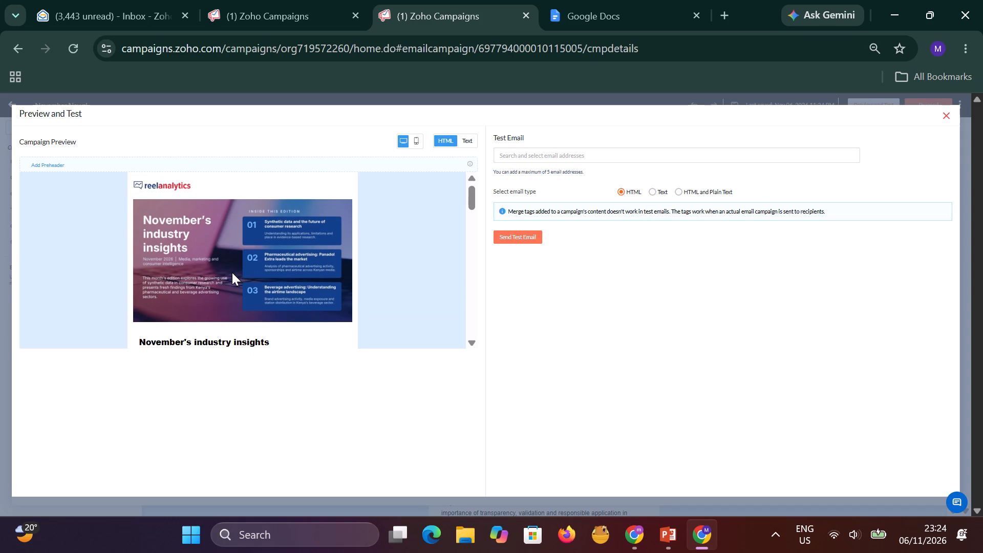
left_click(232, 272)
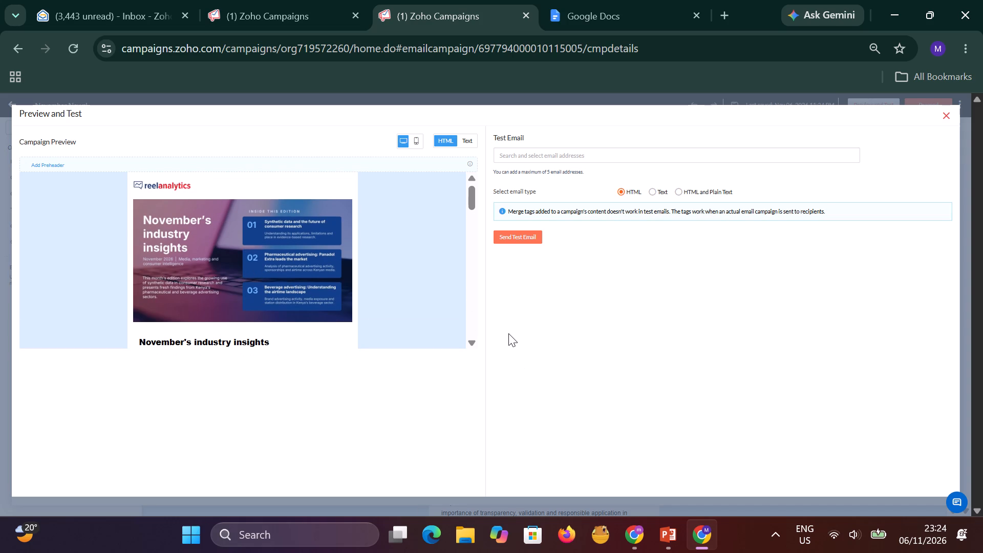
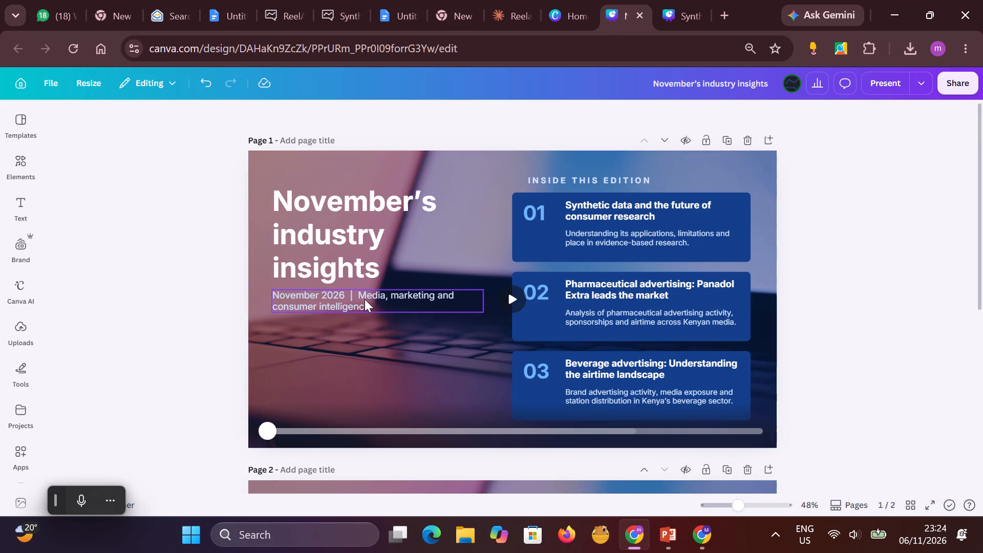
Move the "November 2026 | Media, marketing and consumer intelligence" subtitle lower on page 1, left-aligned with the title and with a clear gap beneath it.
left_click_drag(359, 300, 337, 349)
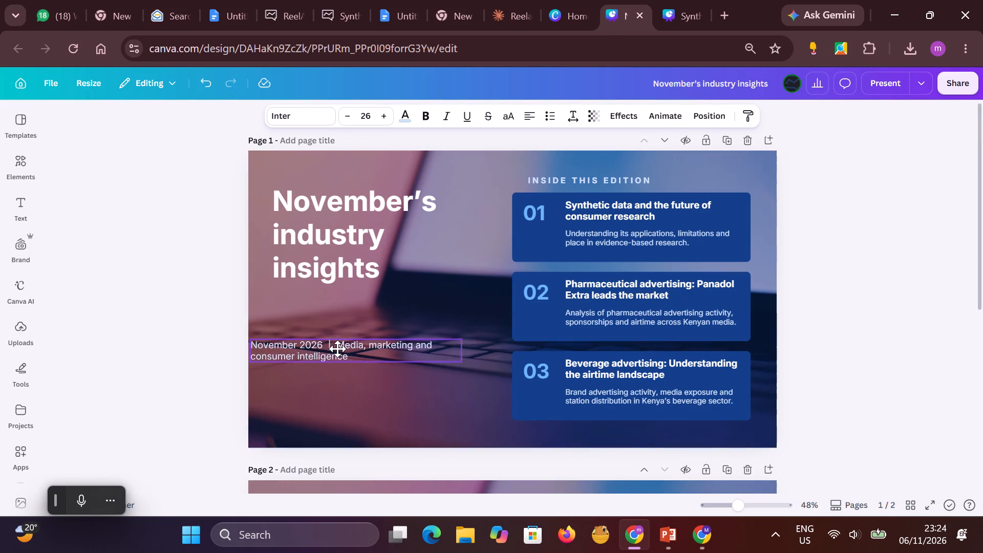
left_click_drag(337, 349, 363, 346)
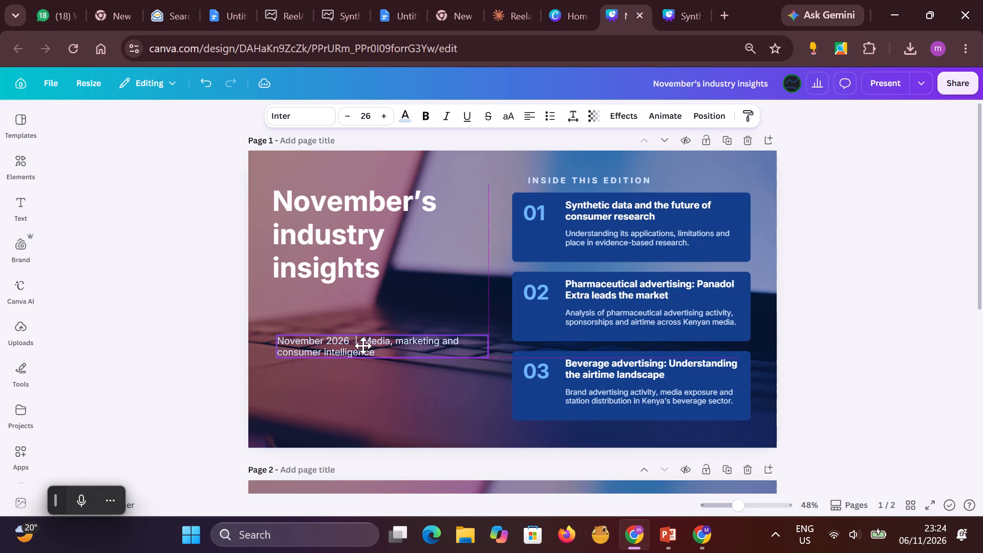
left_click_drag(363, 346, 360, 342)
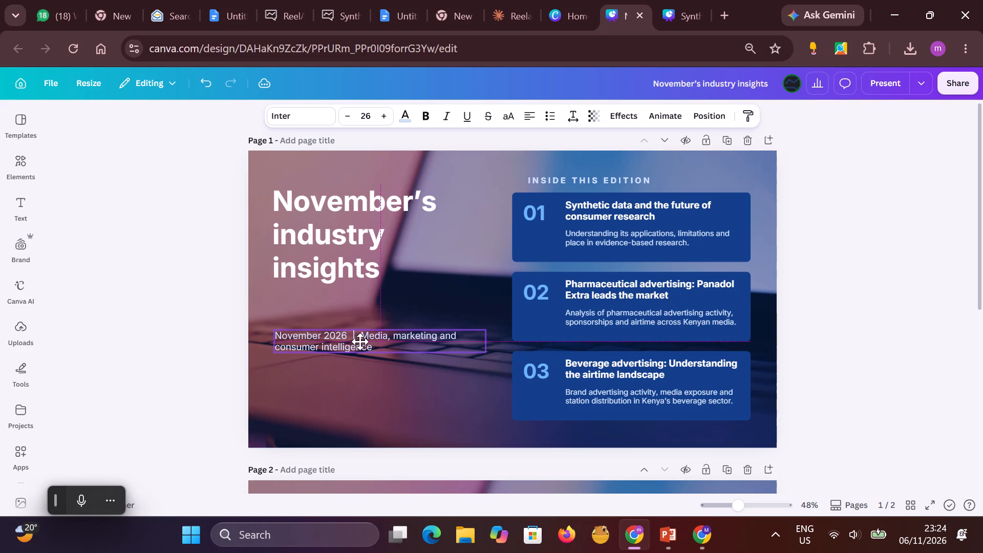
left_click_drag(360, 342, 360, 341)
Shift the "November's industry insights" title slightly down and to the left so its top lines up with card 01.
left_click(332, 258)
left_click_drag(332, 258, 332, 259)
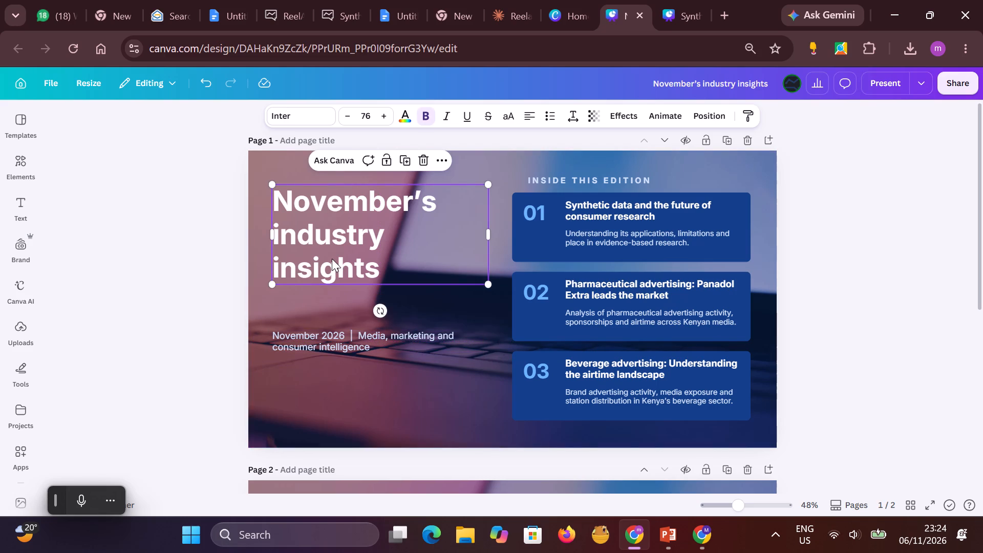
left_click_drag(332, 259, 327, 267)
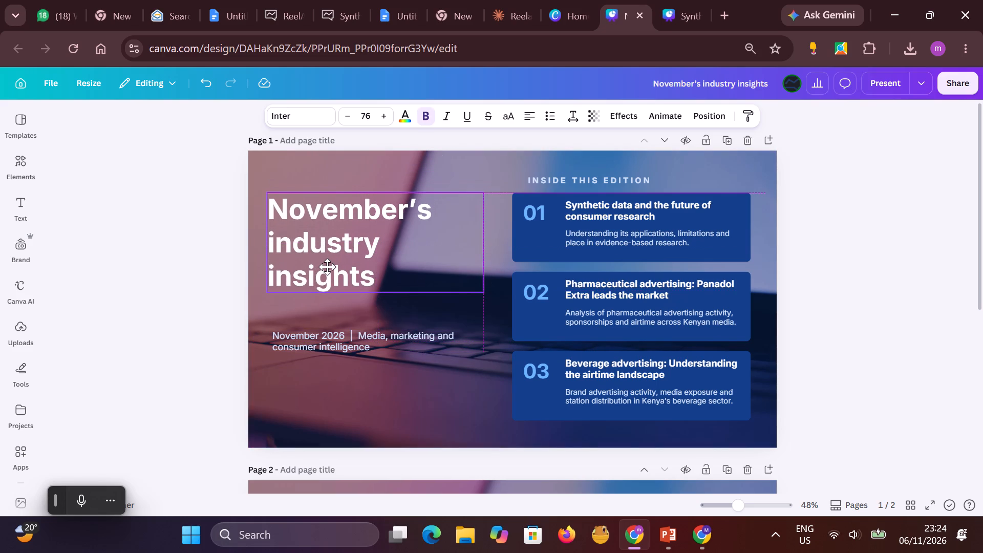
left_click_drag(327, 267, 327, 266)
left_click_drag(327, 266, 327, 266)
Move the "November 2026" subtitle closer beneath the title, aligning its left edge with the title's left edge.
left_click_drag(294, 341, 290, 330)
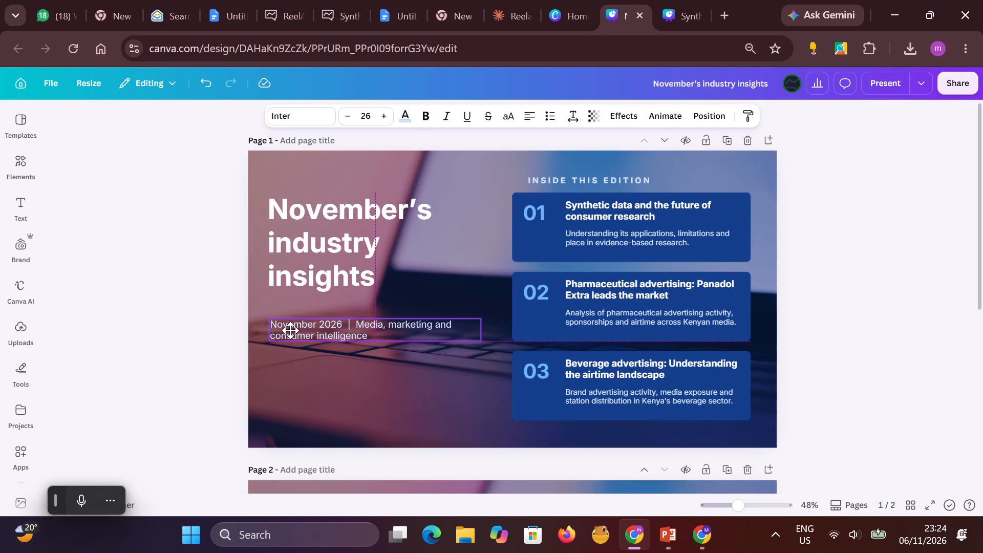
left_click_drag(290, 330, 288, 329)
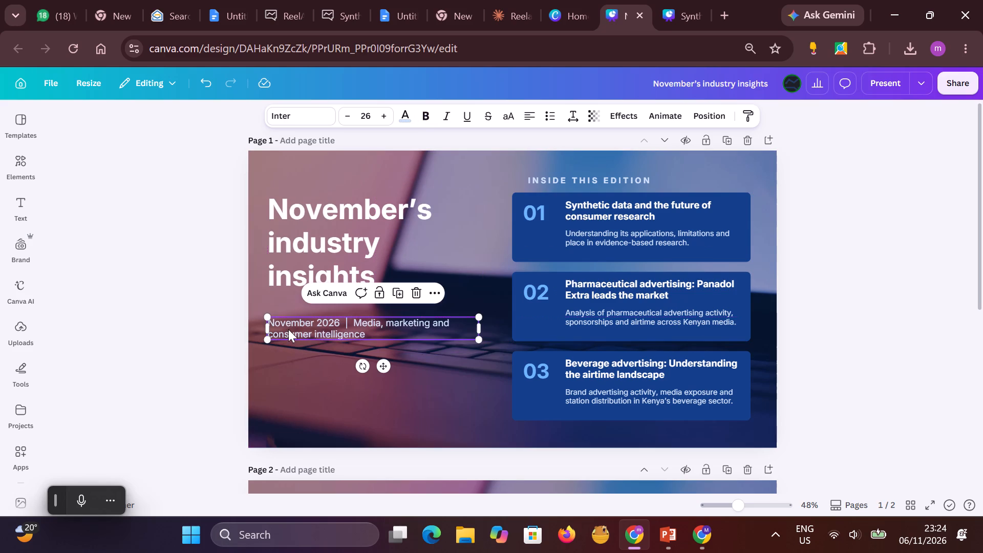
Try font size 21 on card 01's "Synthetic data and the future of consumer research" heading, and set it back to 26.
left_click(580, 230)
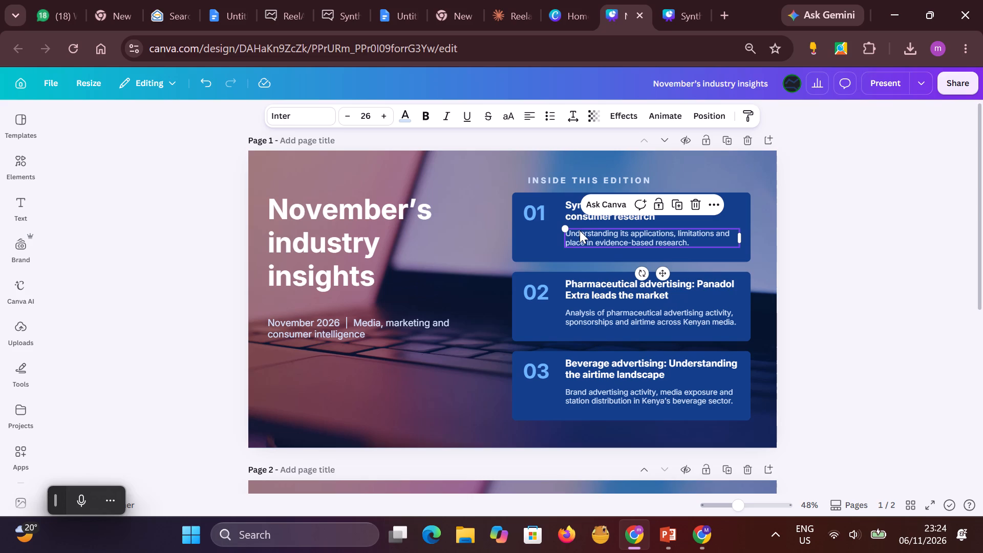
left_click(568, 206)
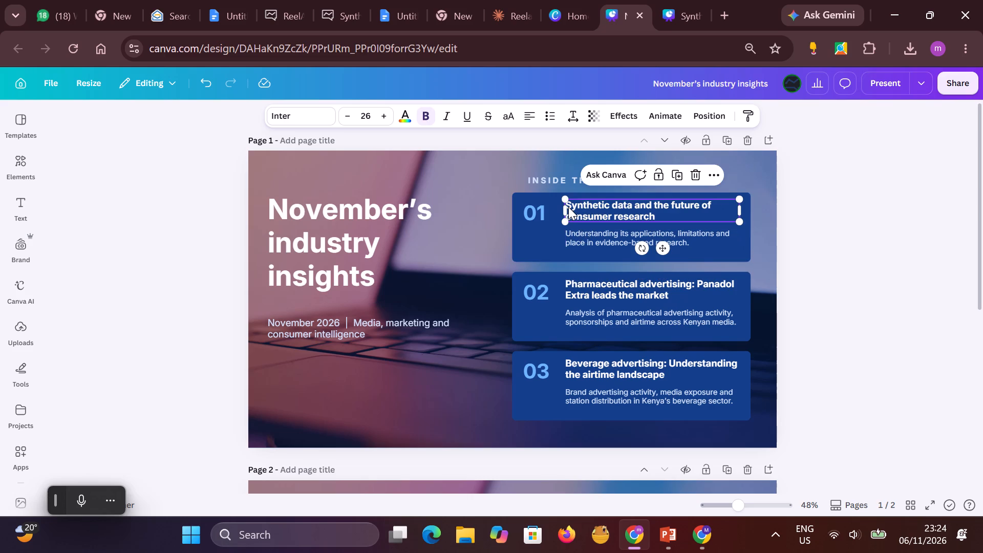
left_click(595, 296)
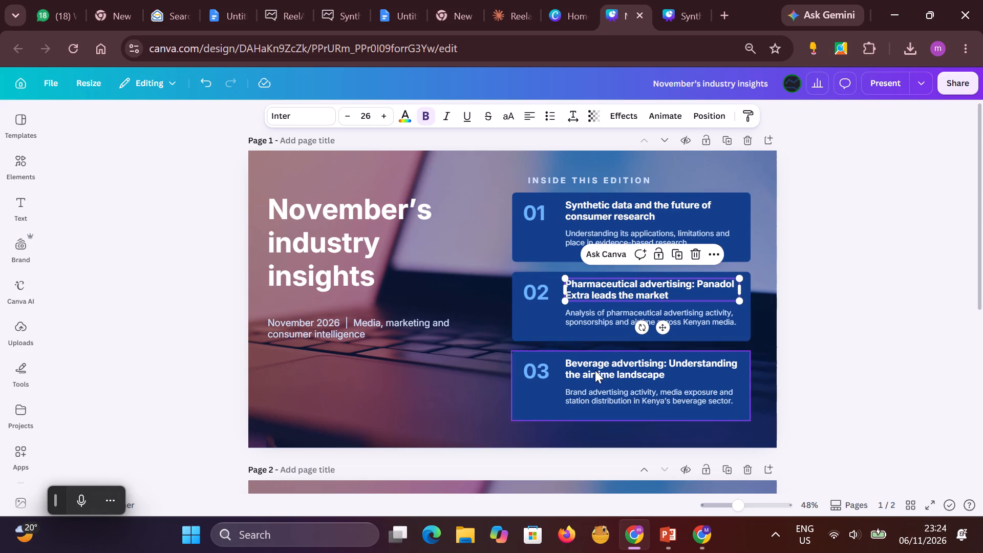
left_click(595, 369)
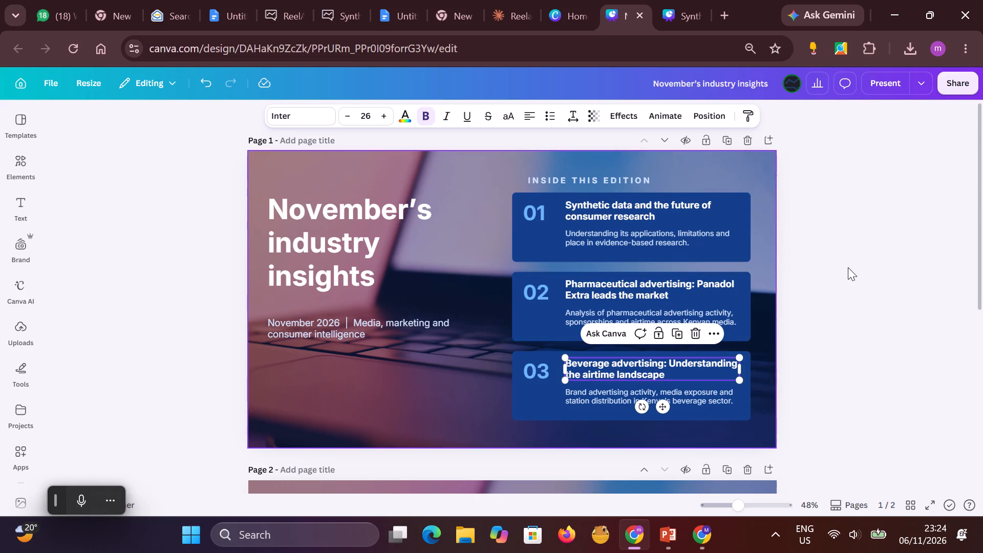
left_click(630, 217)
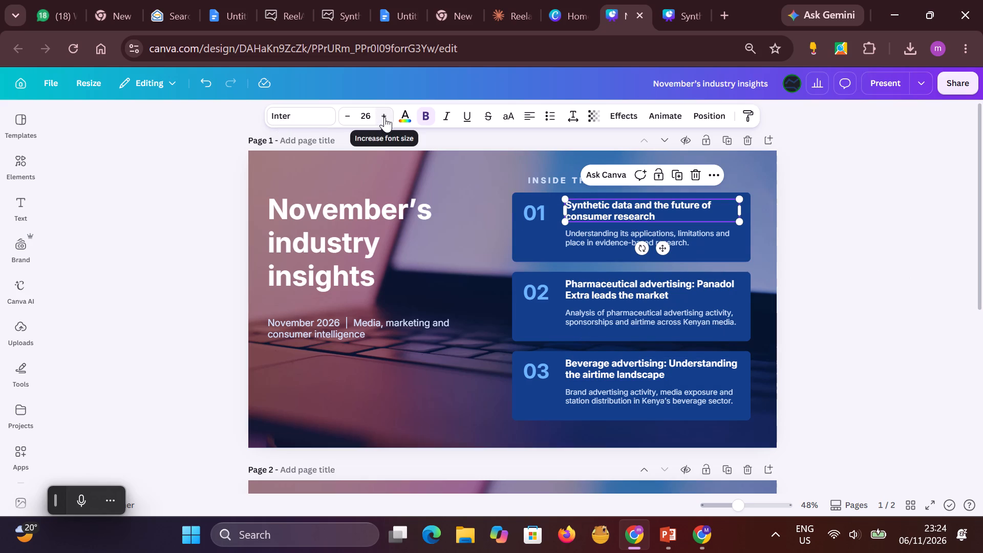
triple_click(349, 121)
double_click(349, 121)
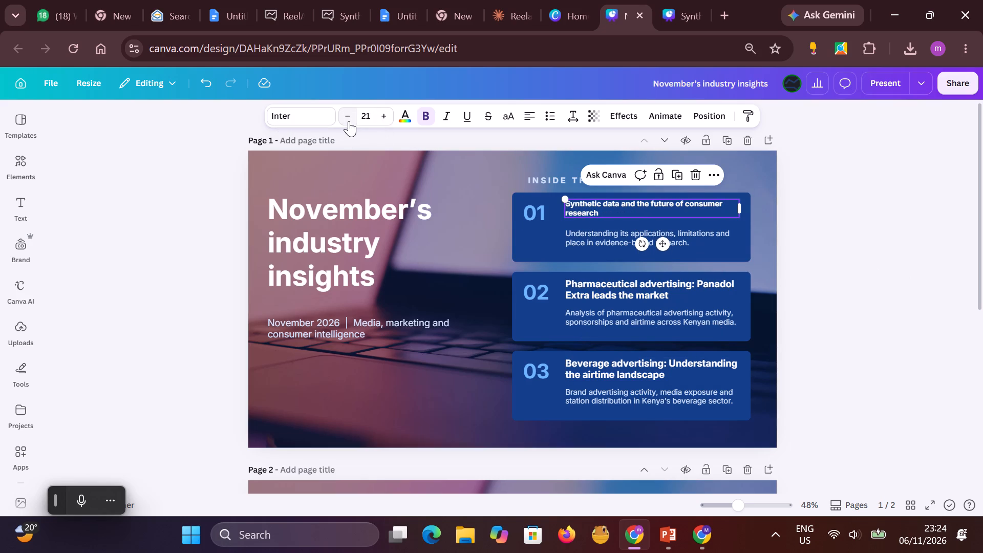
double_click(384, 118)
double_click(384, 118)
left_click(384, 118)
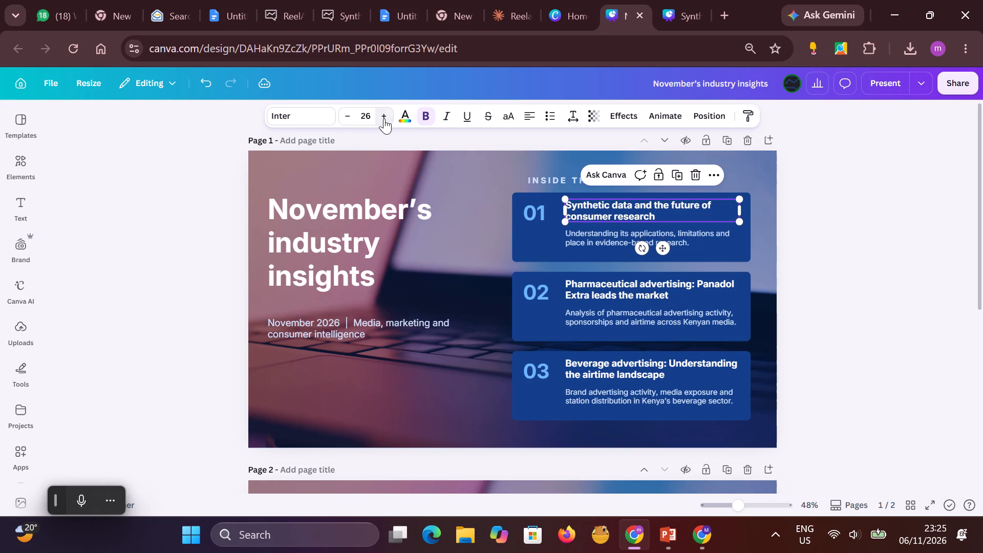
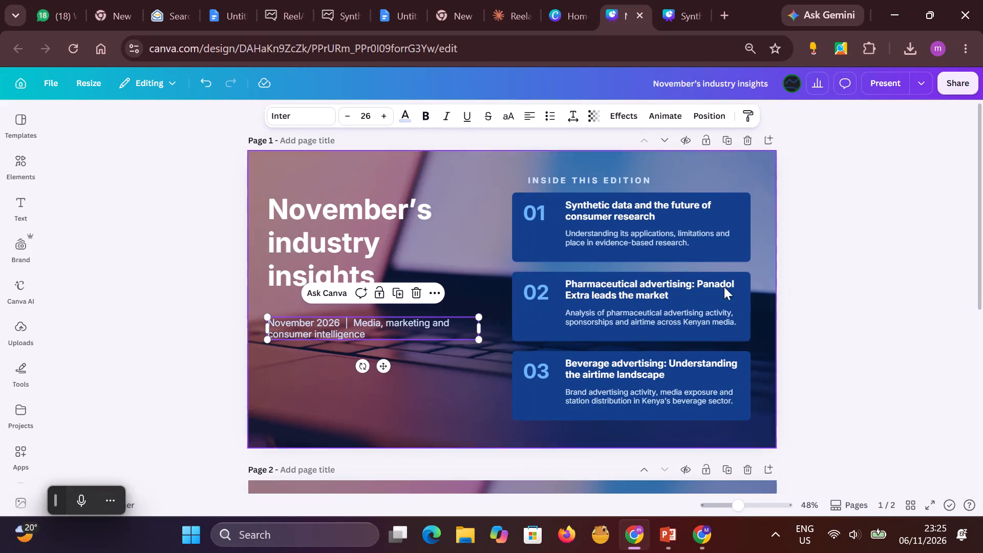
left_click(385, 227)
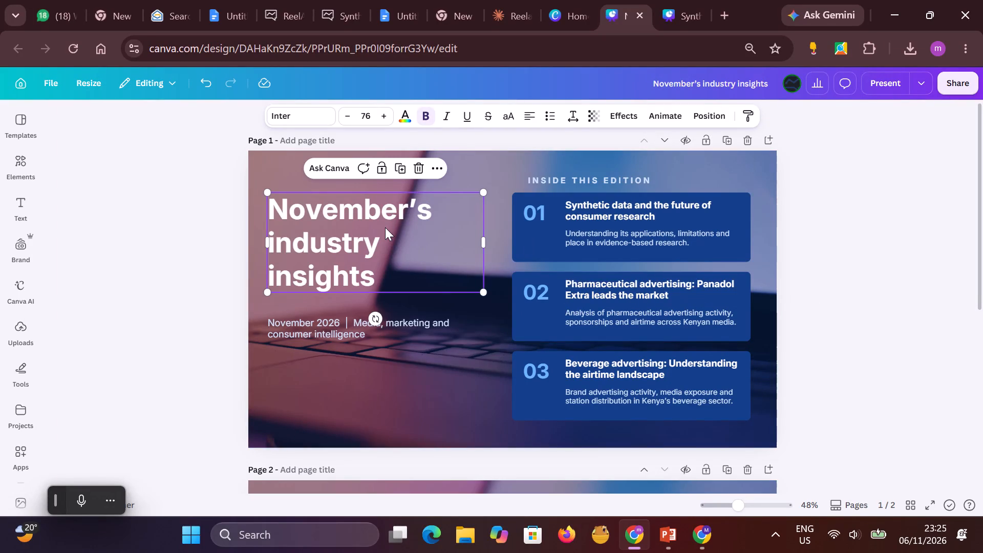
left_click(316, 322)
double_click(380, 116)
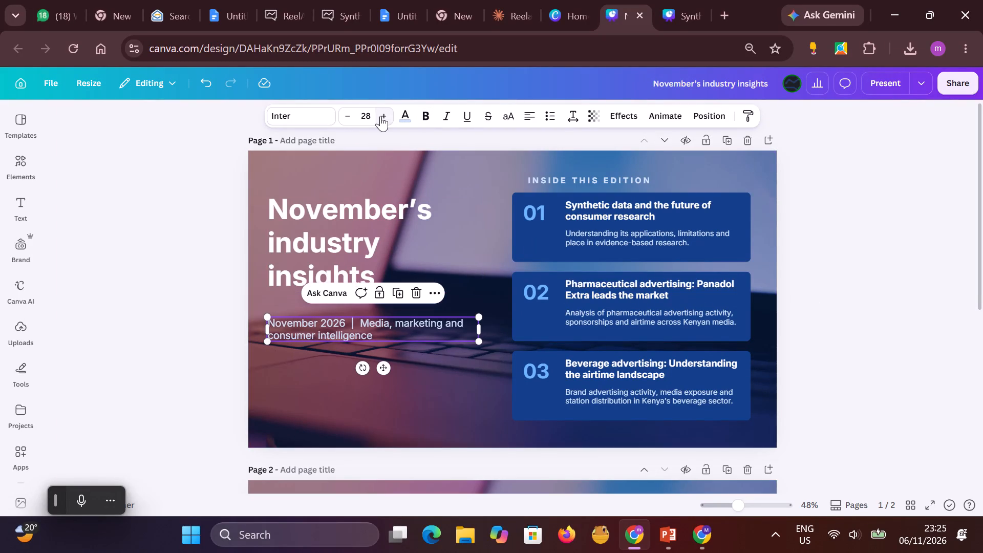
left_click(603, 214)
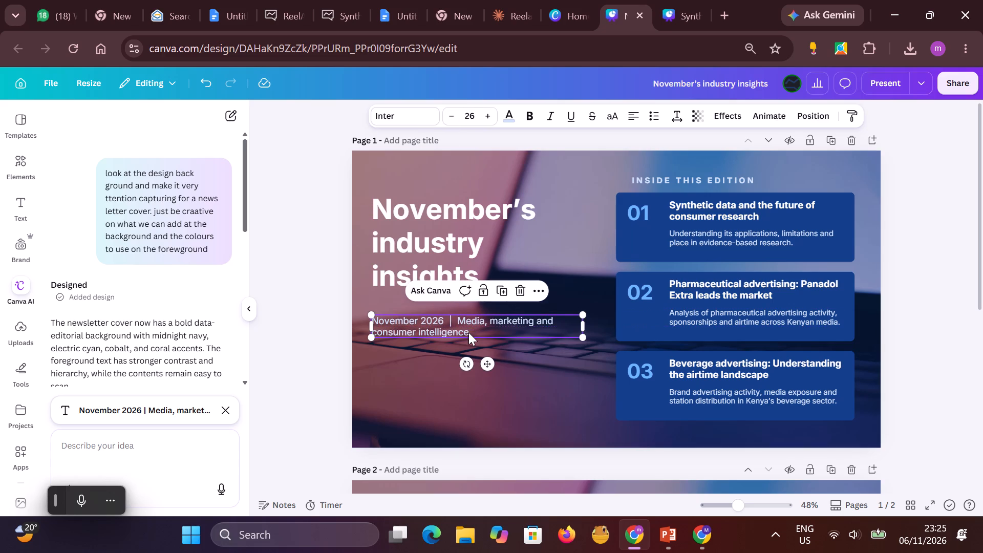
Move the "INSIDE THIS EDITION" label slightly closer above card 01, with its text starting just inside the cards' left edge.
left_click(512, 231)
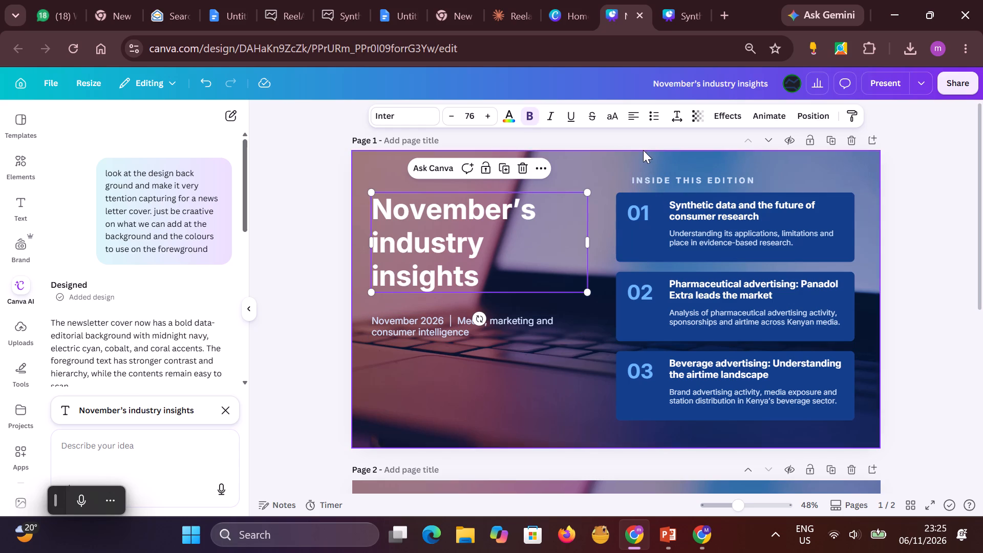
left_click_drag(650, 179, 645, 179)
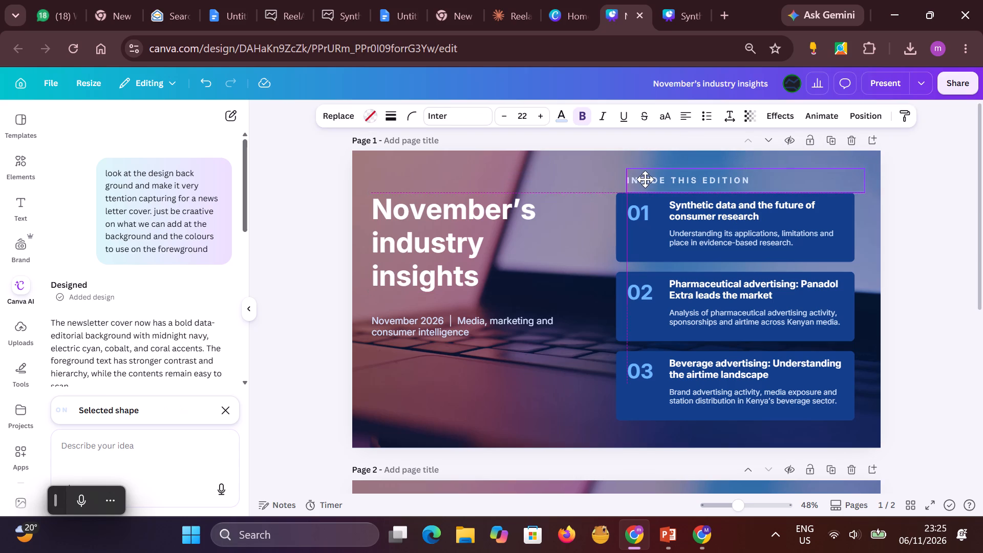
left_click_drag(645, 179, 662, 176)
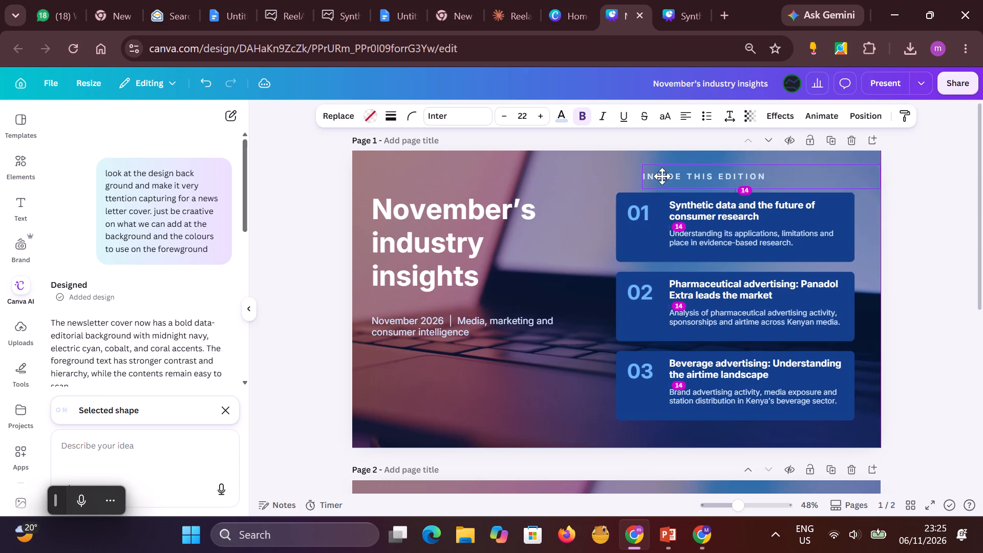
left_click_drag(662, 176, 660, 178)
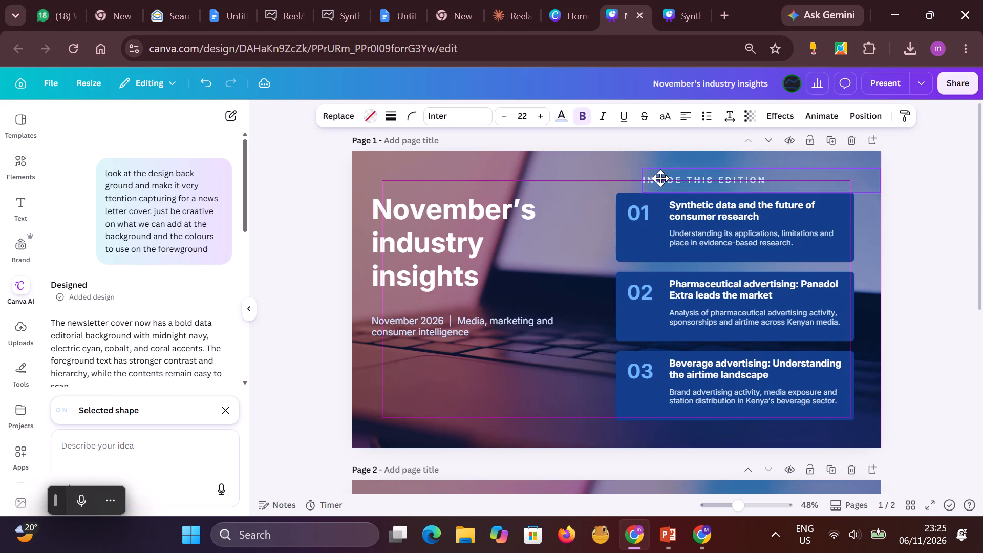
left_click_drag(660, 178, 660, 179)
left_click(912, 214)
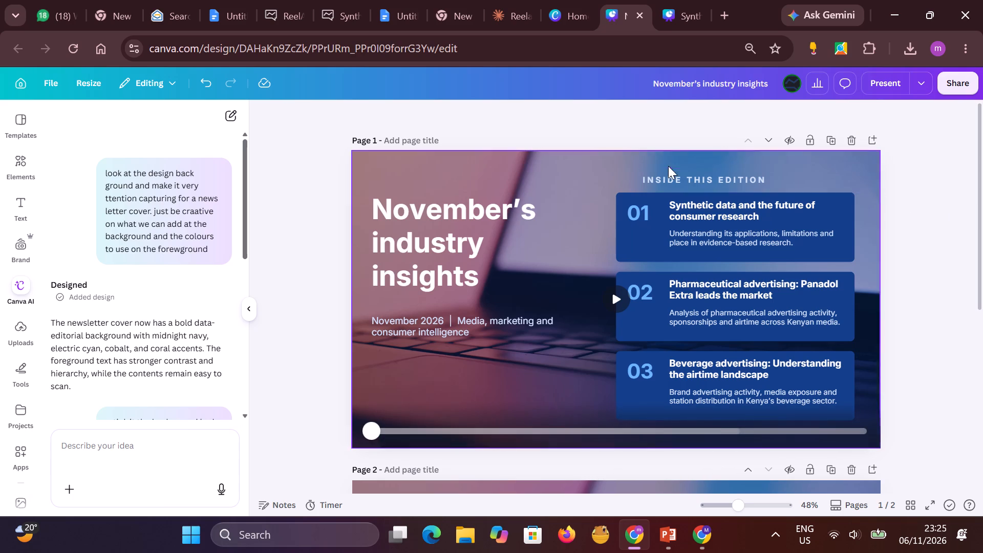
left_click_drag(667, 177, 646, 175)
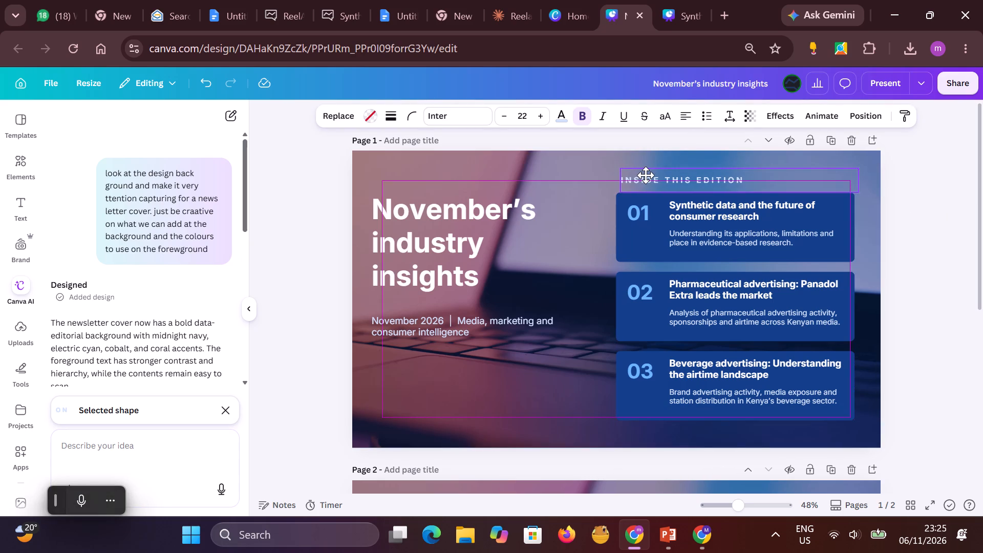
left_click_drag(646, 175, 646, 181)
left_click(907, 251)
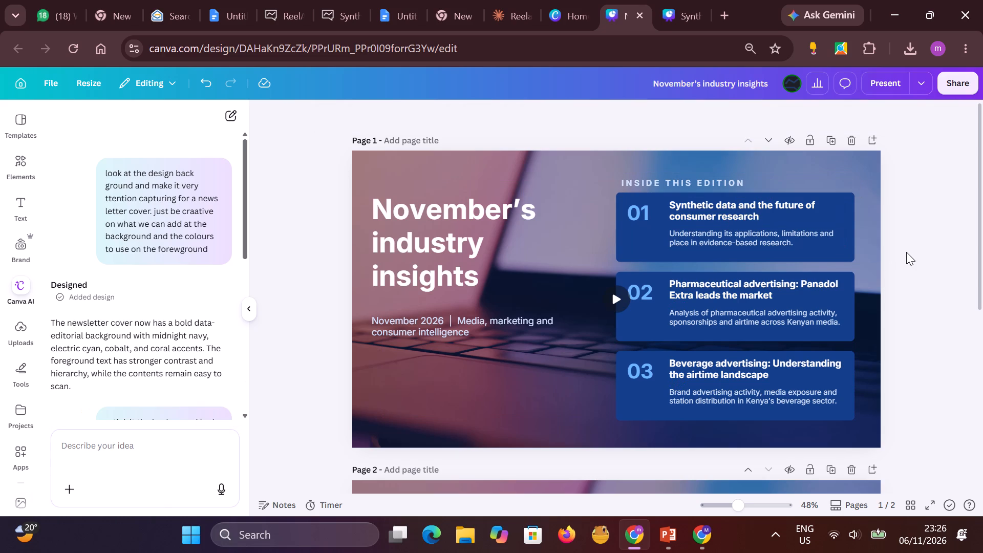
left_click(897, 317)
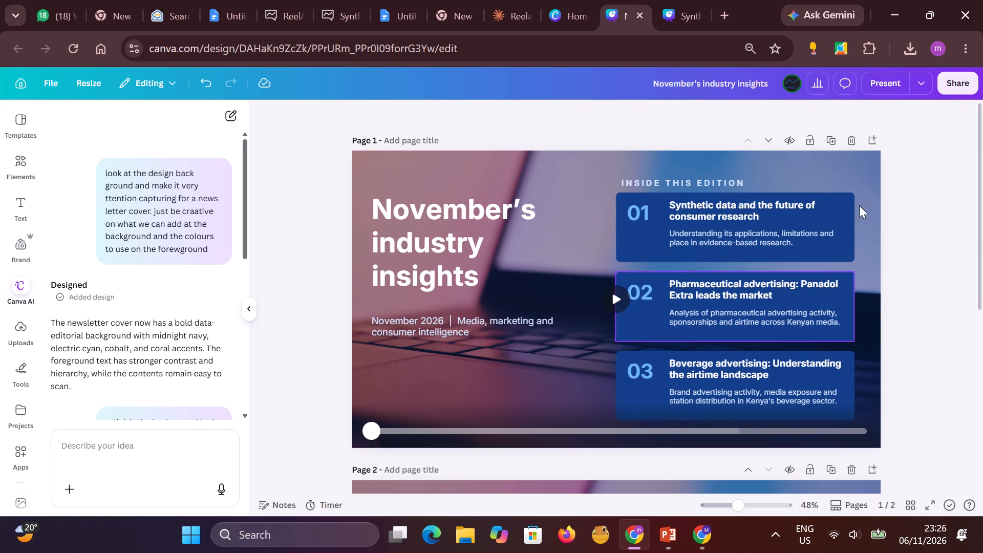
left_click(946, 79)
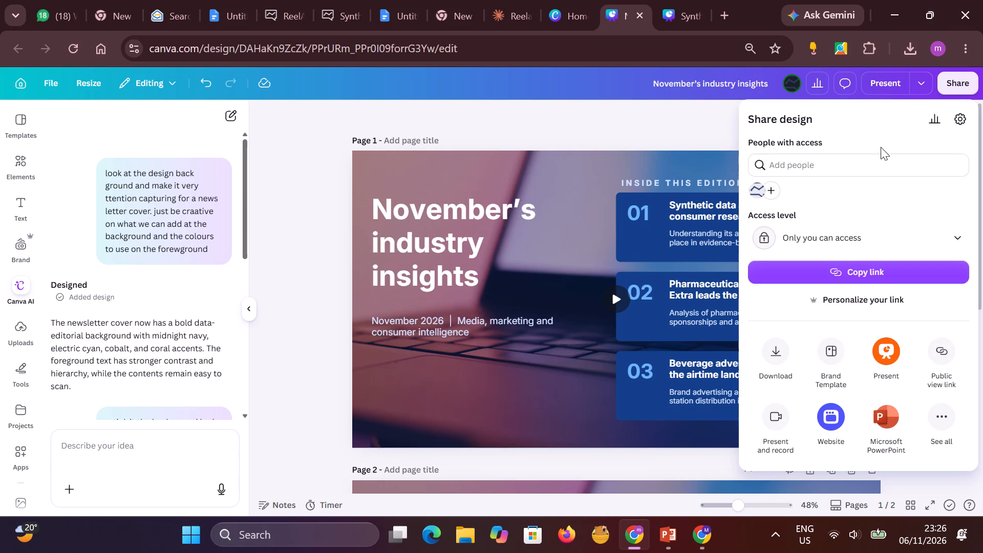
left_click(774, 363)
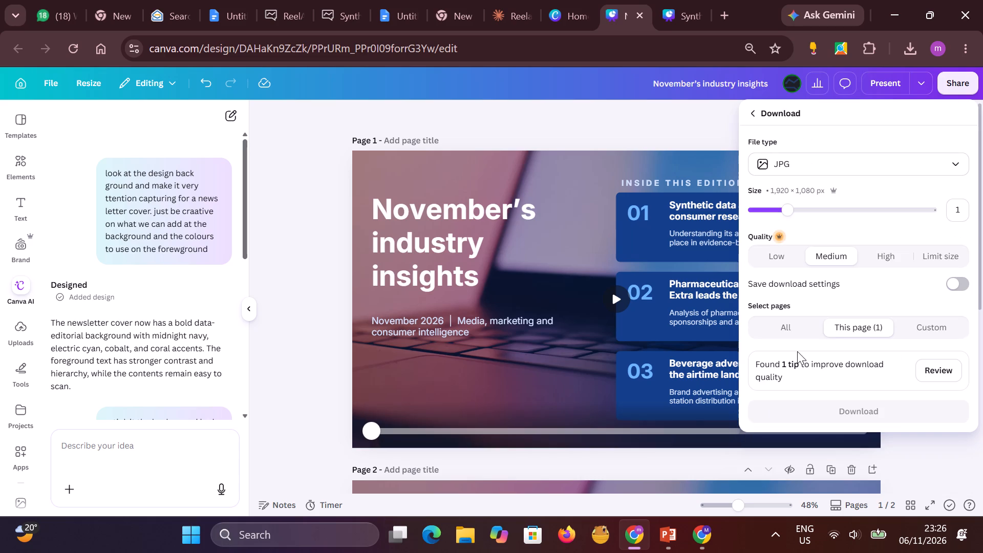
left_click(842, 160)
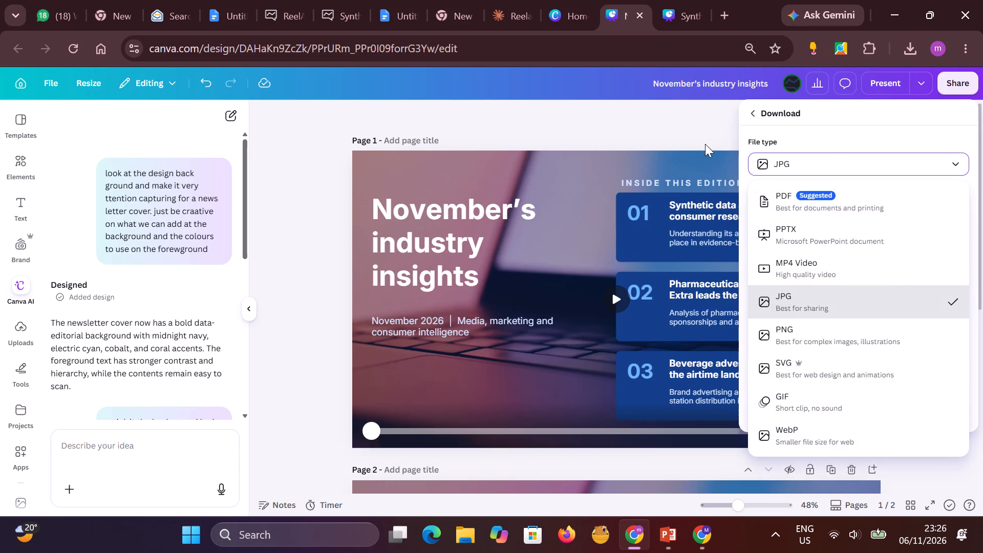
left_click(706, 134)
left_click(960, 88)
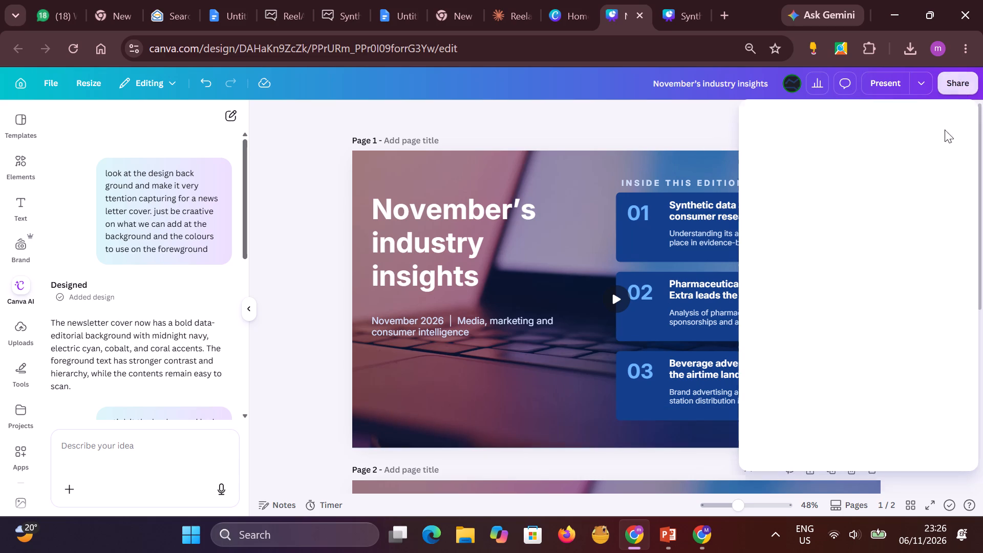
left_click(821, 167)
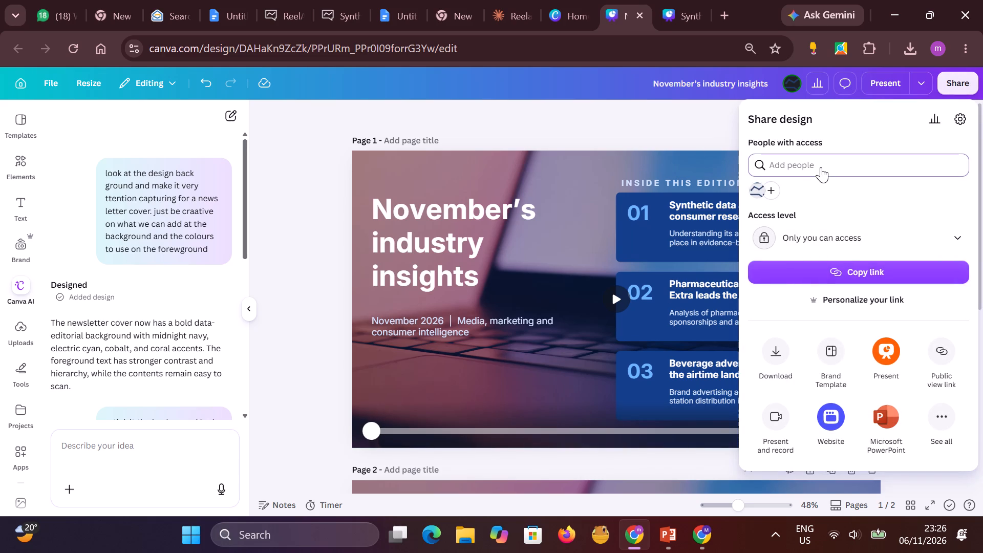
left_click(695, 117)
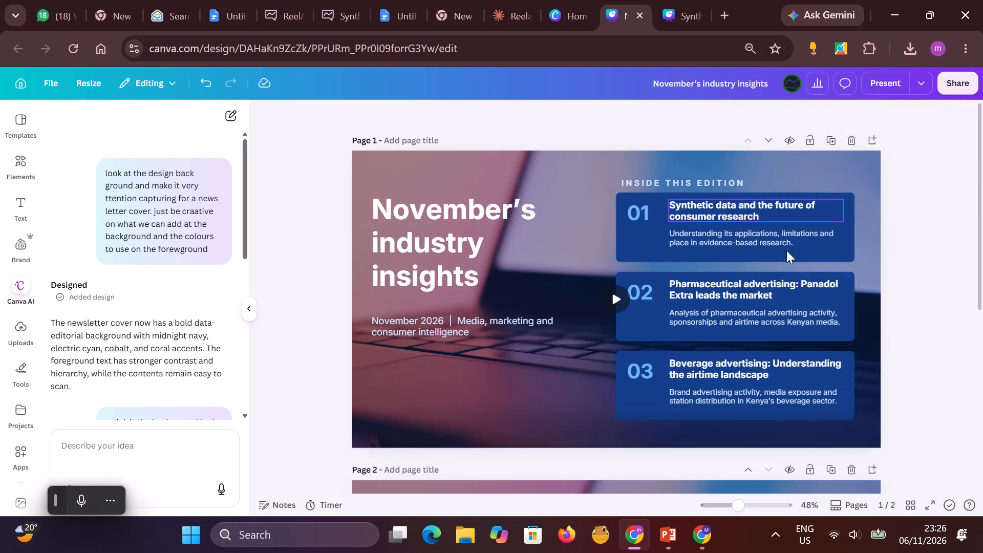
Download only page 1 of the design as a JPG at medium quality.
left_click(959, 85)
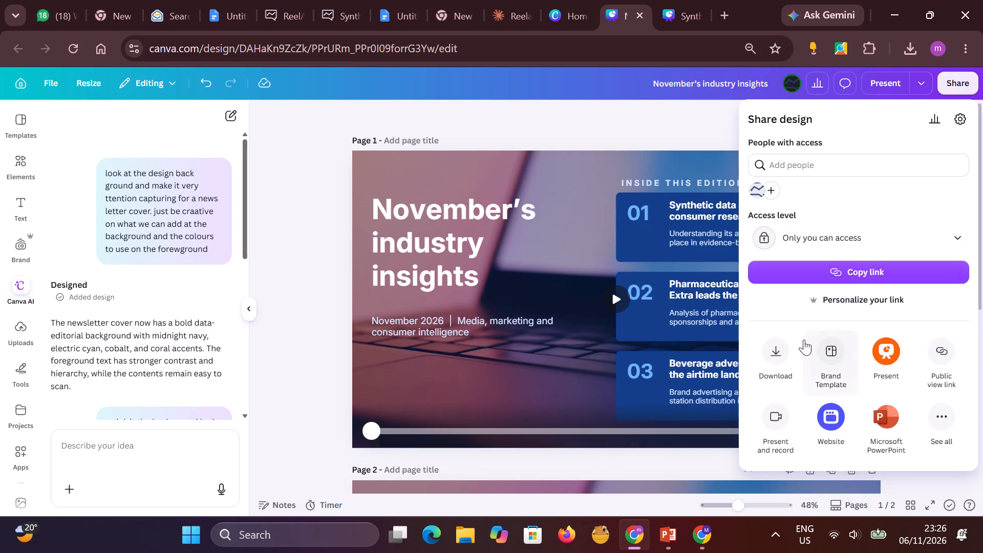
left_click(777, 350)
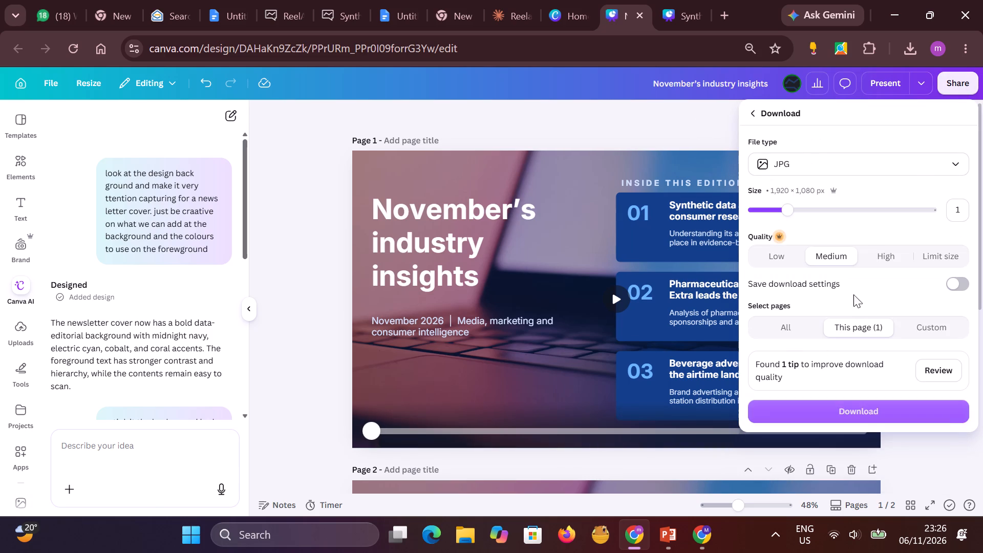
left_click(864, 330)
left_click(854, 410)
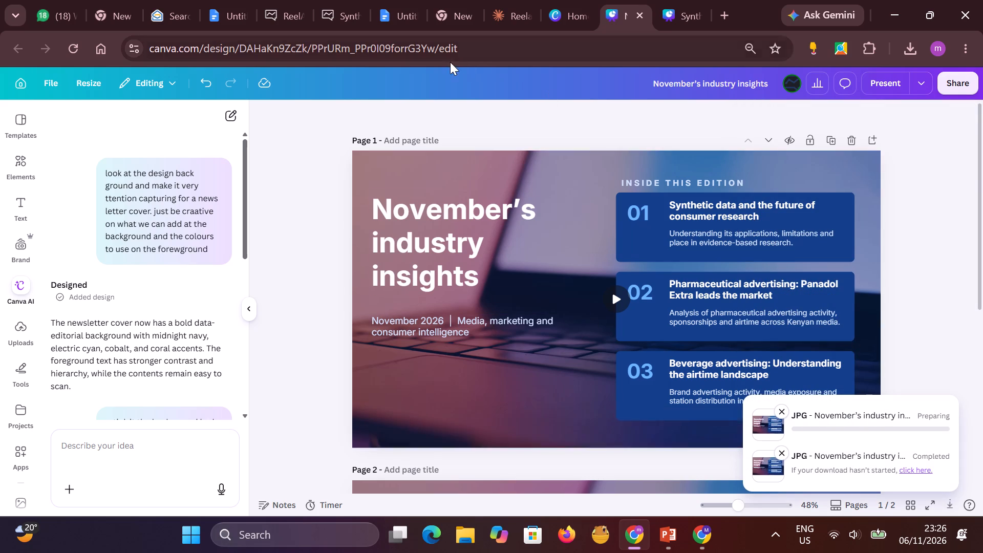
Switch to the November newsletter campaign in Zoho Campaigns and close its open Preview and Test window.
left_click(703, 535)
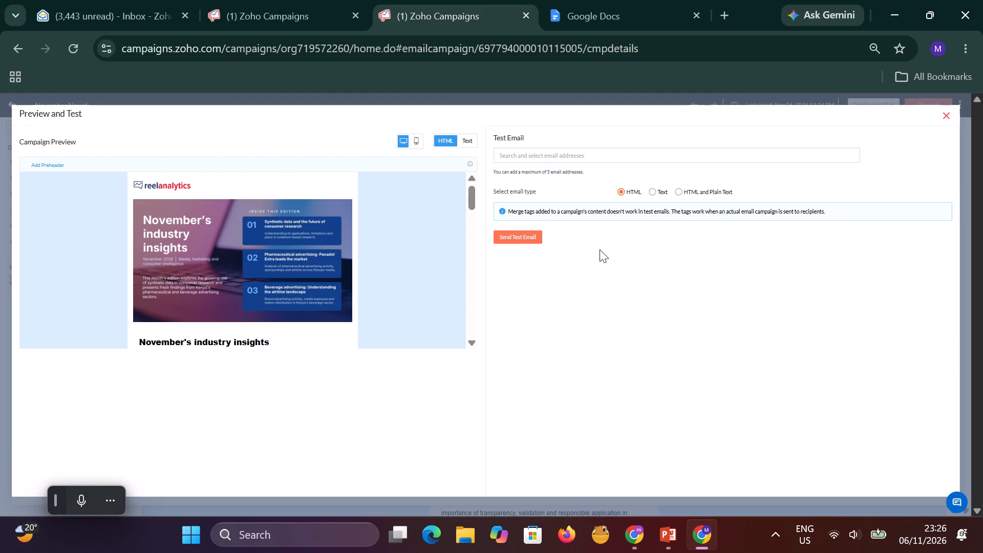
left_click(942, 115)
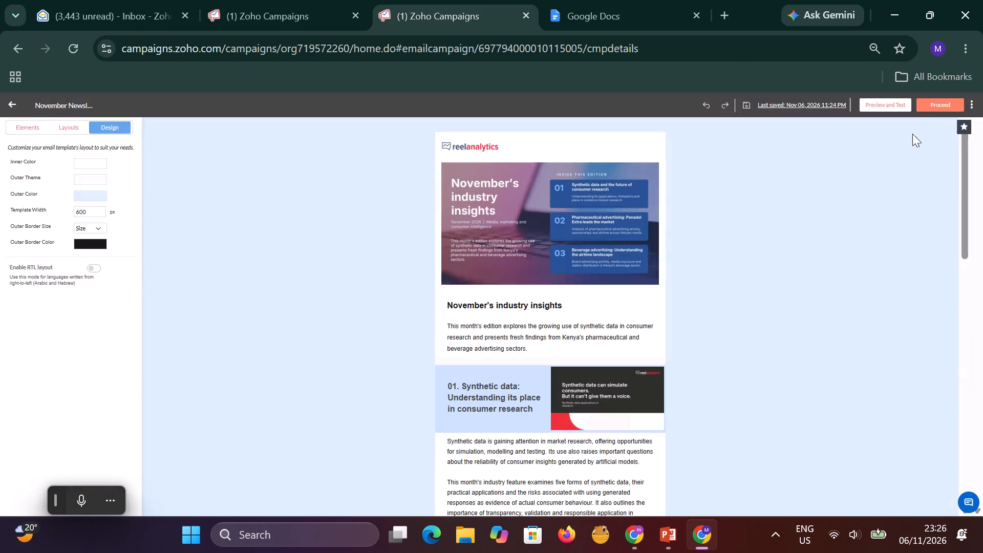
Replace the newsletter's cover image with "November's industry insights (2)", uploaded from the Downloads folder.
left_click(583, 242)
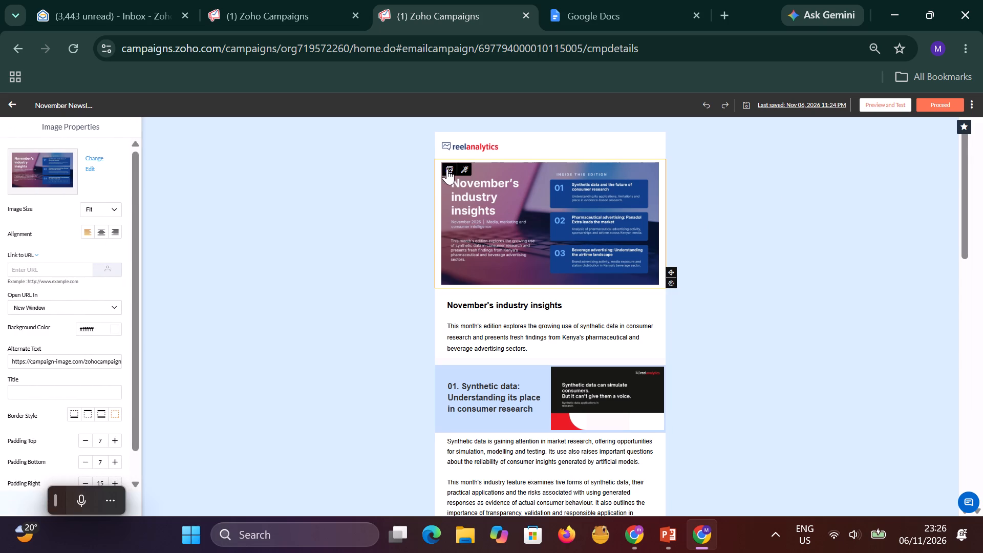
left_click(448, 168)
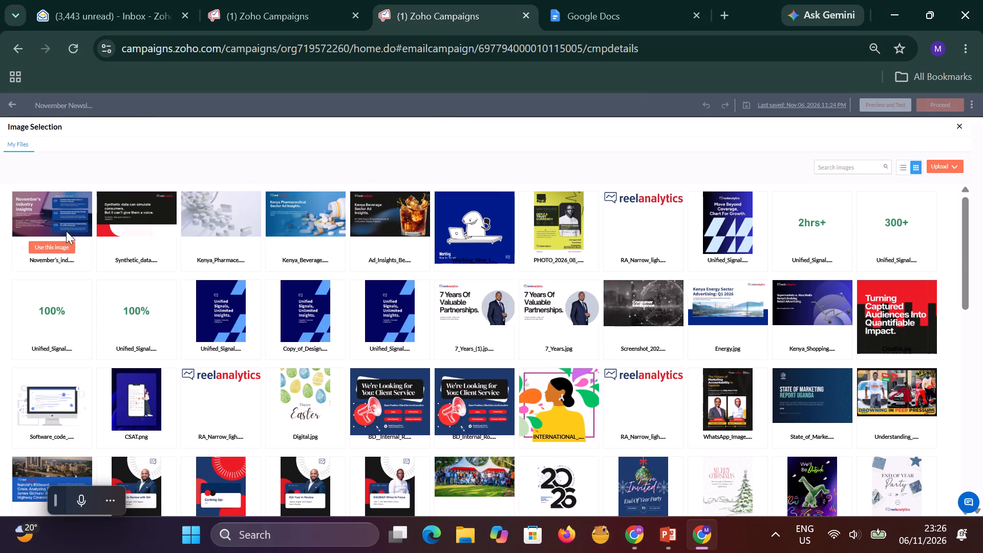
left_click(939, 168)
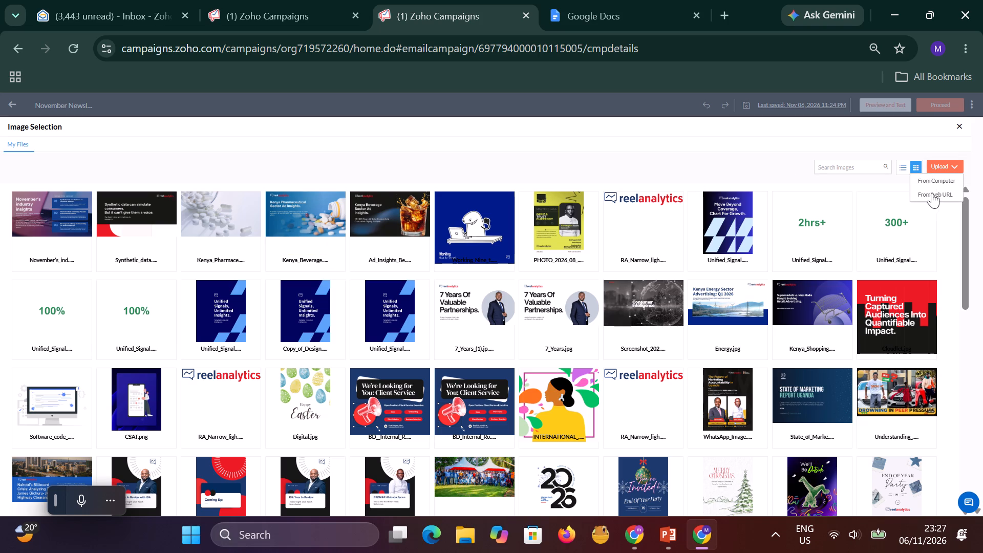
left_click(938, 179)
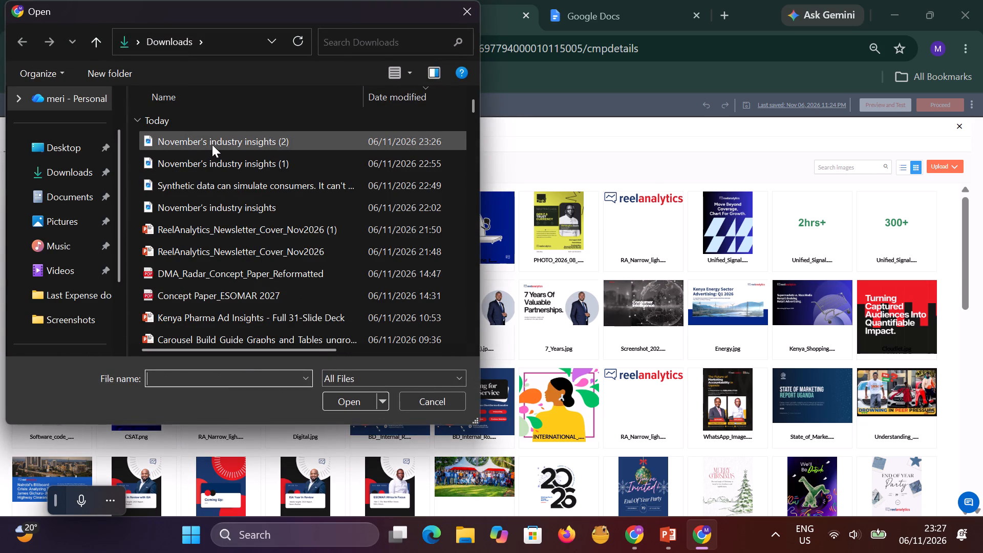
left_click(212, 144)
left_click(353, 406)
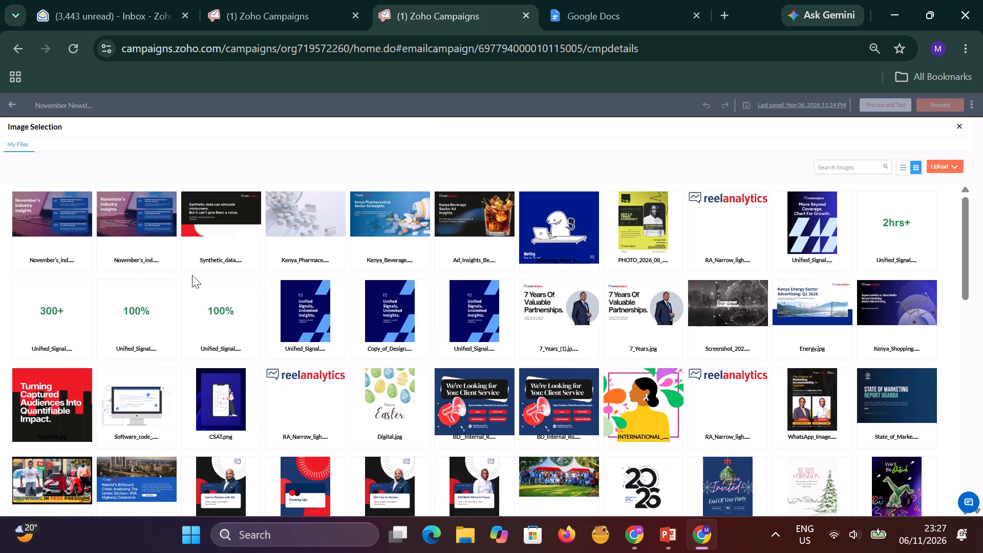
left_click(48, 244)
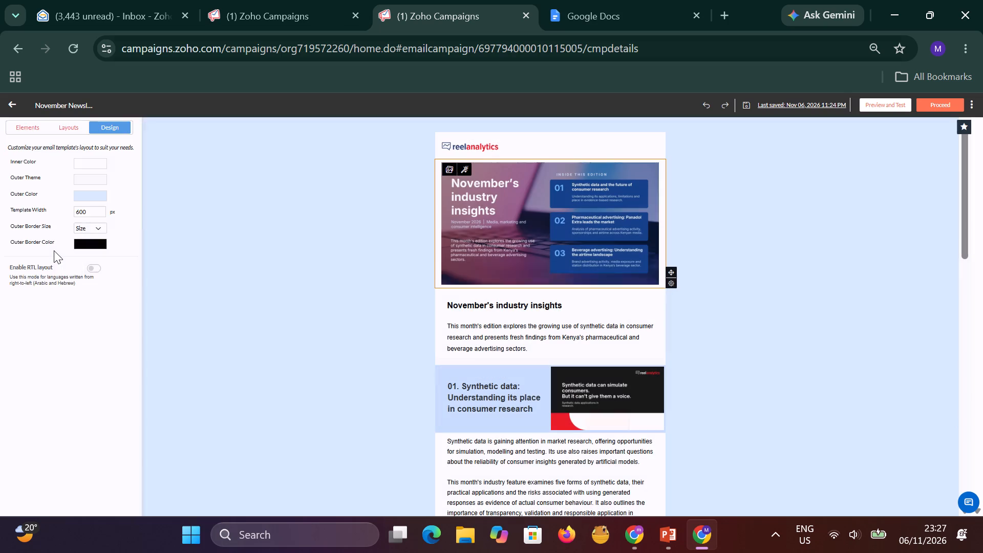
left_click(743, 245)
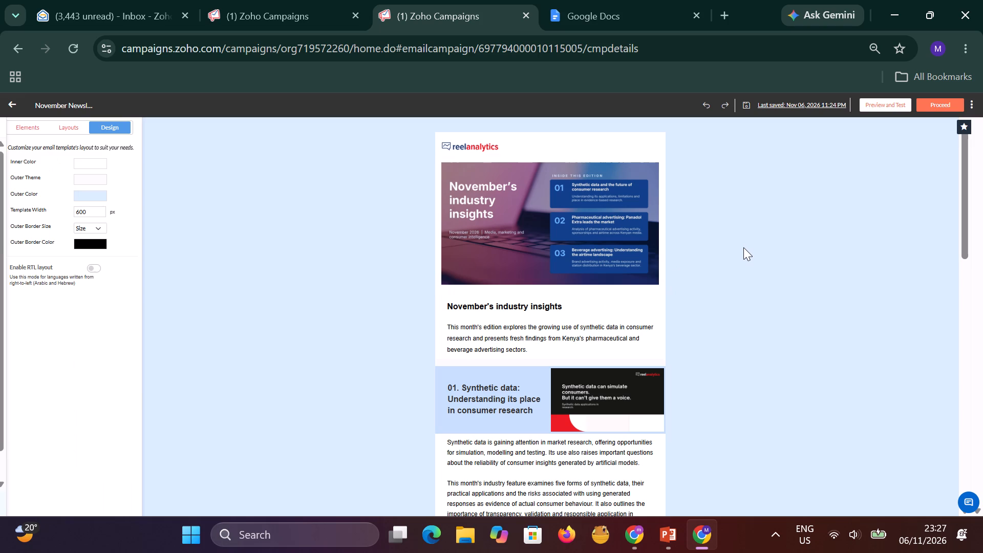
Open the preview and test view of the newsletter campaign.
left_click(897, 105)
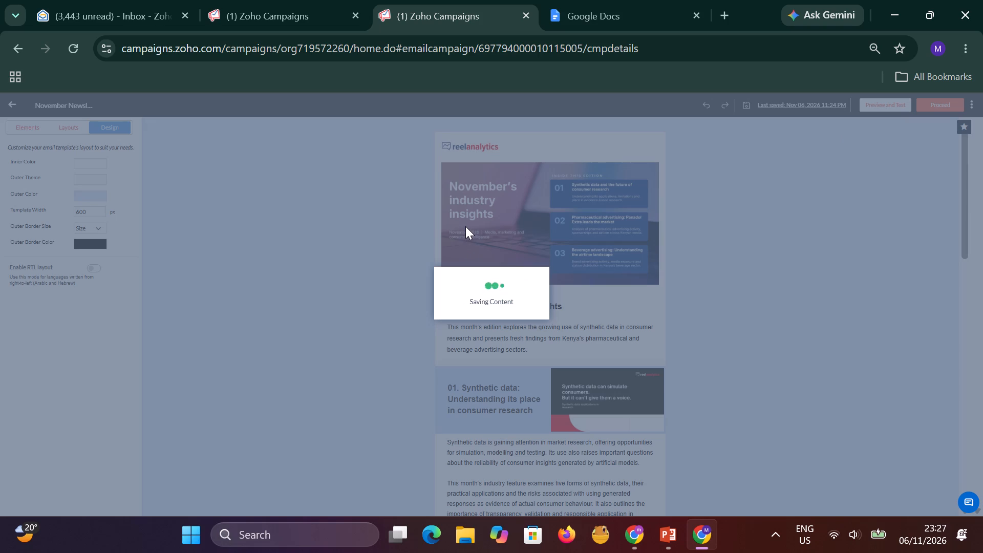
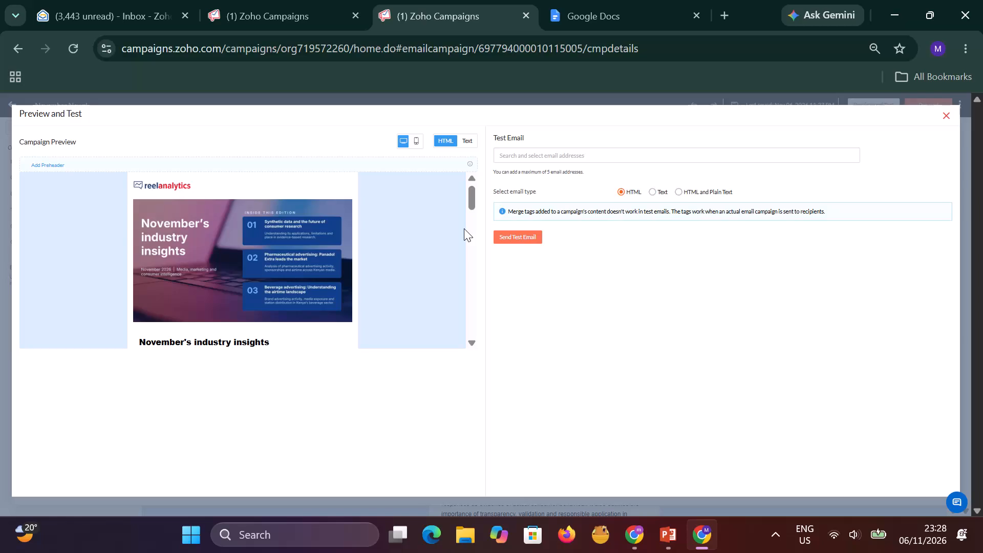
Examine the whole newsletter from cover to footer in the mobile preview, and return to the desktop preview.
left_click(417, 143)
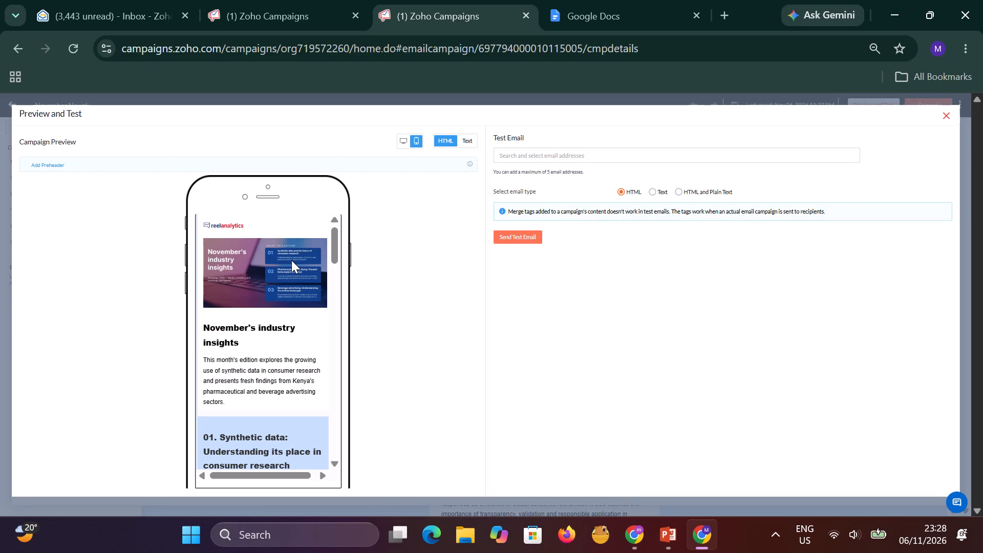
scroll(291, 260, "down", 7)
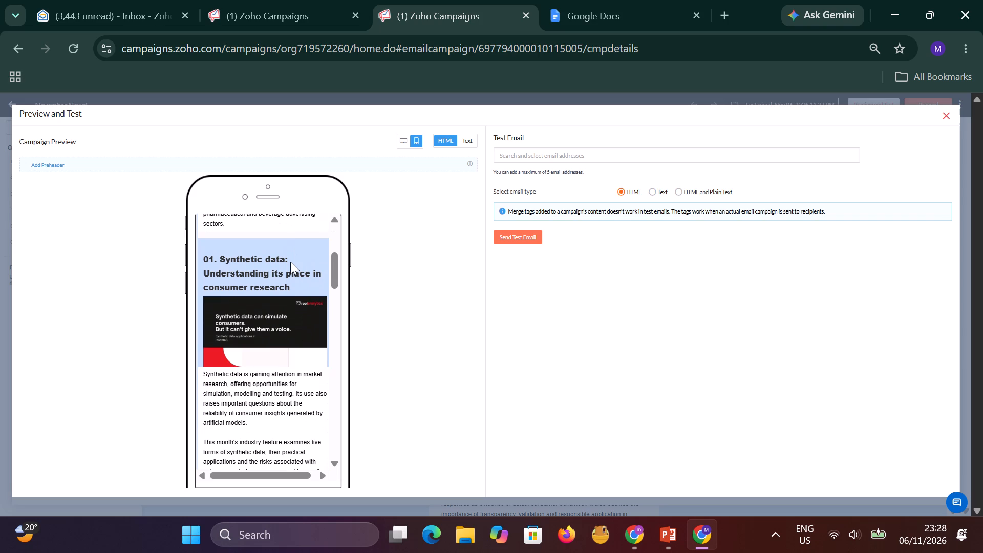
scroll(290, 262, "down", 8)
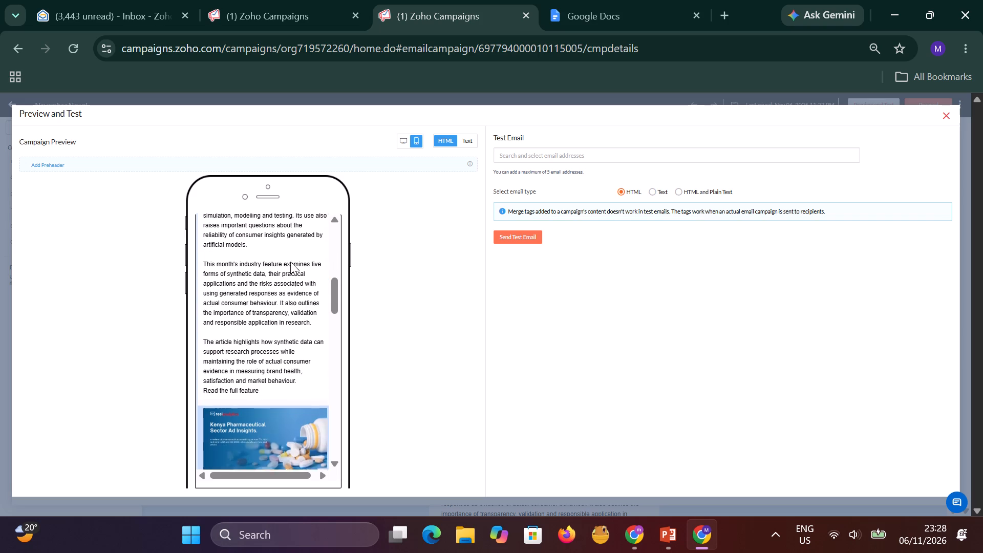
scroll(290, 262, "down", 4)
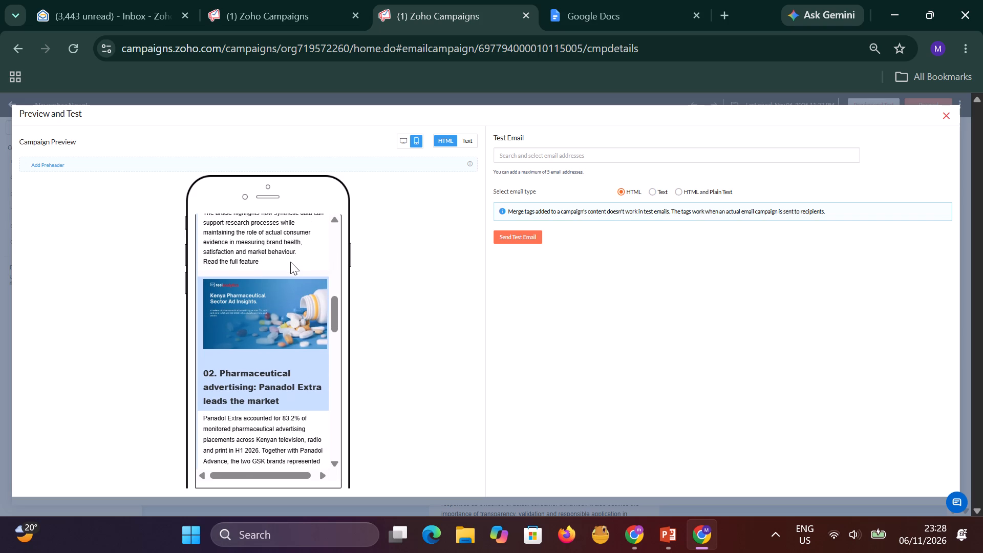
scroll(290, 262, "up", 13)
scroll(290, 262, "down", 7)
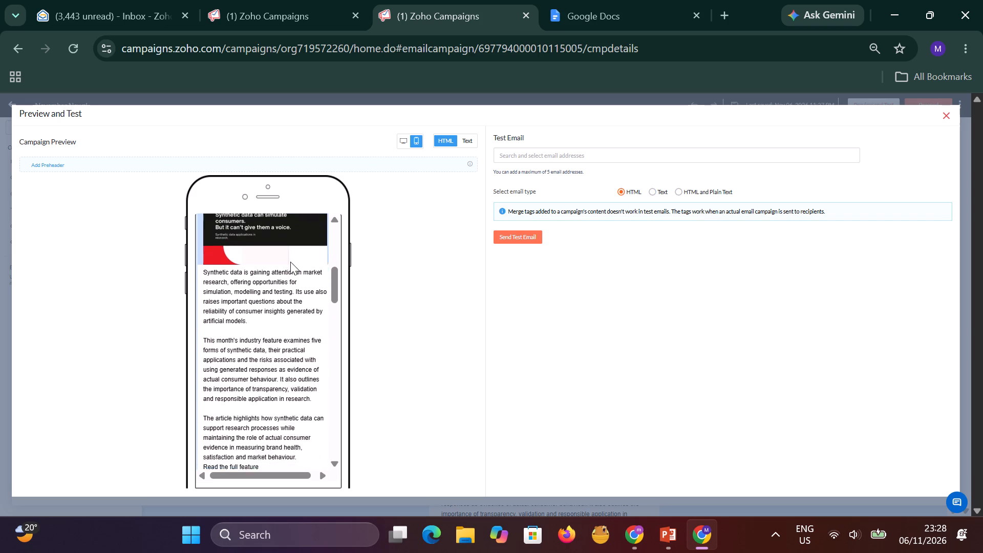
scroll(290, 262, "down", 17)
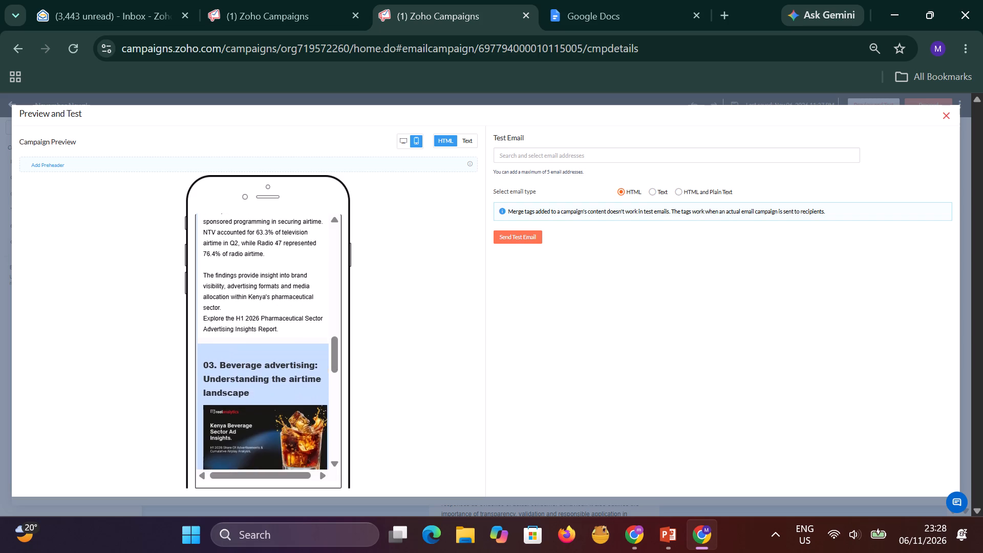
scroll(290, 262, "down", 10)
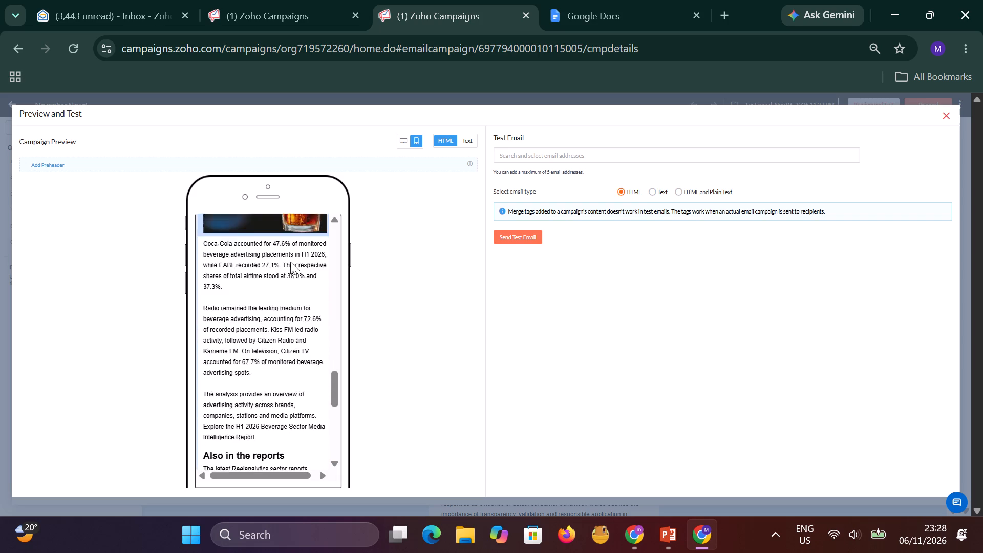
scroll(290, 264, "down", 15)
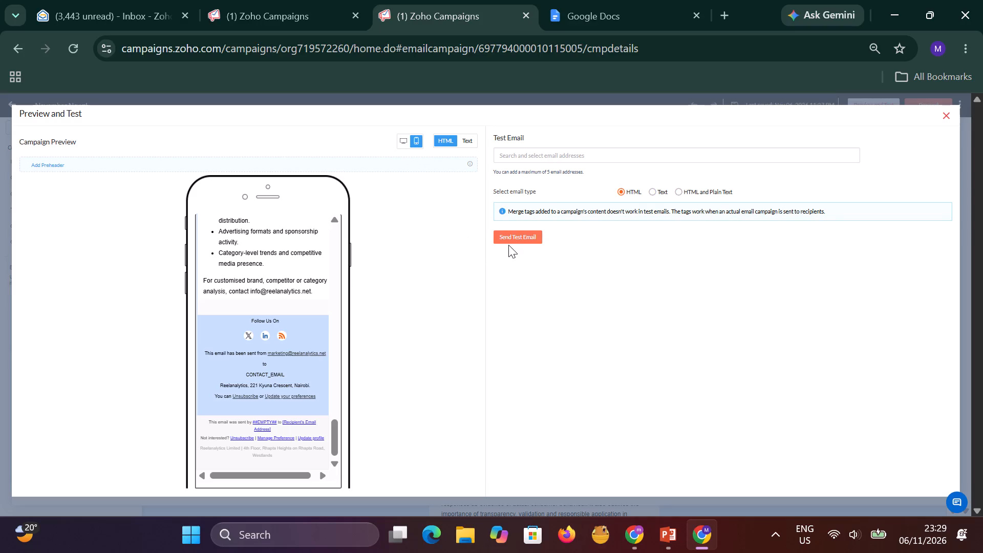
left_click(404, 142)
left_click(540, 151)
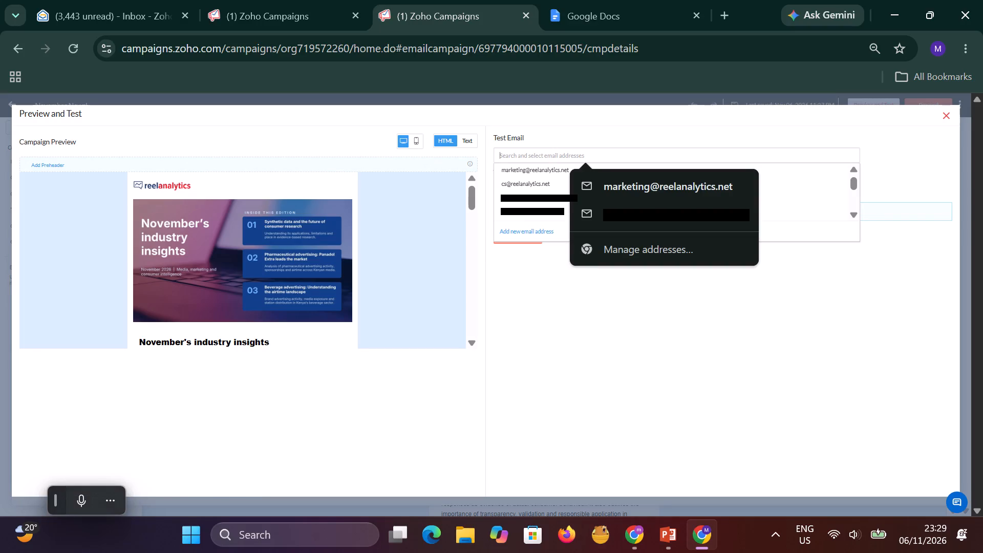
left_click(550, 343)
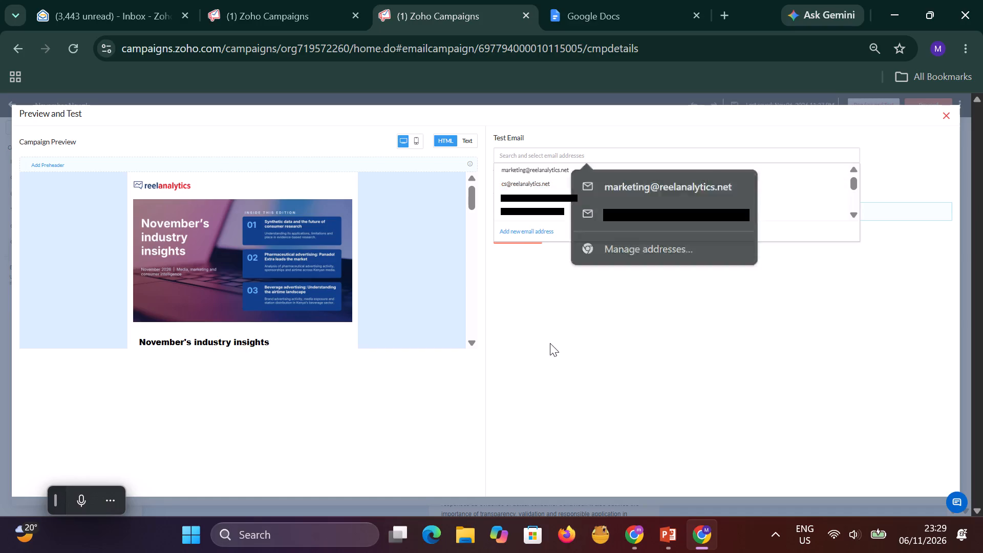
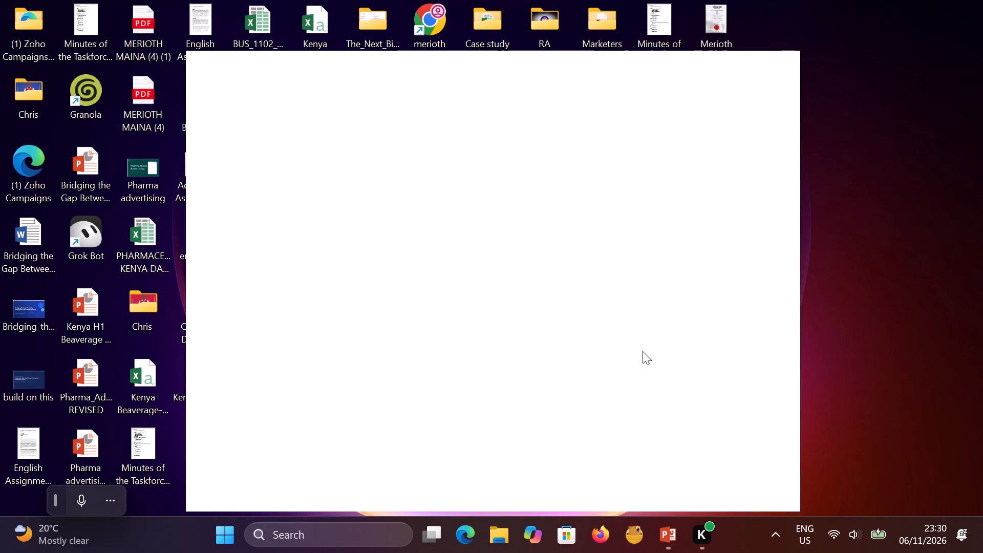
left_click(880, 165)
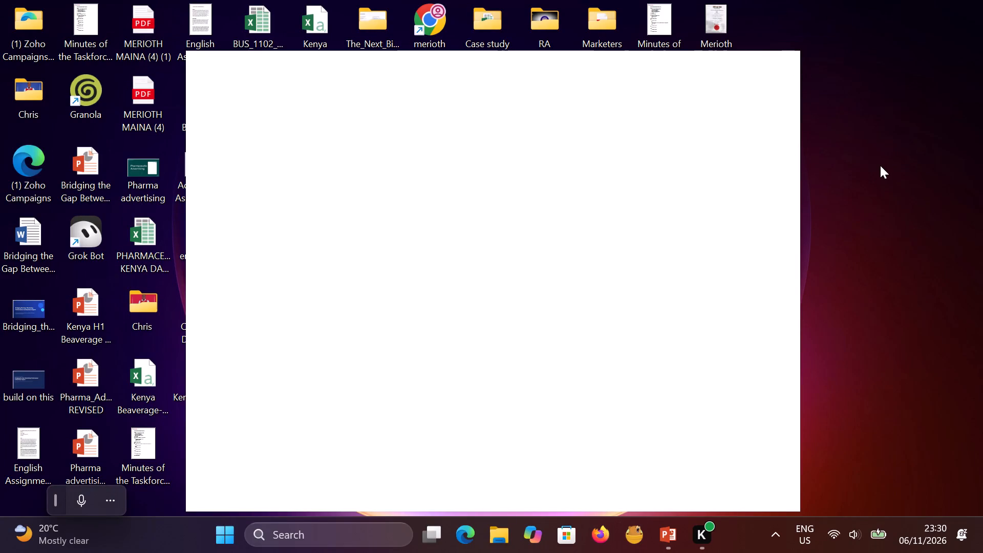